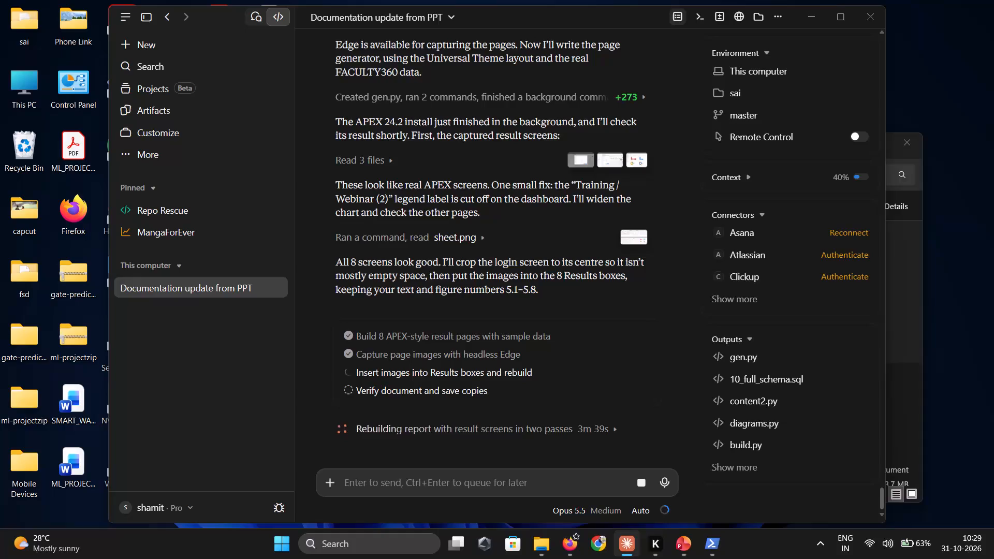
Open the IOMP Word document from the Desktop folder in File Explorer.
{"action": "left_click", "coordinate": [540, 551]}
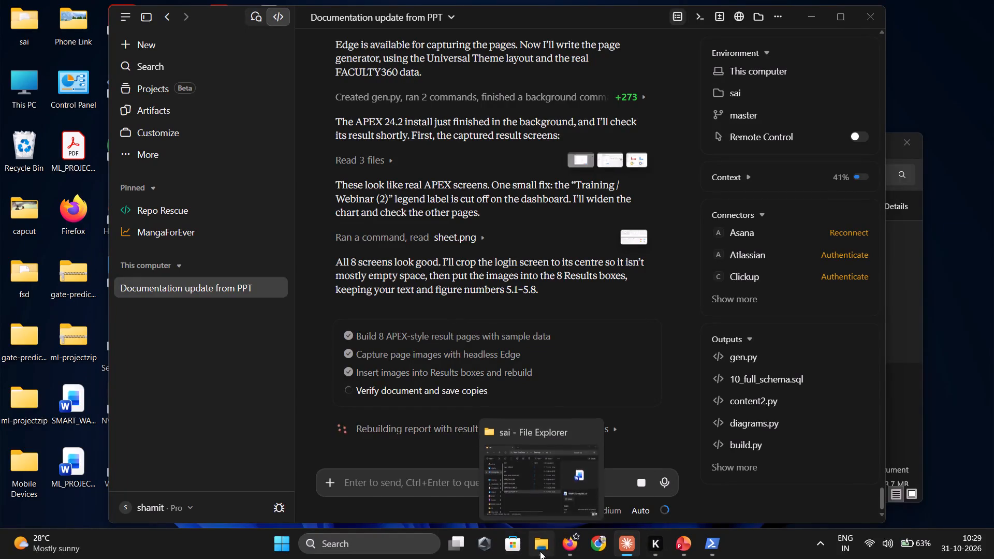
{"action": "scroll", "coordinate": [492, 345], "scroll_direction": "right", "scroll_amount": 1}
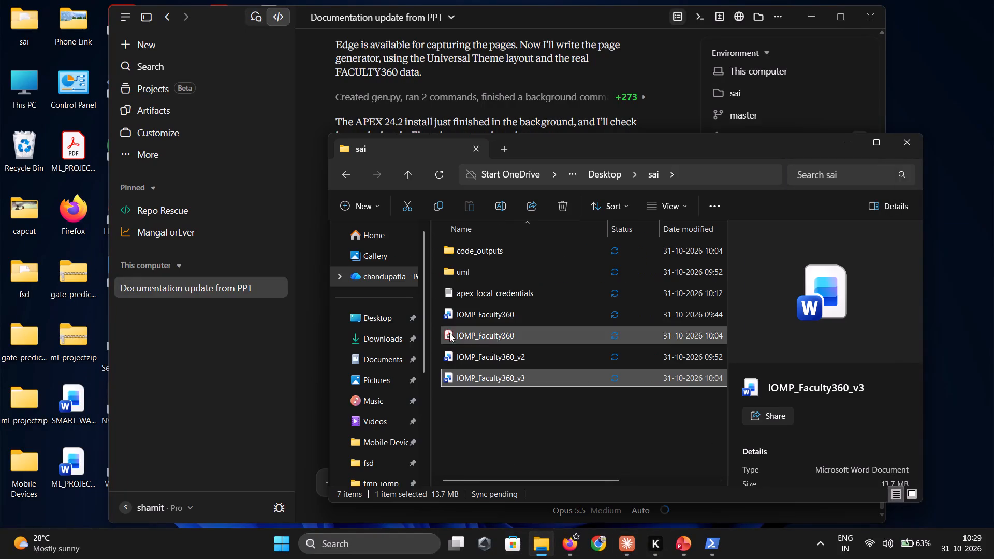
{"action": "left_click", "coordinate": [390, 320]}
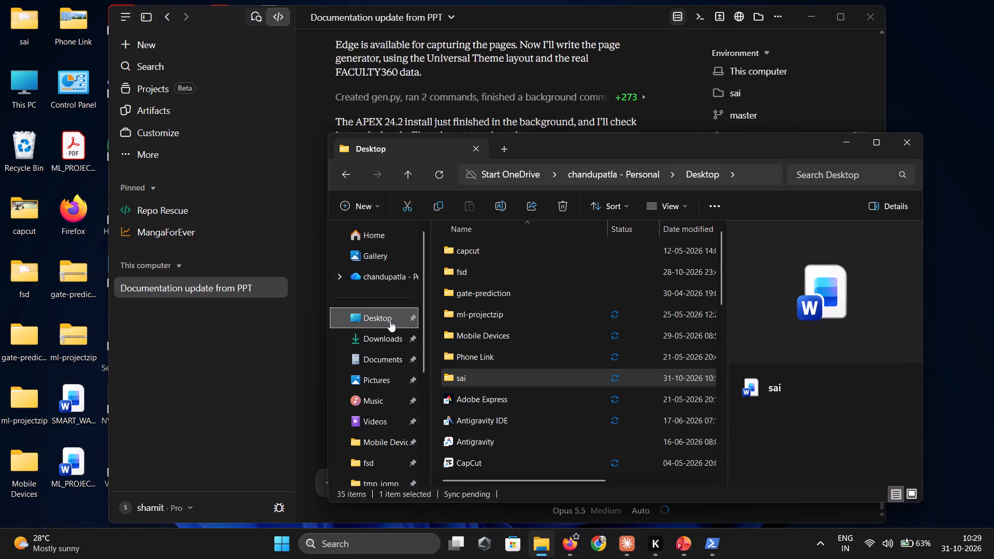
{"action": "left_click", "coordinate": [389, 346]}
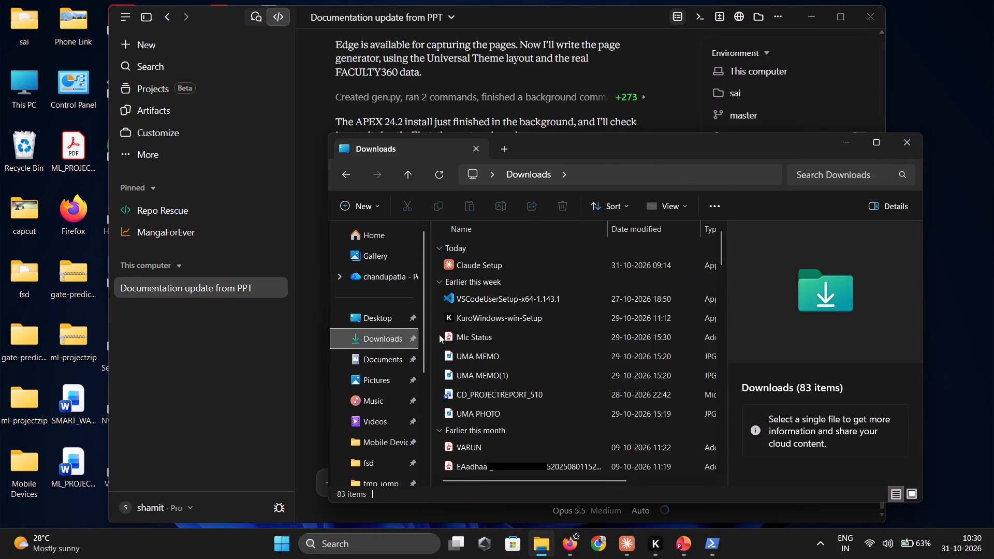
{"action": "left_click", "coordinate": [387, 319]}
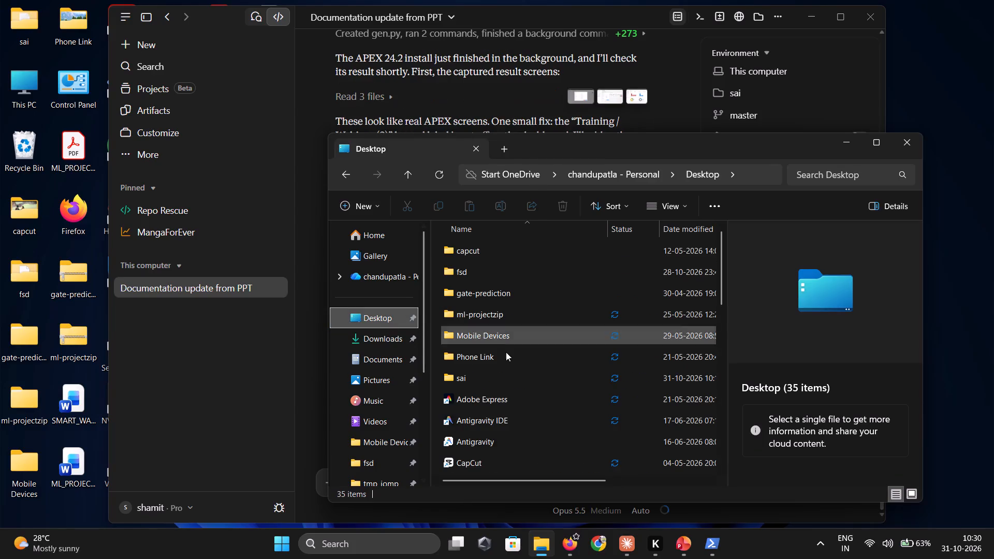
{"action": "scroll", "coordinate": [519, 375], "scroll_direction": "down", "scroll_amount": 2}
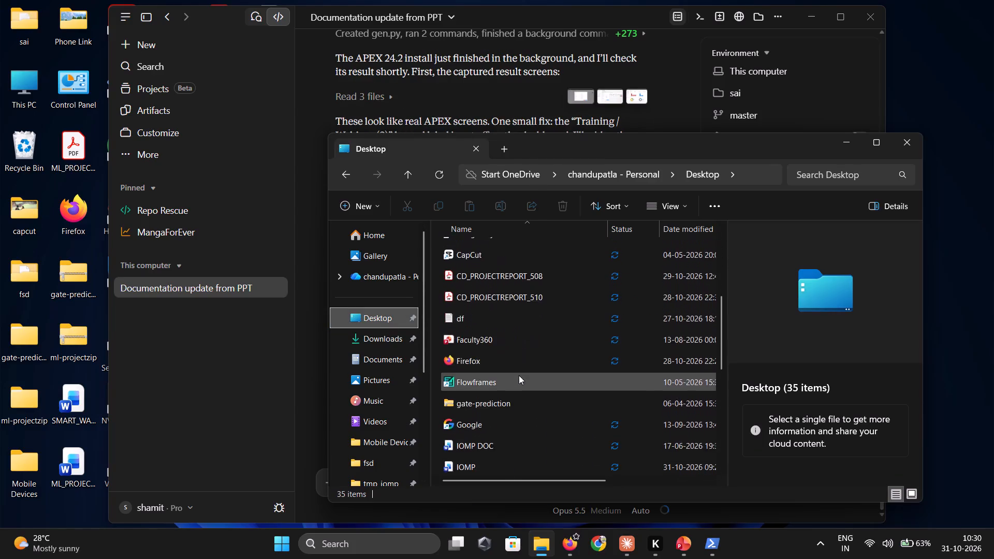
{"action": "scroll", "coordinate": [519, 375], "scroll_direction": "down", "scroll_amount": 1}
{"action": "double_click", "coordinate": [498, 405]}
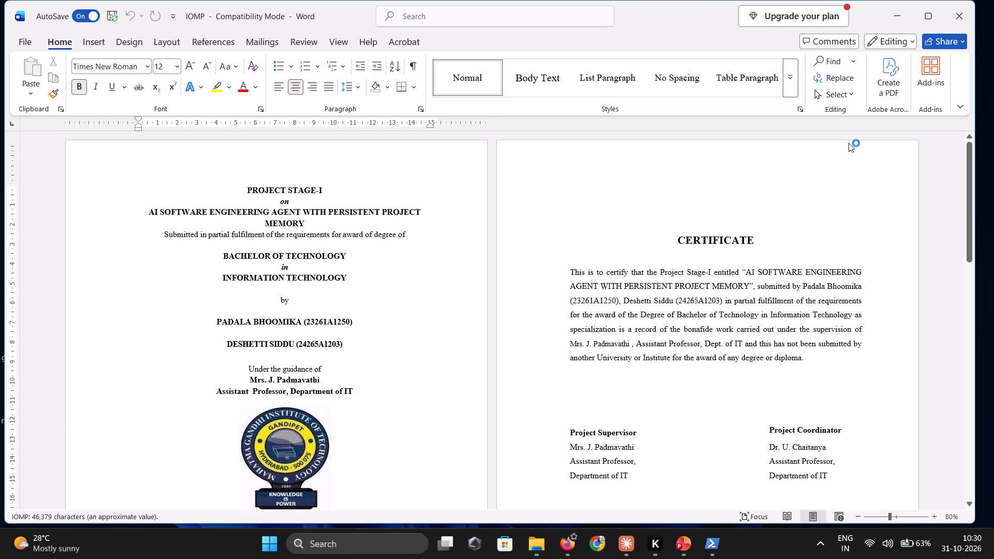
{"action": "left_click", "coordinate": [849, 143]}
Skim the IOMP report from its front pages and figure list through the results, conclusion, future enhancements and references.
{"action": "left_click_drag", "start_coordinate": [968, 166], "coordinate": [974, 281]}
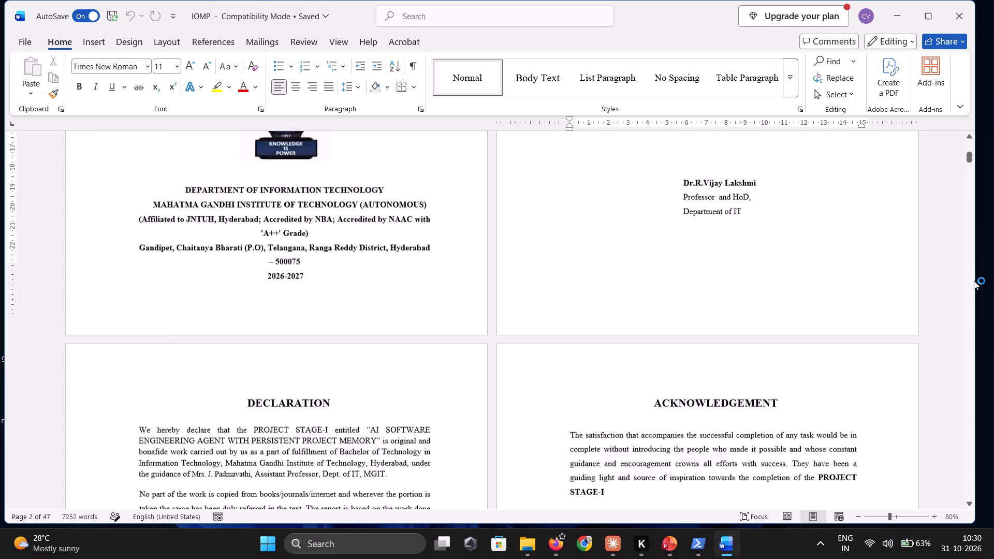
{"action": "left_click_drag", "start_coordinate": [974, 281], "coordinate": [944, 456]}
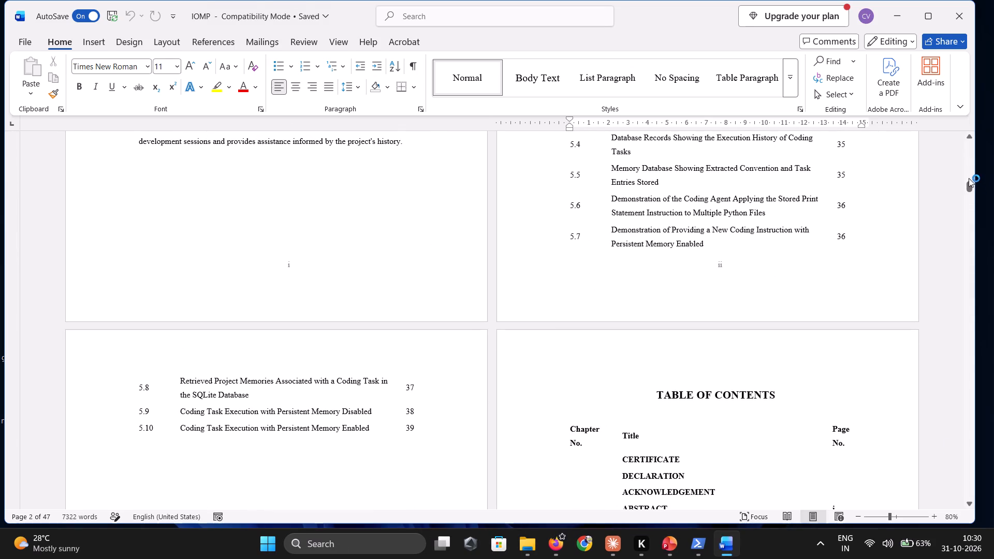
{"action": "left_click_drag", "start_coordinate": [968, 183], "coordinate": [941, 466]}
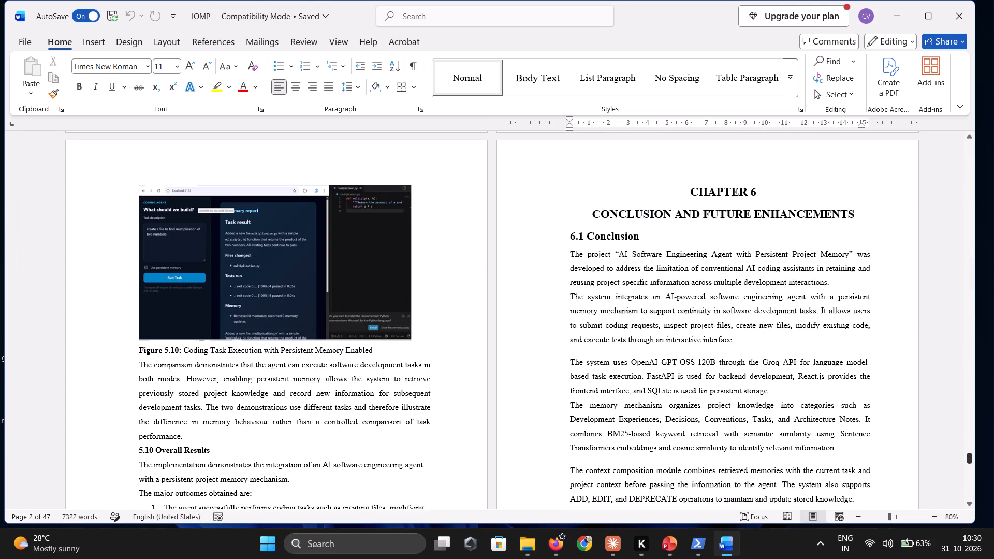
{"action": "scroll", "coordinate": [777, 370], "scroll_direction": "up", "scroll_amount": 1}
{"action": "scroll", "coordinate": [777, 370], "scroll_direction": "down", "scroll_amount": 3}
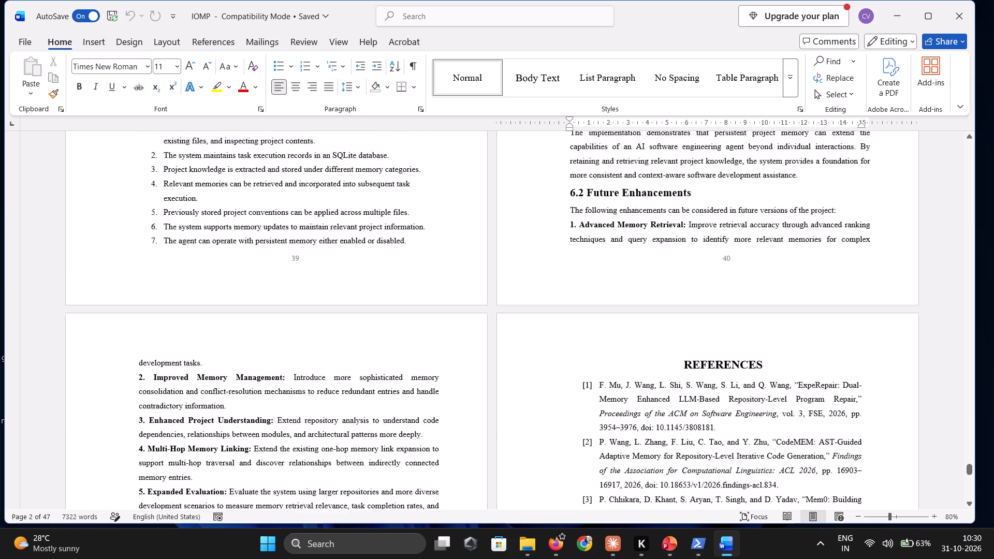
{"action": "scroll", "coordinate": [777, 370], "scroll_direction": "down", "scroll_amount": 3}
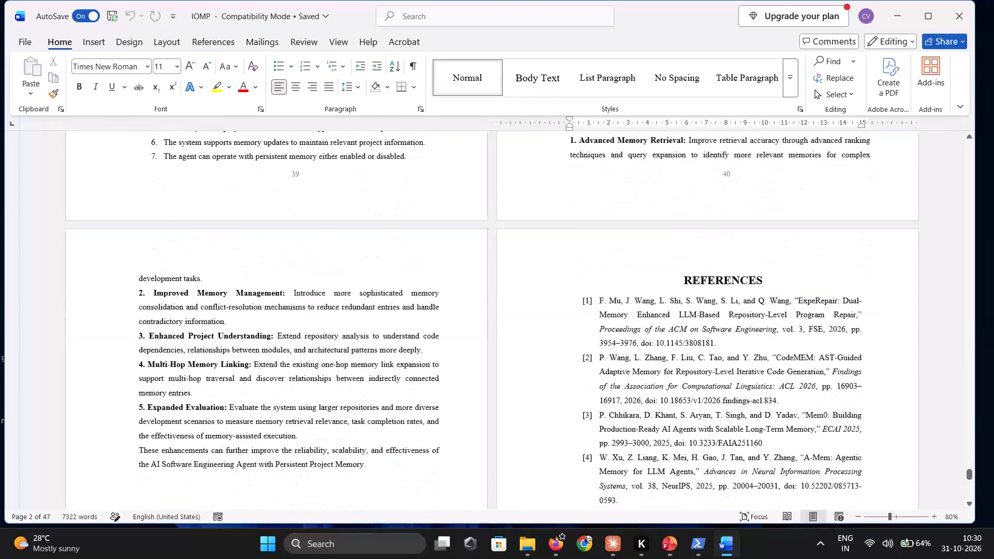
{"action": "scroll", "coordinate": [777, 370], "scroll_direction": "down", "scroll_amount": 3}
{"action": "scroll", "coordinate": [755, 289], "scroll_direction": "up", "scroll_amount": 5}
{"action": "left_click", "coordinate": [900, 12]}
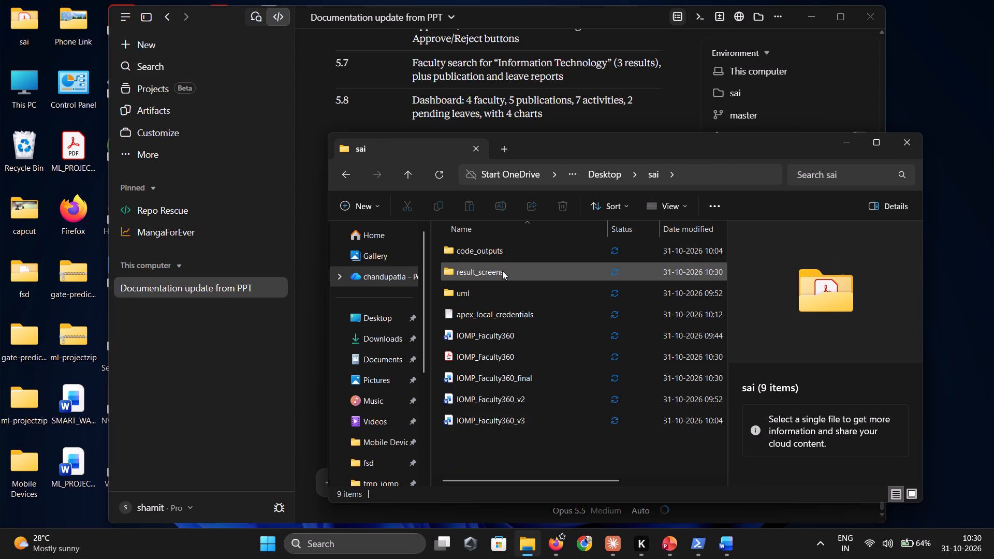
{"action": "double_click", "coordinate": [543, 383]}
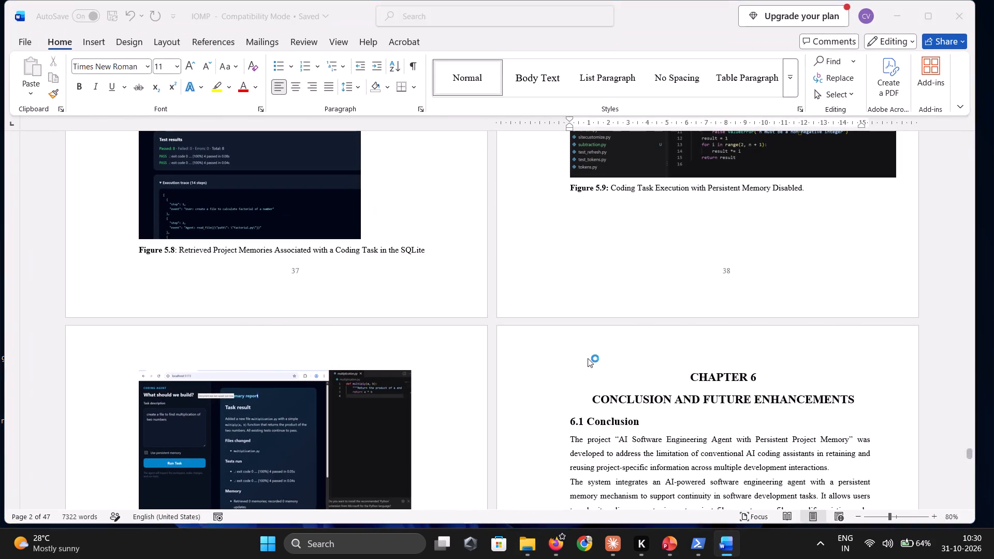
Skim IOMP_Faculty360_final from the front pages through the Chapter 3 diagrams and code listings to the Chapter 5 Results.
{"action": "scroll", "coordinate": [588, 360], "scroll_direction": "down", "scroll_amount": 2}
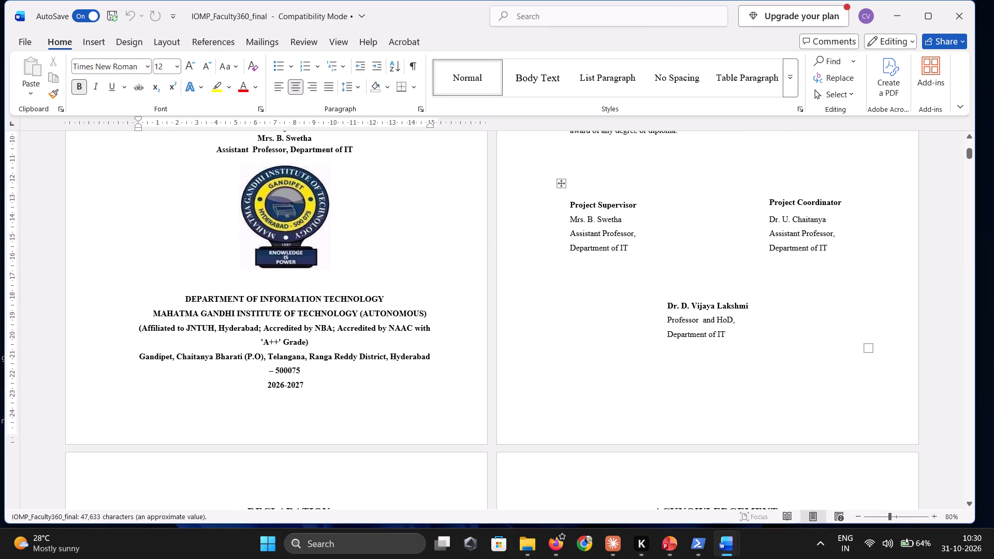
{"action": "left_click_drag", "start_coordinate": [969, 153], "coordinate": [948, 345]}
{"action": "scroll", "coordinate": [792, 411], "scroll_direction": "down", "scroll_amount": 3}
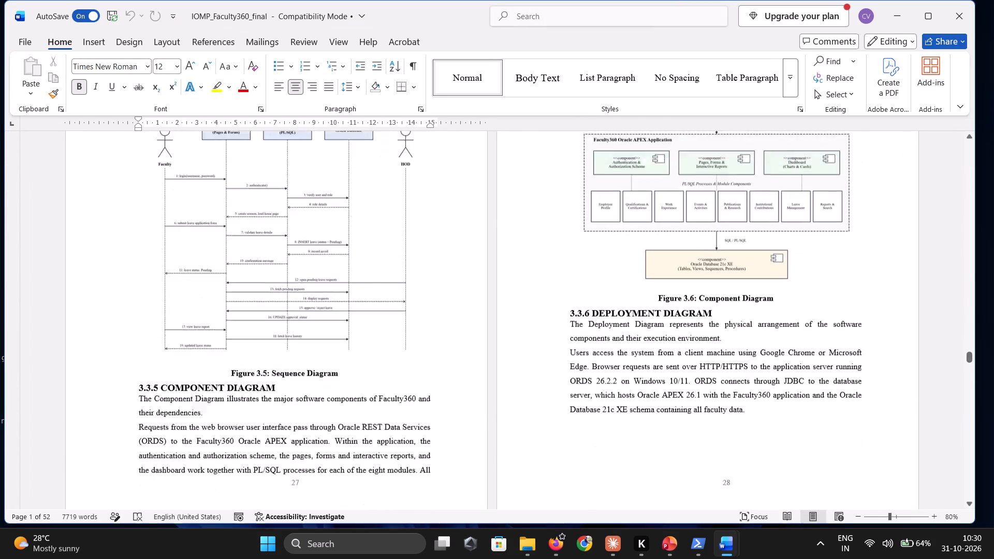
{"action": "scroll", "coordinate": [792, 411], "scroll_direction": "down", "scroll_amount": 8}
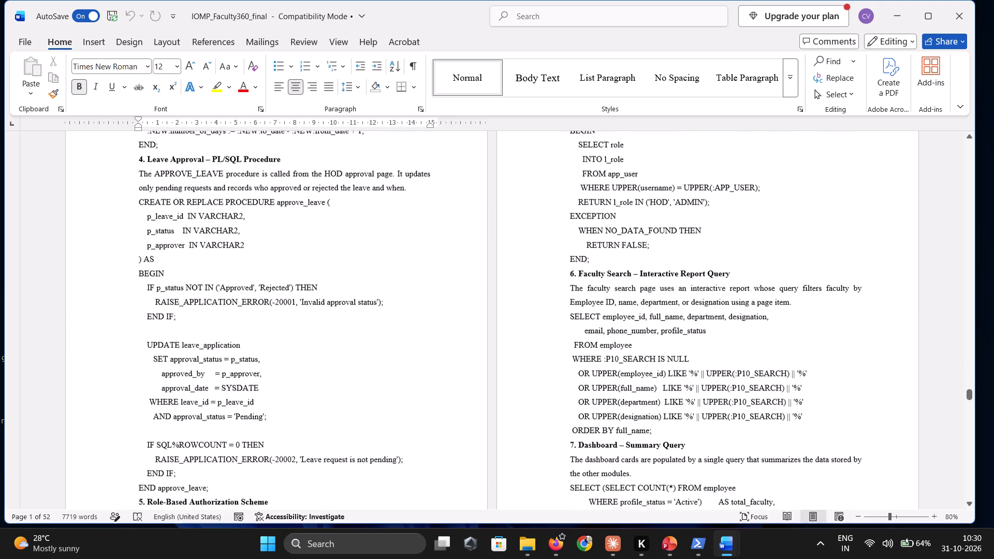
{"action": "scroll", "coordinate": [792, 411], "scroll_direction": "down", "scroll_amount": 6}
{"action": "scroll", "coordinate": [792, 411], "scroll_direction": "up", "scroll_amount": 1}
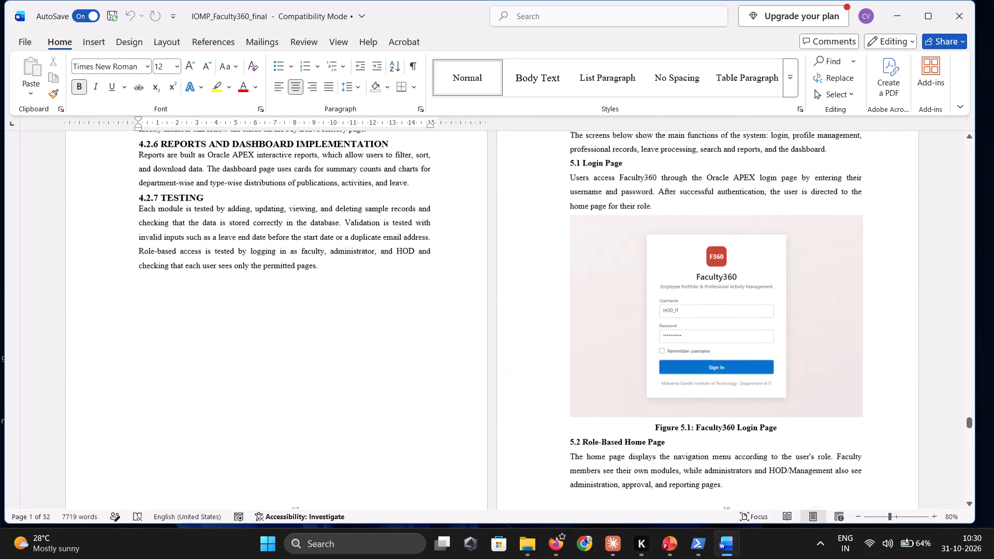
Examine the end of Chapter 4 and the start of Chapter 5, including the Figure 5.1 login page, at closer zoom.
{"action": "scroll", "coordinate": [792, 411], "scroll_direction": "up", "scroll_amount": 1}
{"action": "scroll", "coordinate": [792, 411], "scroll_direction": "up", "scroll_amount": 6, "text": "ctrl"}
{"action": "scroll", "coordinate": [792, 411], "scroll_direction": "left", "scroll_amount": 1}
{"action": "scroll", "coordinate": [792, 411], "scroll_direction": "down", "scroll_amount": 1}
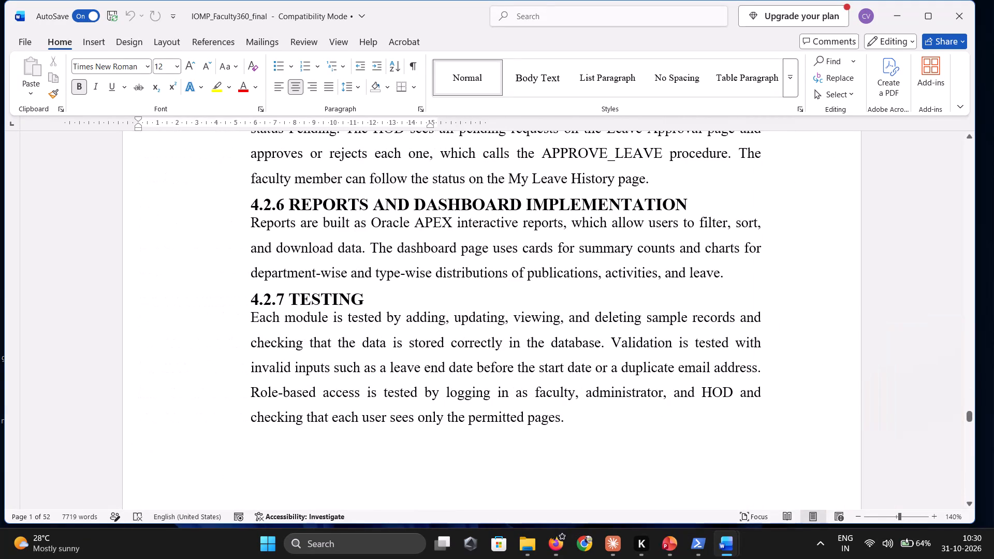
{"action": "scroll", "coordinate": [792, 411], "scroll_direction": "down", "scroll_amount": 4}
{"action": "scroll", "coordinate": [792, 411], "scroll_direction": "up", "scroll_amount": 1}
{"action": "scroll", "coordinate": [792, 411], "scroll_direction": "left", "scroll_amount": 1}
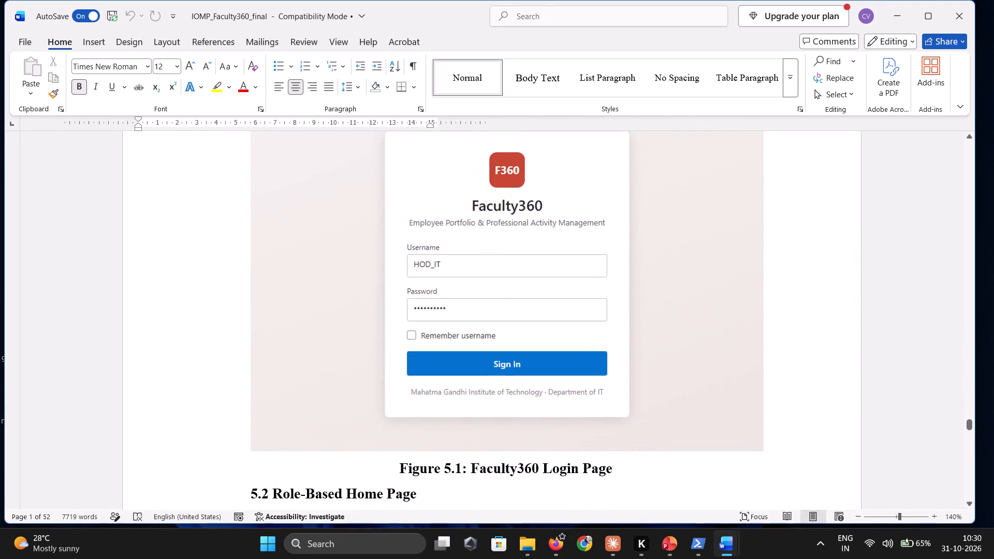
{"action": "scroll", "coordinate": [792, 411], "scroll_direction": "left", "scroll_amount": 1}
{"action": "scroll", "coordinate": [792, 411], "scroll_direction": "right", "scroll_amount": 1}
{"action": "scroll", "coordinate": [792, 411], "scroll_direction": "left", "scroll_amount": 1}
{"action": "scroll", "coordinate": [792, 411], "scroll_direction": "right", "scroll_amount": 1}
{"action": "scroll", "coordinate": [792, 411], "scroll_direction": "left", "scroll_amount": 1}
{"action": "scroll", "coordinate": [792, 411], "scroll_direction": "right", "scroll_amount": 1}
{"action": "scroll", "coordinate": [792, 411], "scroll_direction": "left", "scroll_amount": 1}
{"action": "scroll", "coordinate": [792, 411], "scroll_direction": "down", "scroll_amount": 5, "text": "ctrl"}
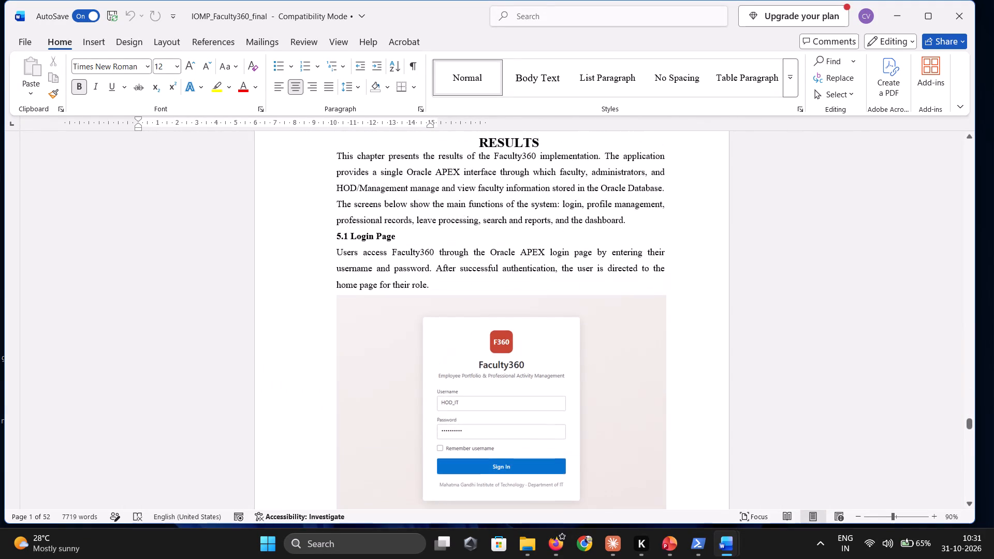
{"action": "scroll", "coordinate": [792, 411], "scroll_direction": "up", "scroll_amount": 1}
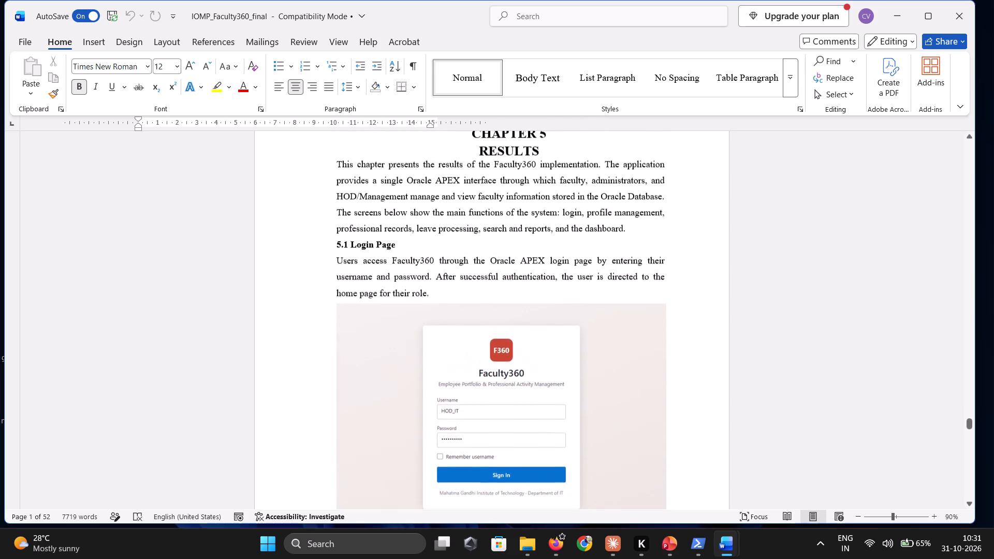
Review Results sections 5.2 to 5.5, checking the home page, employee profile and qualifications screens with their captions.
{"action": "scroll", "coordinate": [792, 411], "scroll_direction": "down", "scroll_amount": 3}
{"action": "scroll", "coordinate": [792, 411], "scroll_direction": "up", "scroll_amount": 1}
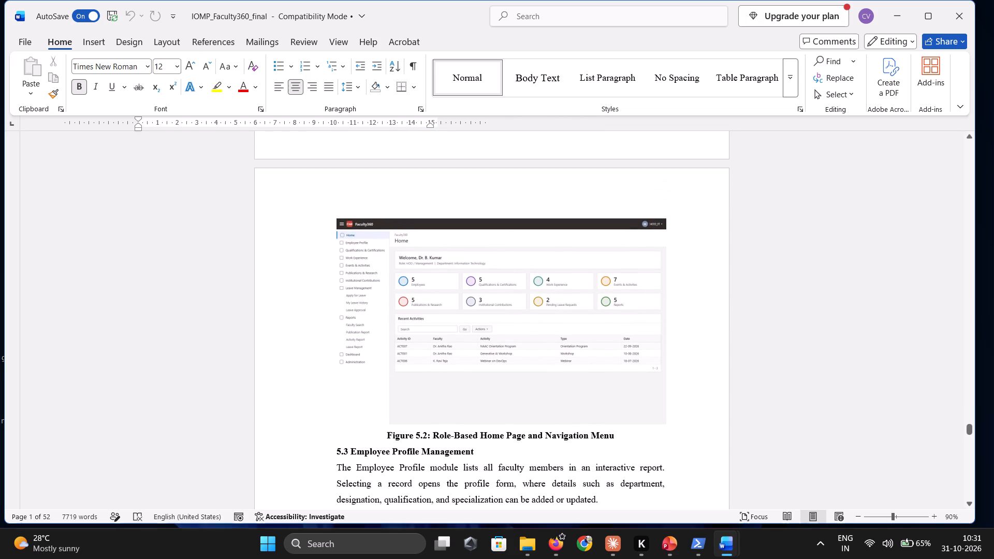
{"action": "scroll", "coordinate": [654, 403], "scroll_direction": "down", "scroll_amount": 2}
{"action": "scroll", "coordinate": [654, 403], "scroll_direction": "up", "scroll_amount": 1}
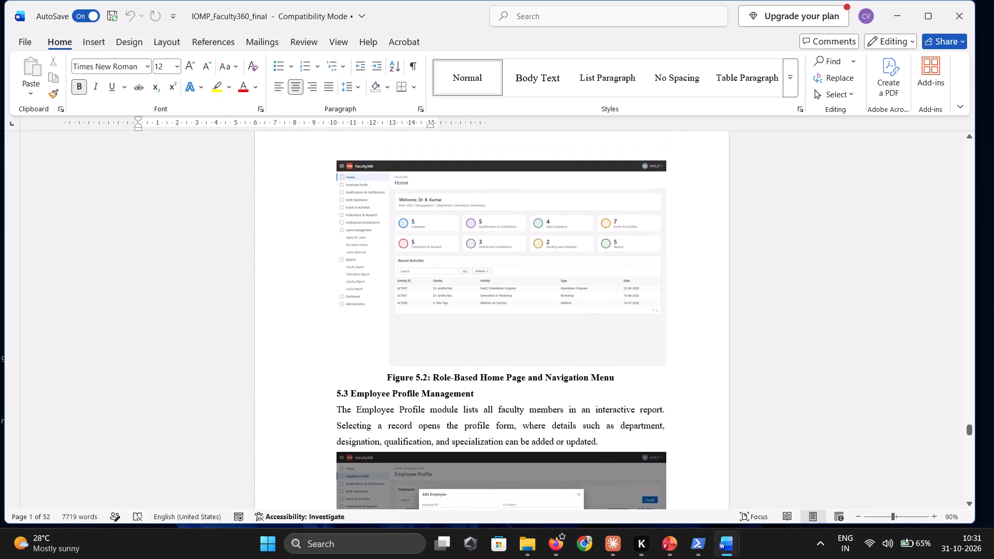
{"action": "scroll", "coordinate": [654, 403], "scroll_direction": "down", "scroll_amount": 2}
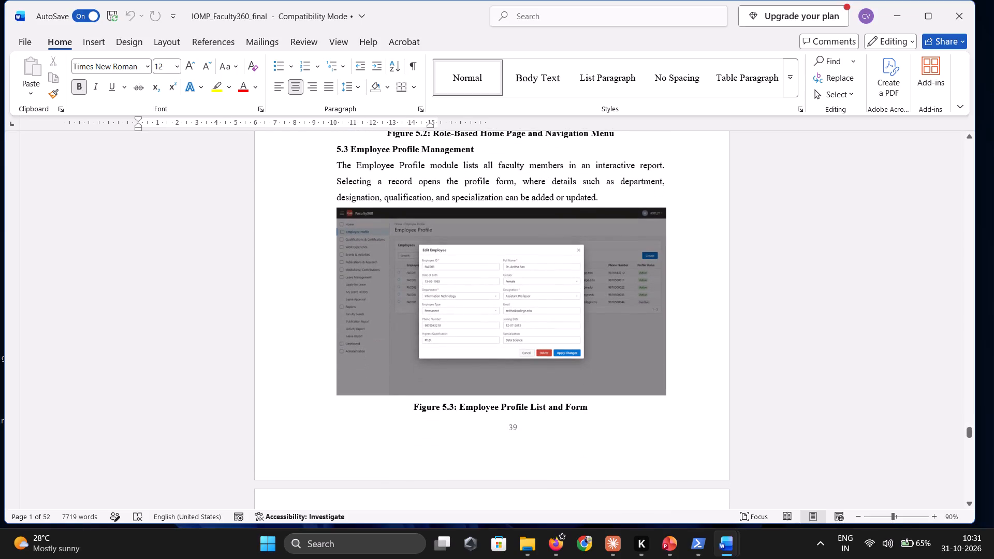
{"action": "scroll", "coordinate": [654, 403], "scroll_direction": "down", "scroll_amount": 3}
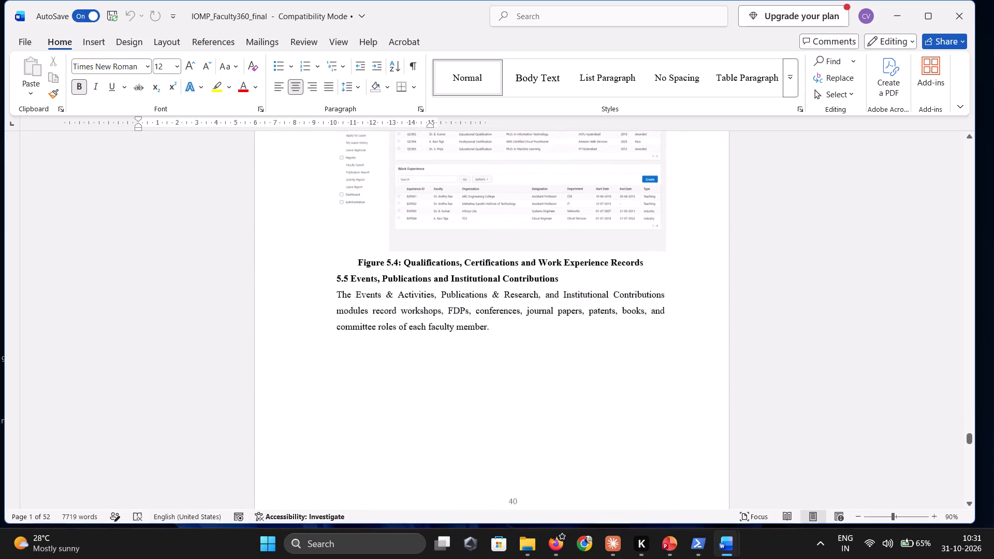
Examine the Figure 5.4 qualifications, Figure 5.3 employee profile and Figure 5.2 home page screenshots at closer zoom.
{"action": "scroll", "coordinate": [654, 403], "scroll_direction": "up", "scroll_amount": 1}
{"action": "scroll", "coordinate": [654, 403], "scroll_direction": "left", "scroll_amount": 1}
{"action": "scroll", "coordinate": [654, 403], "scroll_direction": "up", "scroll_amount": 2, "text": "ctrl"}
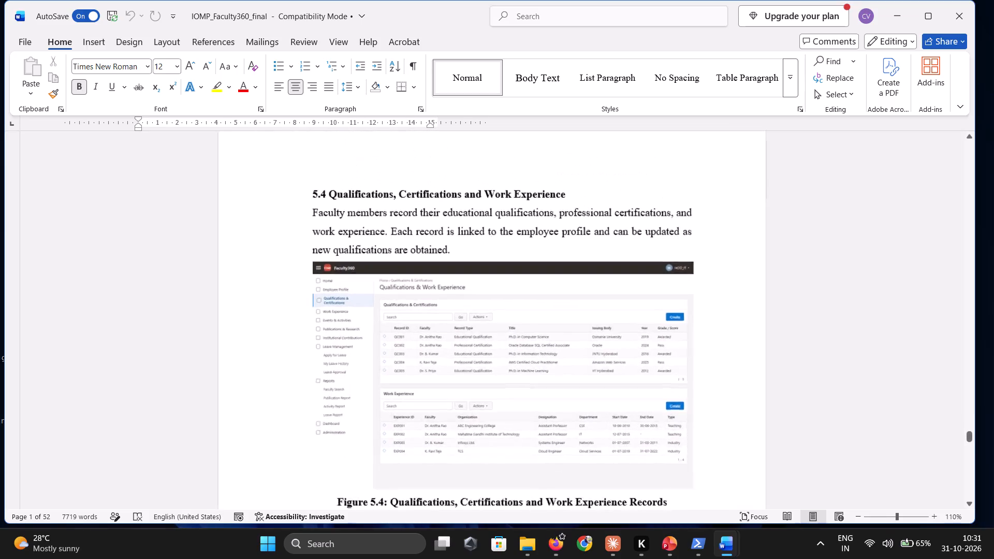
{"action": "scroll", "coordinate": [654, 403], "scroll_direction": "up", "scroll_amount": 7, "text": "ctrl"}
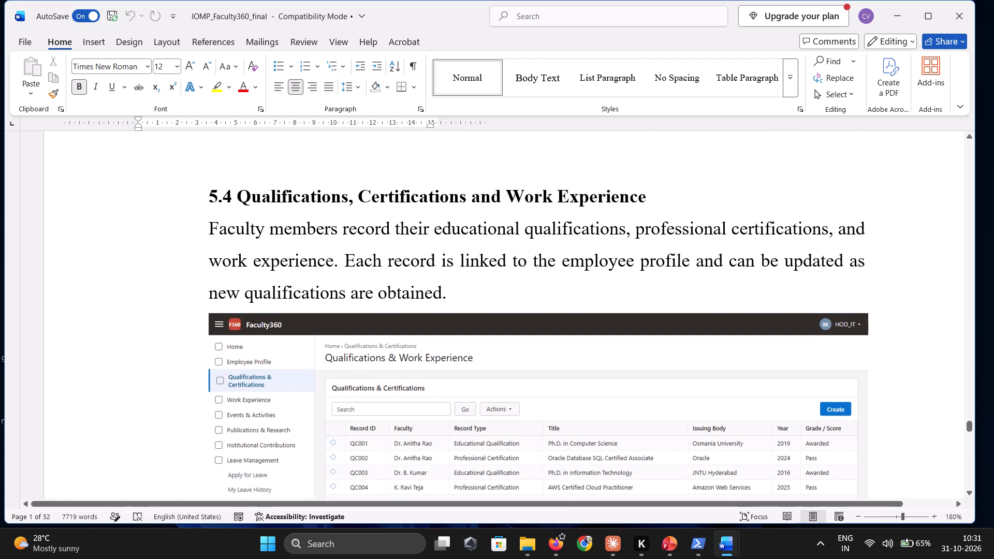
{"action": "scroll", "coordinate": [654, 403], "scroll_direction": "down", "scroll_amount": 1}
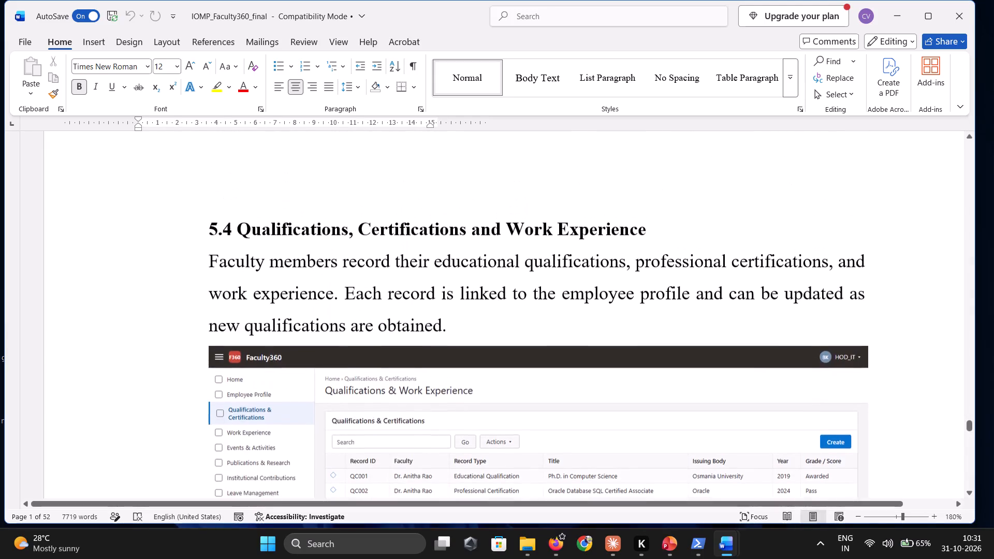
{"action": "scroll", "coordinate": [654, 403], "scroll_direction": "down", "scroll_amount": 2}
{"action": "scroll", "coordinate": [654, 403], "scroll_direction": "up", "scroll_amount": 5}
{"action": "scroll", "coordinate": [654, 403], "scroll_direction": "left", "scroll_amount": 1}
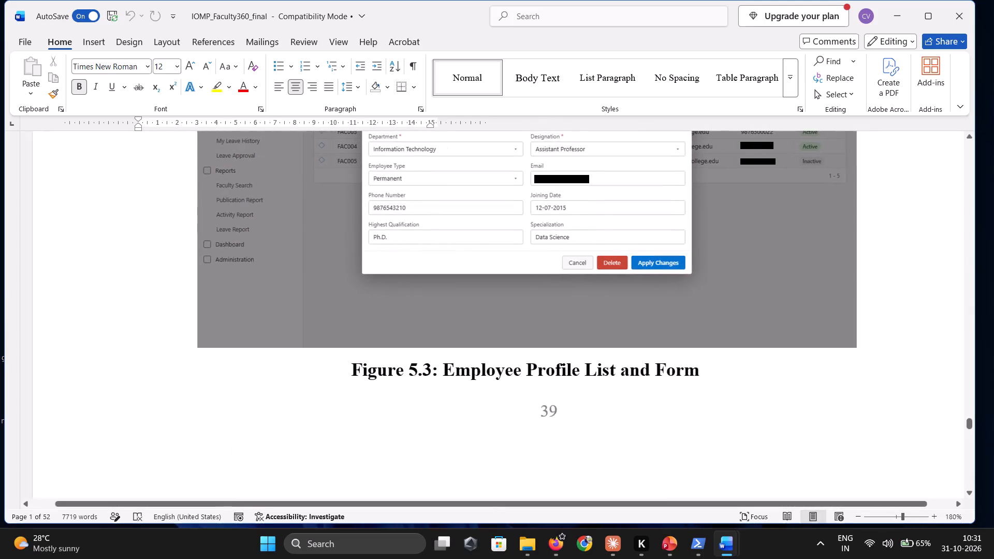
{"action": "scroll", "coordinate": [654, 403], "scroll_direction": "right", "scroll_amount": 1}
{"action": "scroll", "coordinate": [654, 403], "scroll_direction": "up", "scroll_amount": 5}
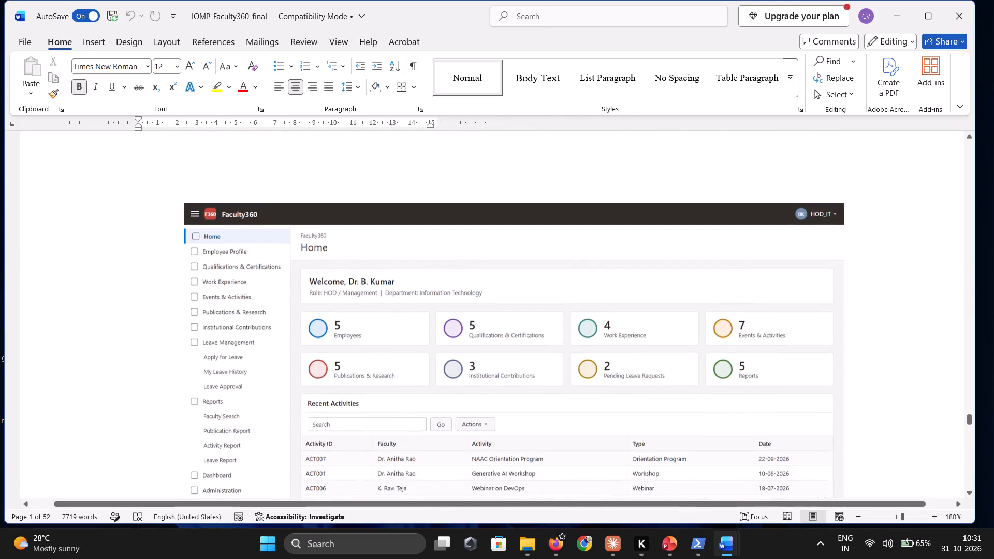
Review Results sections 5.5 to 5.9, checking the events, leave, reports and dashboard screens and the list of overall outcomes.
{"action": "scroll", "coordinate": [654, 403], "scroll_direction": "down", "scroll_amount": 4, "text": "ctrl"}
{"action": "scroll", "coordinate": [654, 403], "scroll_direction": "down", "scroll_amount": 3}
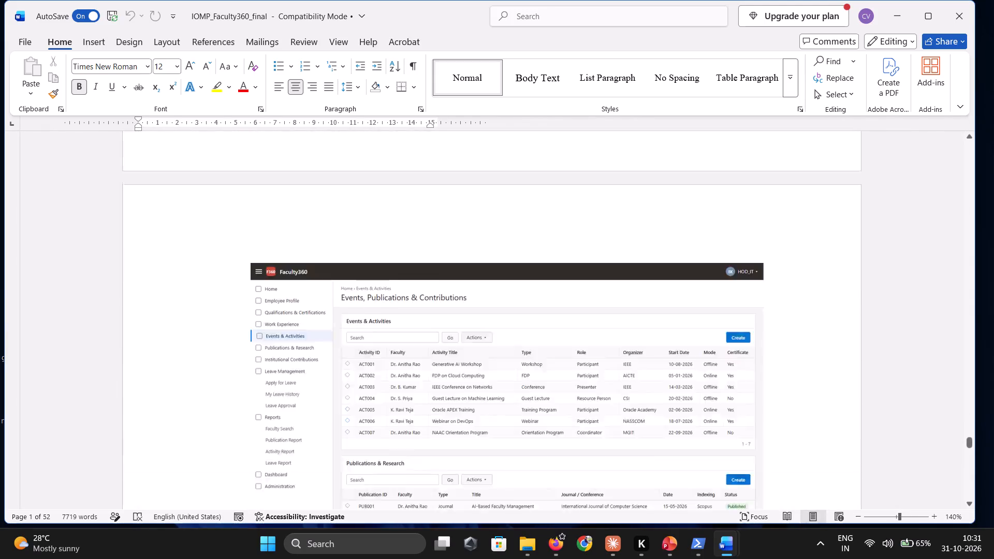
{"action": "scroll", "coordinate": [654, 403], "scroll_direction": "down", "scroll_amount": 6}
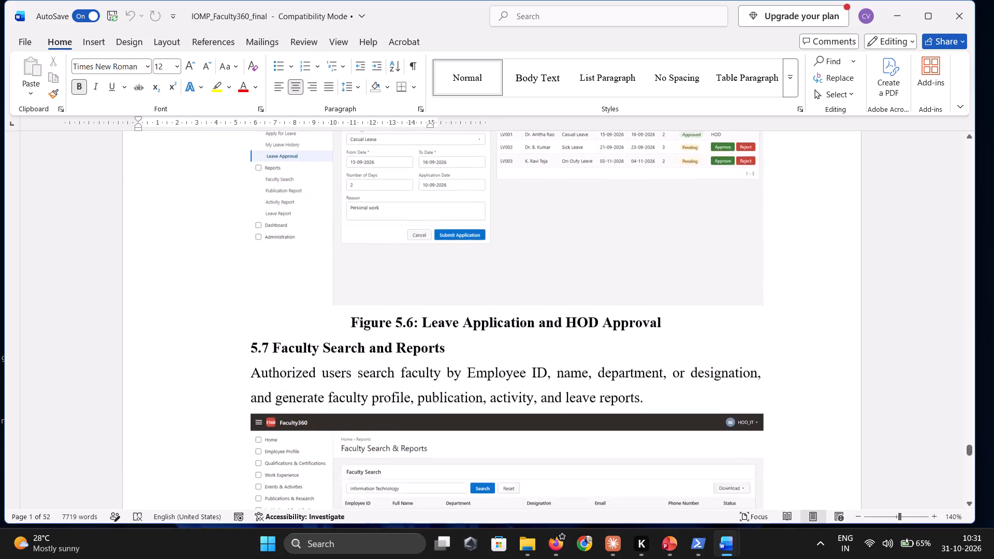
{"action": "scroll", "coordinate": [654, 403], "scroll_direction": "down", "scroll_amount": 3}
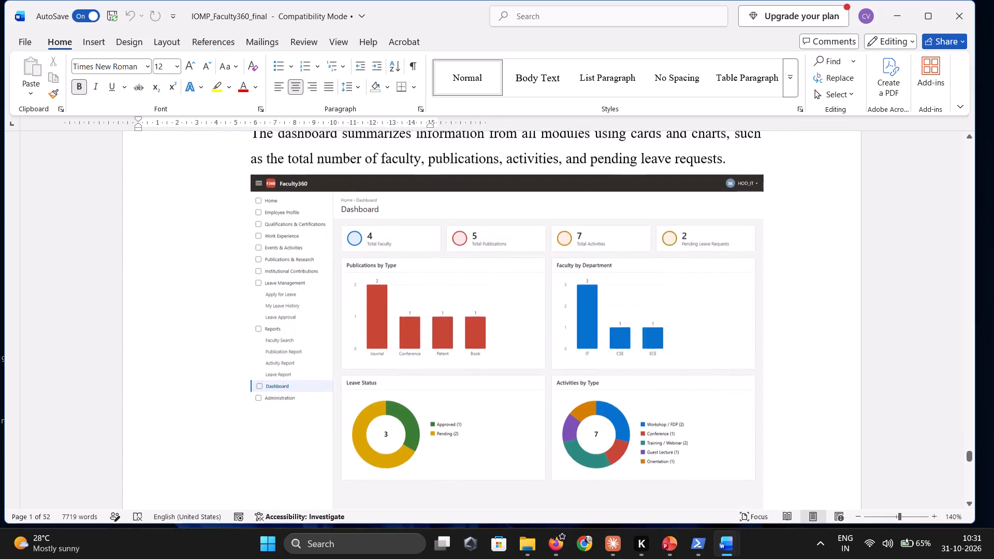
{"action": "scroll", "coordinate": [654, 403], "scroll_direction": "down", "scroll_amount": 3}
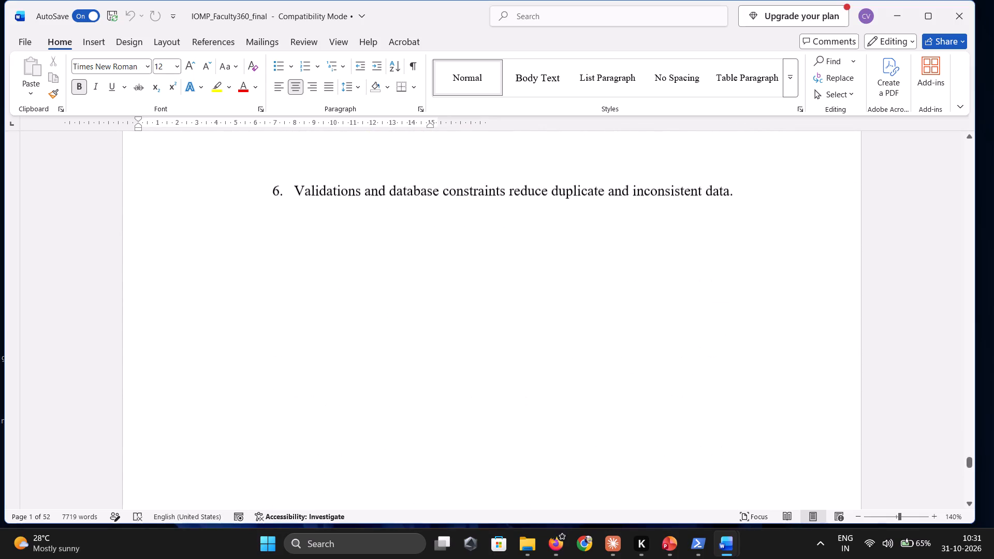
{"action": "scroll", "coordinate": [654, 403], "scroll_direction": "up", "scroll_amount": 6}
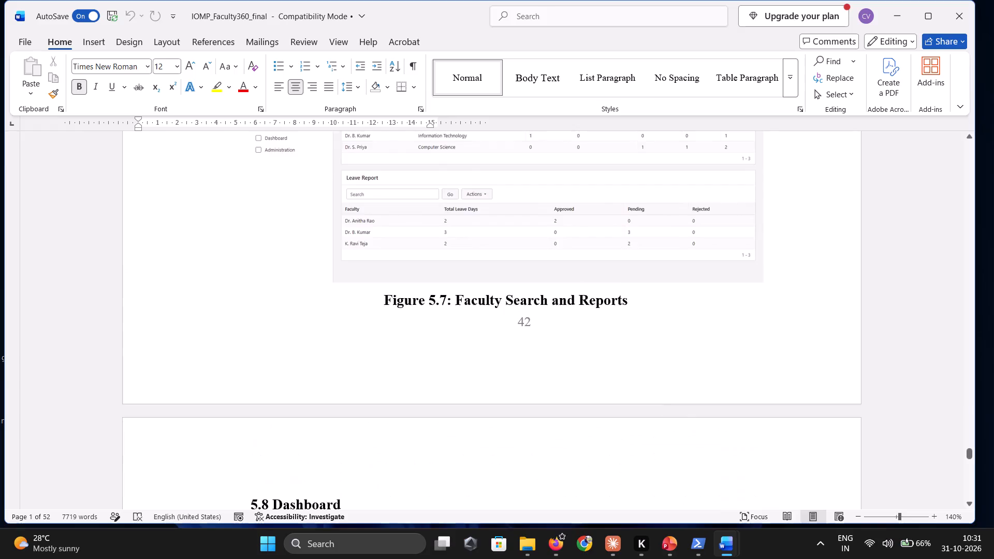
Check the report's closing pages, covering the reference list and the Chapter 6 conclusion and future enhancements, with pages side by side.
{"action": "scroll", "coordinate": [654, 403], "scroll_direction": "up", "scroll_amount": 1}
{"action": "scroll", "coordinate": [654, 403], "scroll_direction": "down", "scroll_amount": 1}
{"action": "scroll", "coordinate": [654, 403], "scroll_direction": "up", "scroll_amount": 1}
{"action": "scroll", "coordinate": [654, 403], "scroll_direction": "down", "scroll_amount": 1}
{"action": "scroll", "coordinate": [654, 403], "scroll_direction": "up", "scroll_amount": 1}
{"action": "scroll", "coordinate": [654, 403], "scroll_direction": "down", "scroll_amount": 9, "text": "ctrl"}
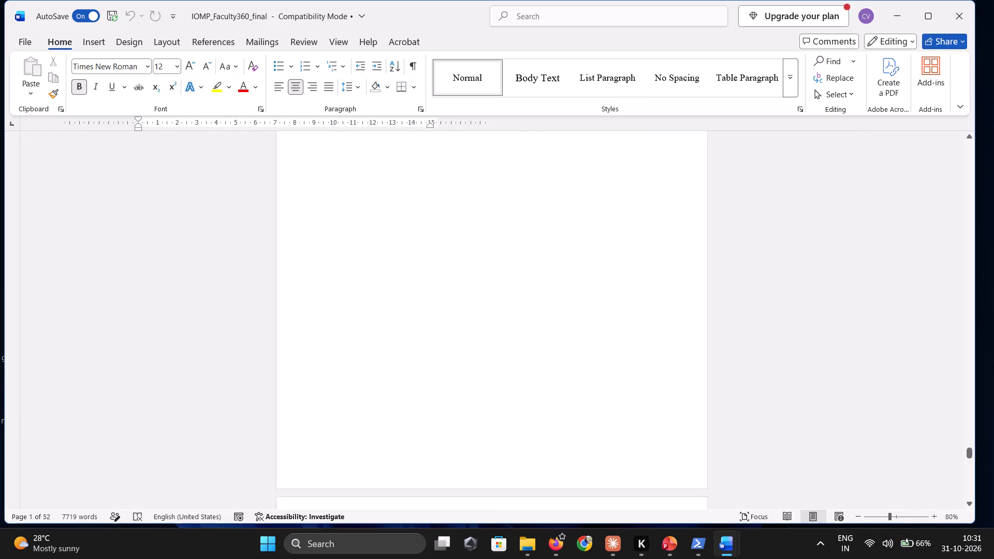
{"action": "scroll", "coordinate": [654, 403], "scroll_direction": "down", "scroll_amount": 18, "text": "ctrl"}
{"action": "scroll", "coordinate": [654, 403], "scroll_direction": "down", "scroll_amount": 2}
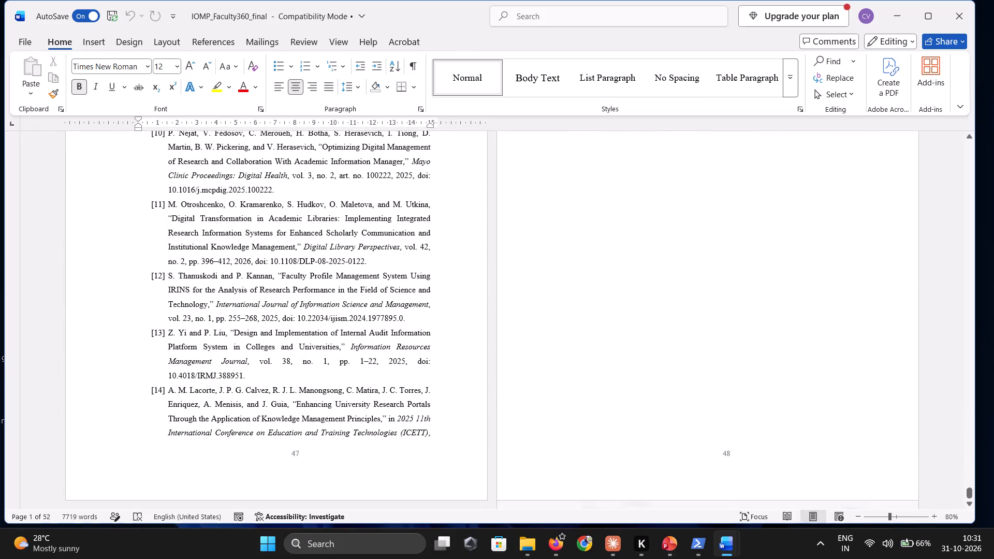
{"action": "scroll", "coordinate": [654, 403], "scroll_direction": "up", "scroll_amount": 3}
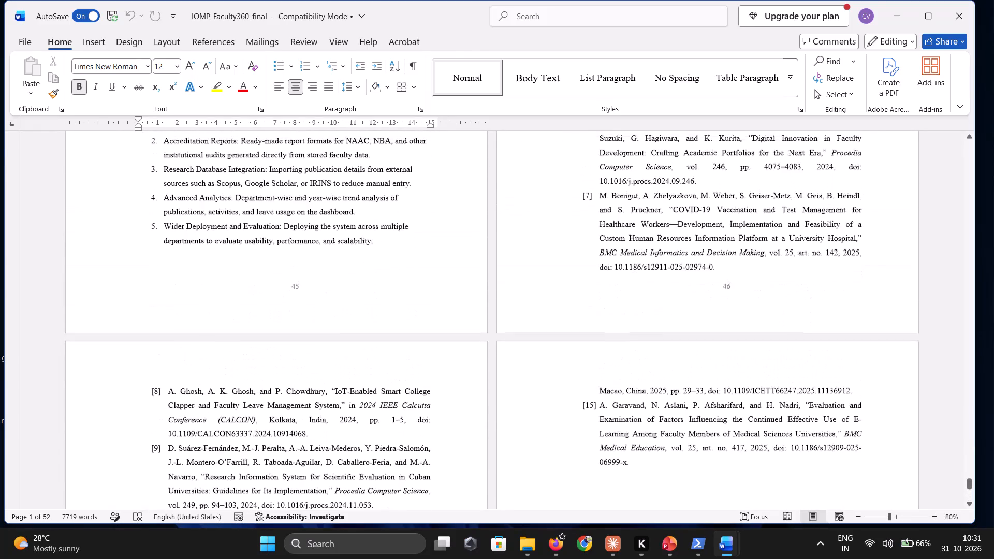
{"action": "scroll", "coordinate": [654, 403], "scroll_direction": "up", "scroll_amount": 3}
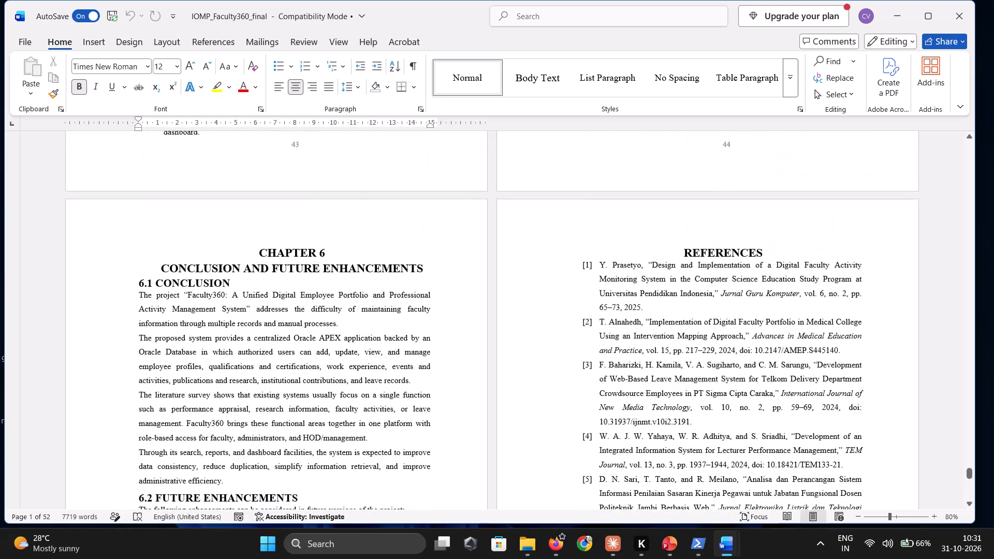
{"action": "scroll", "coordinate": [654, 403], "scroll_direction": "up", "scroll_amount": 1}
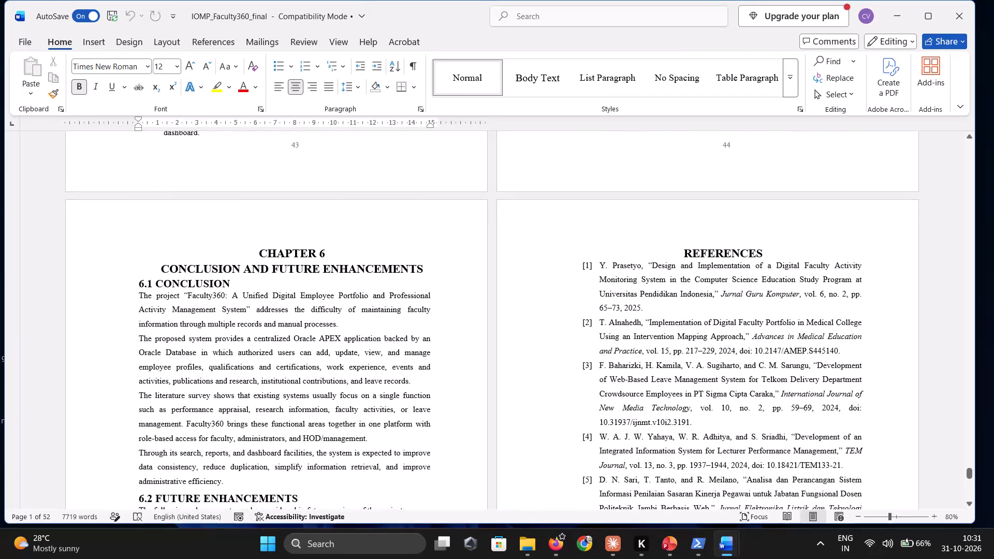
Check the layout of section 5.8 Dashboard and the section 5.9 Overall Results list across pages 43 and 44.
{"action": "scroll", "coordinate": [654, 403], "scroll_direction": "up", "scroll_amount": 2}
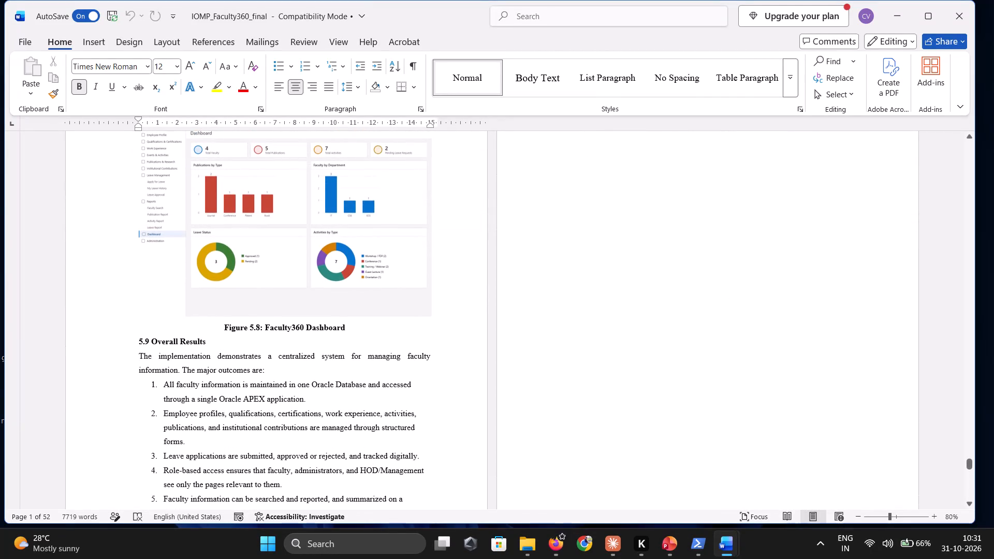
{"action": "scroll", "coordinate": [654, 403], "scroll_direction": "up", "scroll_amount": 1}
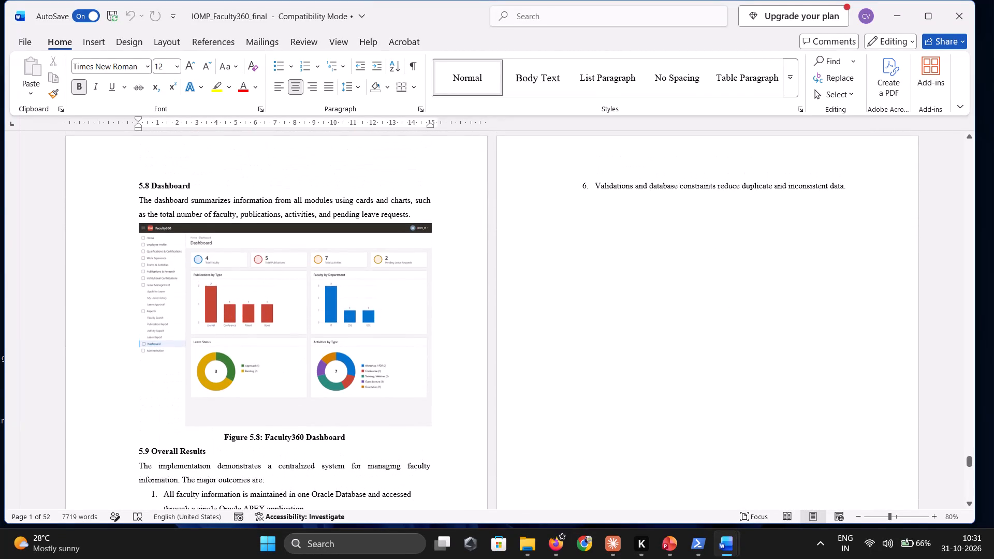
{"action": "scroll", "coordinate": [654, 403], "scroll_direction": "up", "scroll_amount": 1}
{"action": "scroll", "coordinate": [654, 403], "scroll_direction": "down", "scroll_amount": 2}
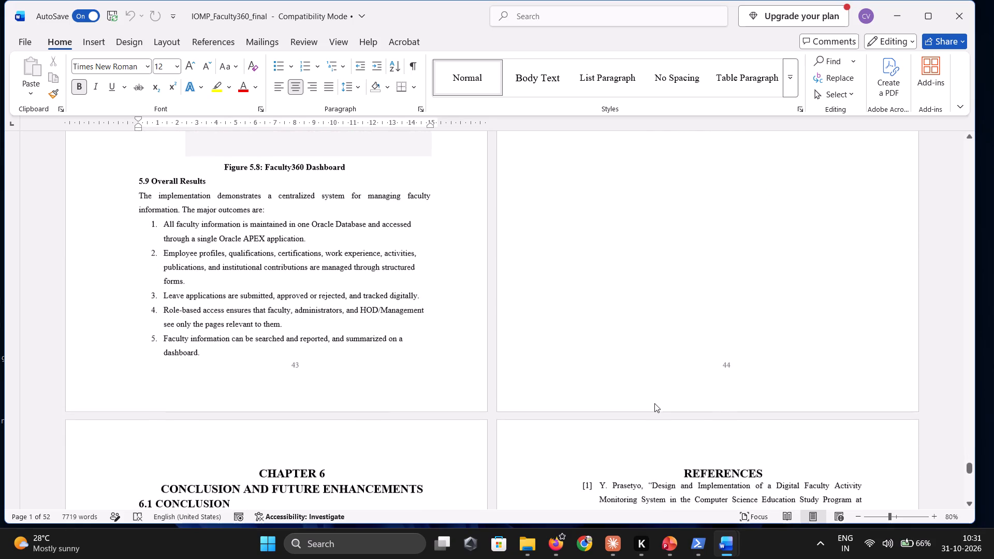
{"action": "scroll", "coordinate": [654, 403], "scroll_direction": "up", "scroll_amount": 3}
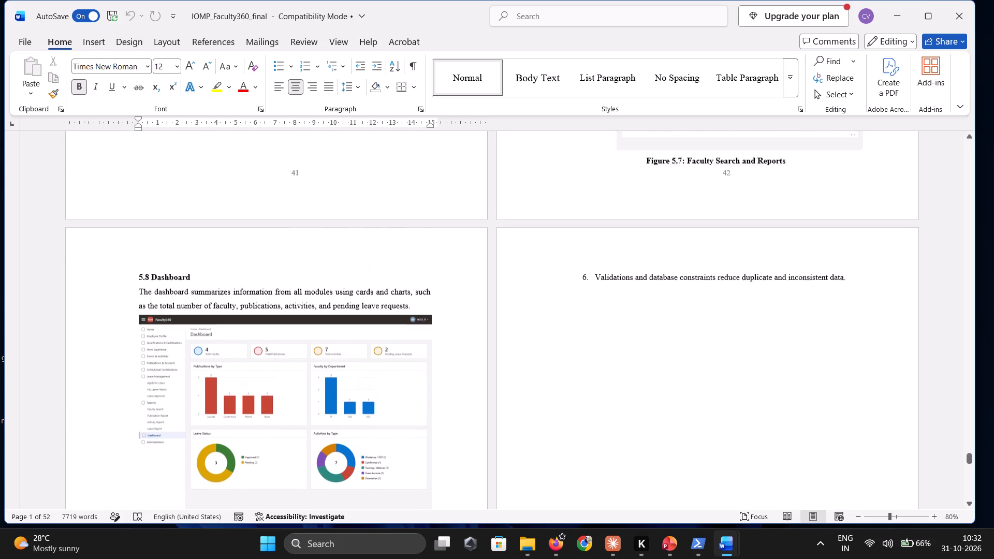
{"action": "scroll", "coordinate": [654, 403], "scroll_direction": "up", "scroll_amount": 1}
{"action": "scroll", "coordinate": [654, 403], "scroll_direction": "down", "scroll_amount": 1}
{"action": "scroll", "coordinate": [654, 403], "scroll_direction": "up", "scroll_amount": 1}
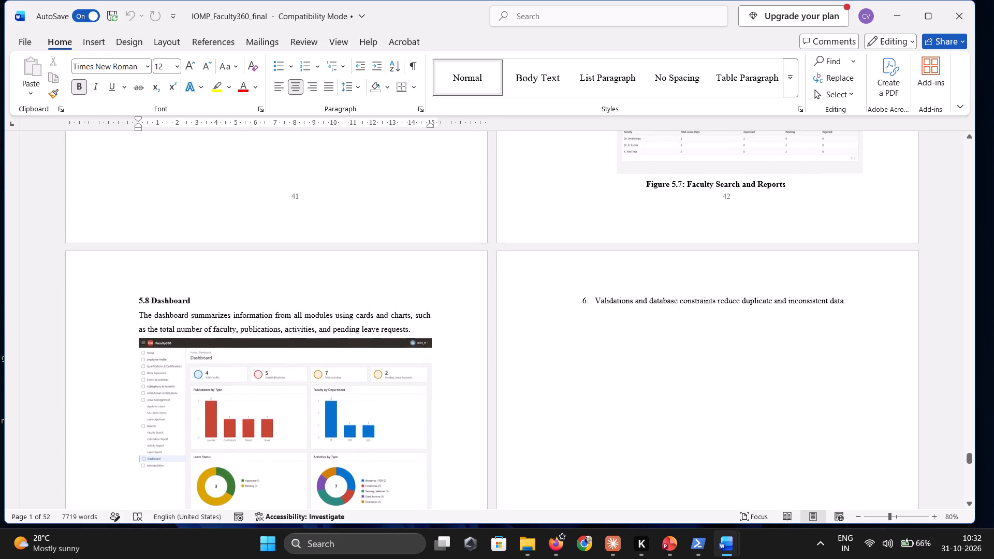
Skim back through the Results figures from 5.7 to 5.1 and into the Chapter 4 implementation sections.
{"action": "scroll", "coordinate": [654, 403], "scroll_direction": "up", "scroll_amount": 3}
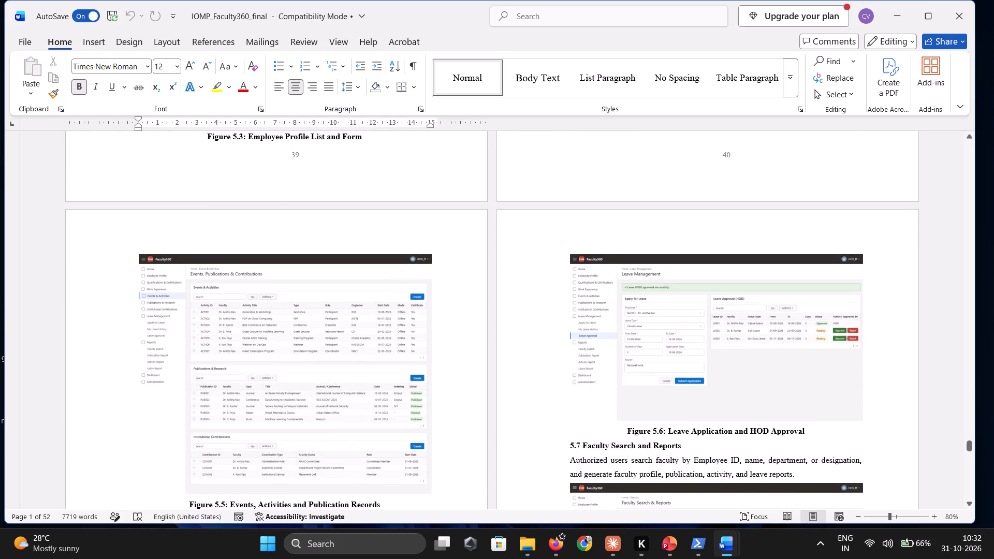
{"action": "scroll", "coordinate": [654, 403], "scroll_direction": "up", "scroll_amount": 3}
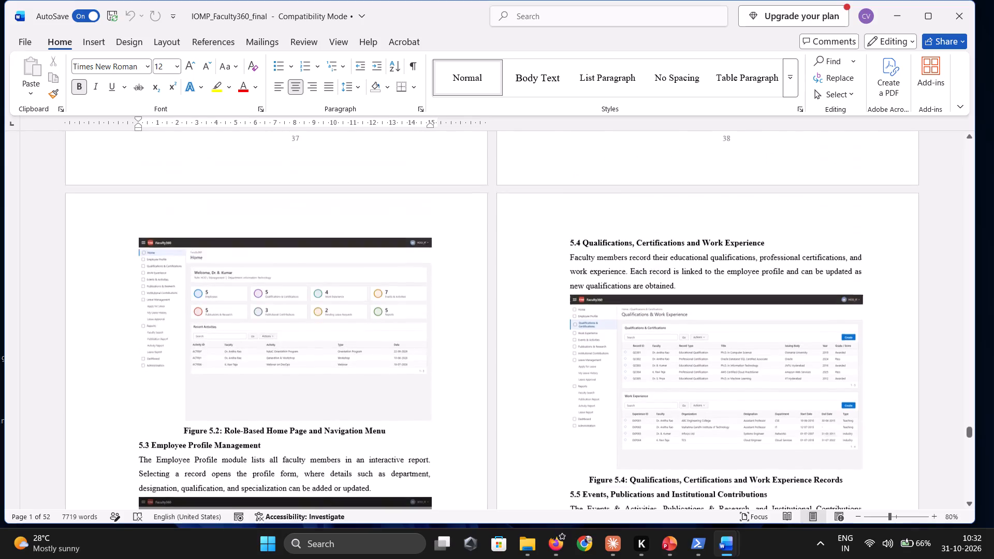
{"action": "scroll", "coordinate": [654, 403], "scroll_direction": "up", "scroll_amount": 4}
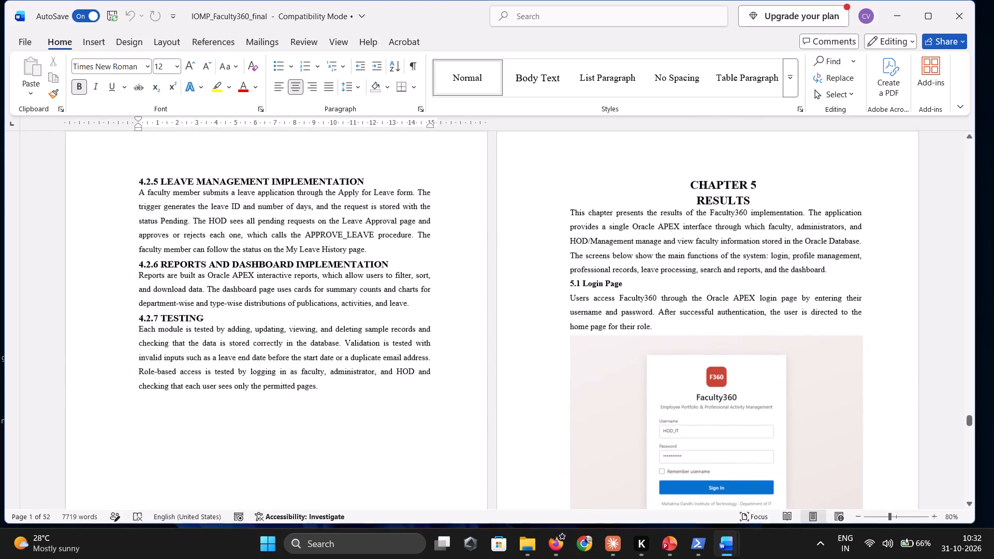
{"action": "scroll", "coordinate": [654, 403], "scroll_direction": "up", "scroll_amount": 1}
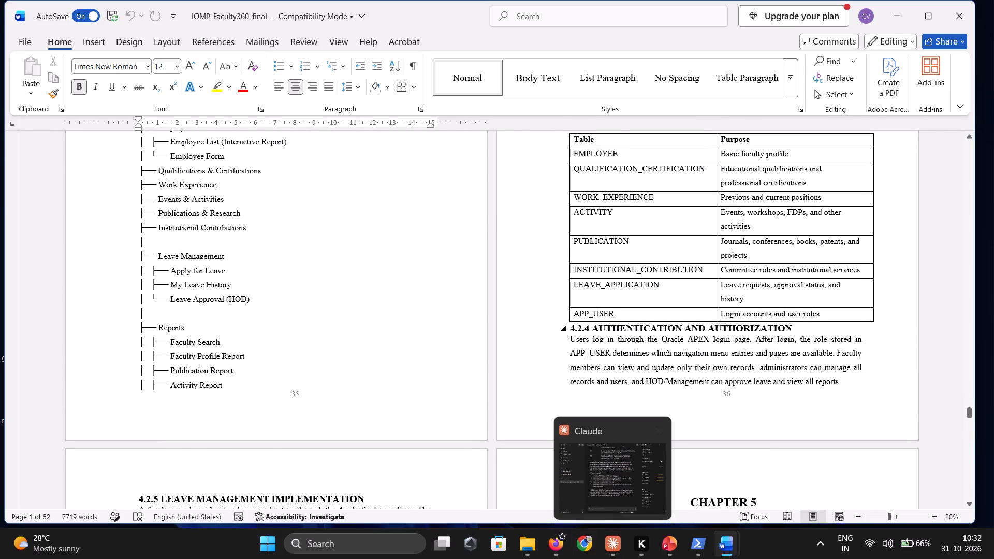
Examine section 5.2 and the Figure 5.2 role-based home page and navigation menu at closer zoom.
{"action": "scroll", "coordinate": [682, 307], "scroll_direction": "down", "scroll_amount": 4}
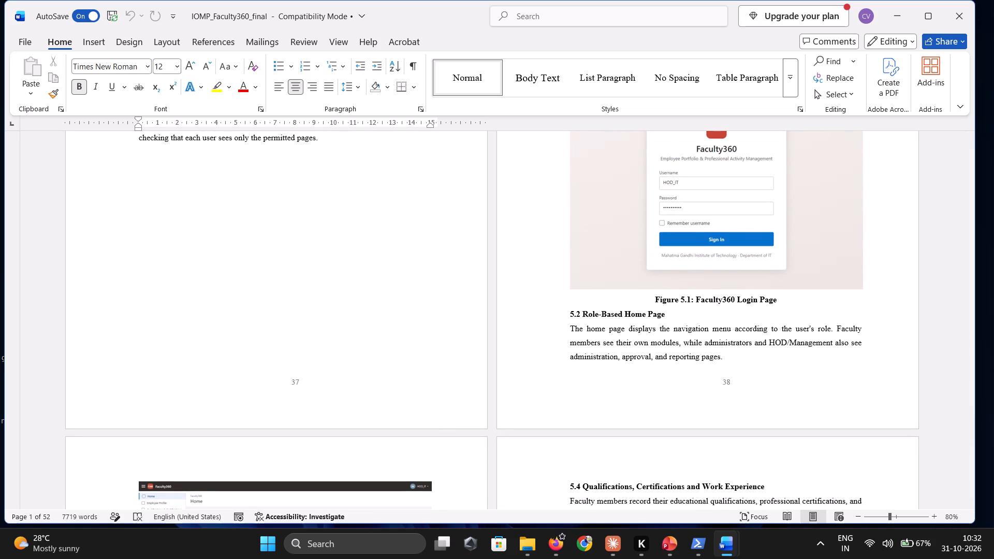
{"action": "scroll", "coordinate": [348, 335], "scroll_direction": "down", "scroll_amount": 1}
{"action": "scroll", "coordinate": [348, 335], "scroll_direction": "up", "scroll_amount": 3, "text": "ctrl"}
{"action": "scroll", "coordinate": [348, 335], "scroll_direction": "down", "scroll_amount": 1}
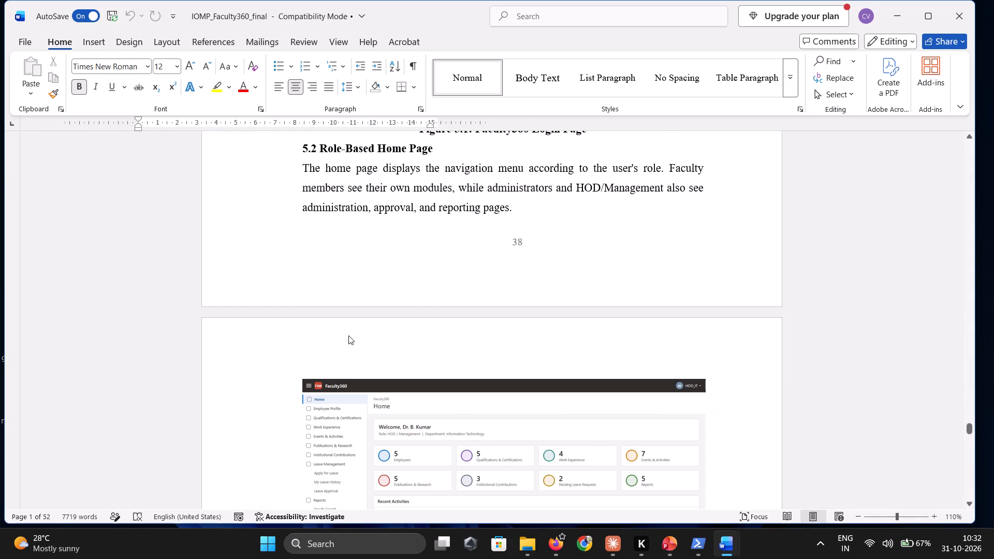
{"action": "scroll", "coordinate": [348, 335], "scroll_direction": "down", "scroll_amount": 1}
{"action": "scroll", "coordinate": [348, 335], "scroll_direction": "up", "scroll_amount": 1}
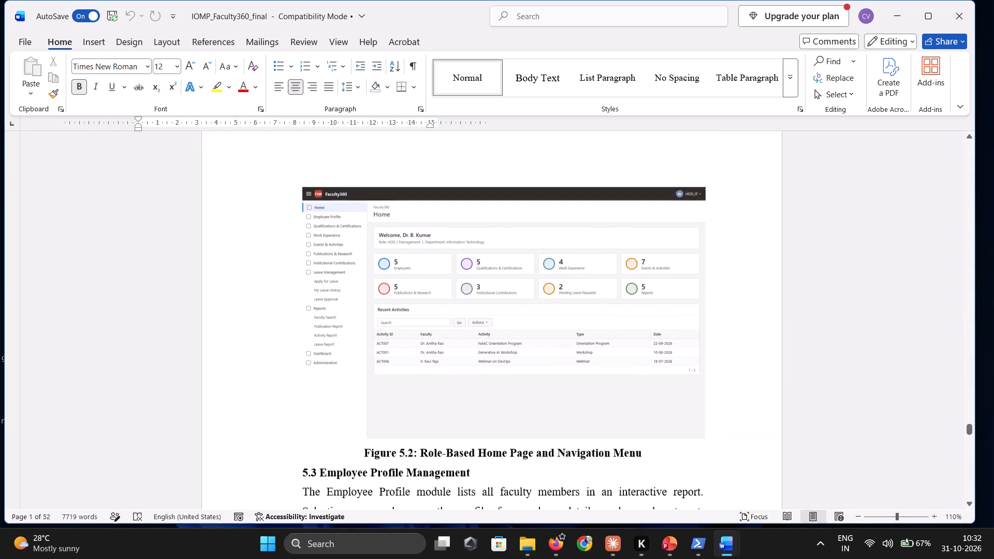
{"action": "scroll", "coordinate": [348, 335], "scroll_direction": "up", "scroll_amount": 1}
{"action": "scroll", "coordinate": [348, 335], "scroll_direction": "up", "scroll_amount": 3, "text": "ctrl"}
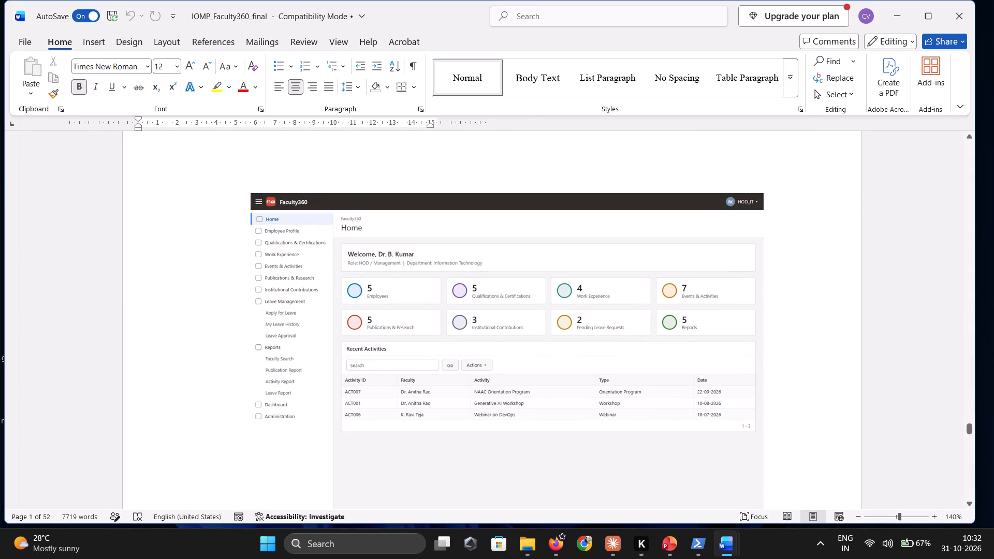
{"action": "scroll", "coordinate": [413, 378], "scroll_direction": "down", "scroll_amount": 1}
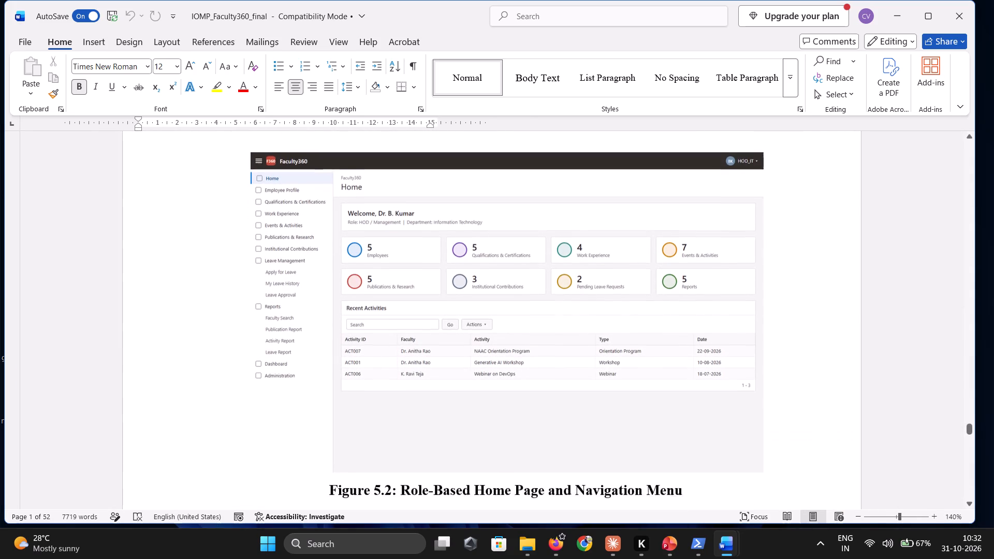
Examine Results sections 5.3 to 5.6, checking the employee profile, qualifications, events and publications, and leave approval figures and their page layout.
{"action": "scroll", "coordinate": [413, 378], "scroll_direction": "down", "scroll_amount": 3}
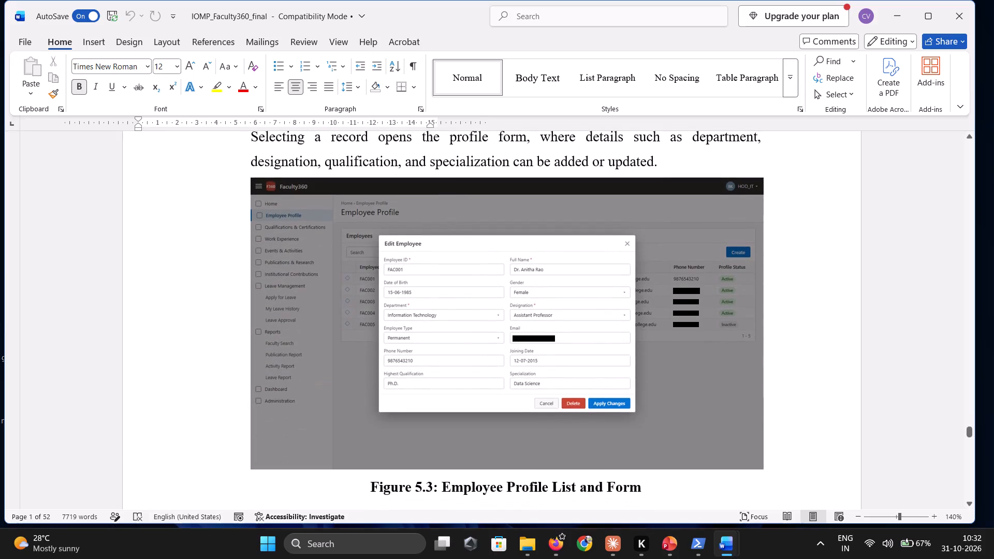
{"action": "scroll", "coordinate": [413, 378], "scroll_direction": "down", "scroll_amount": 2}
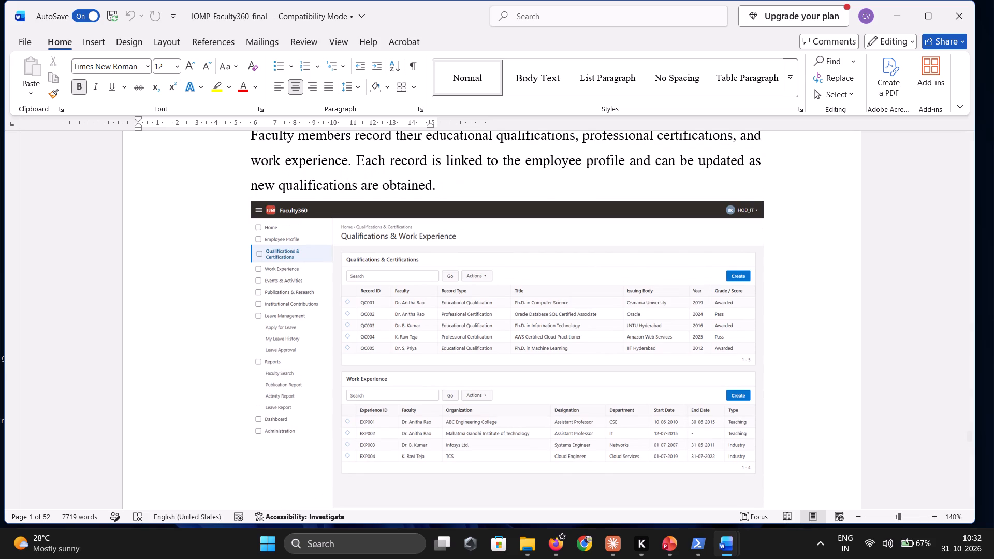
{"action": "scroll", "coordinate": [413, 378], "scroll_direction": "down", "scroll_amount": 3}
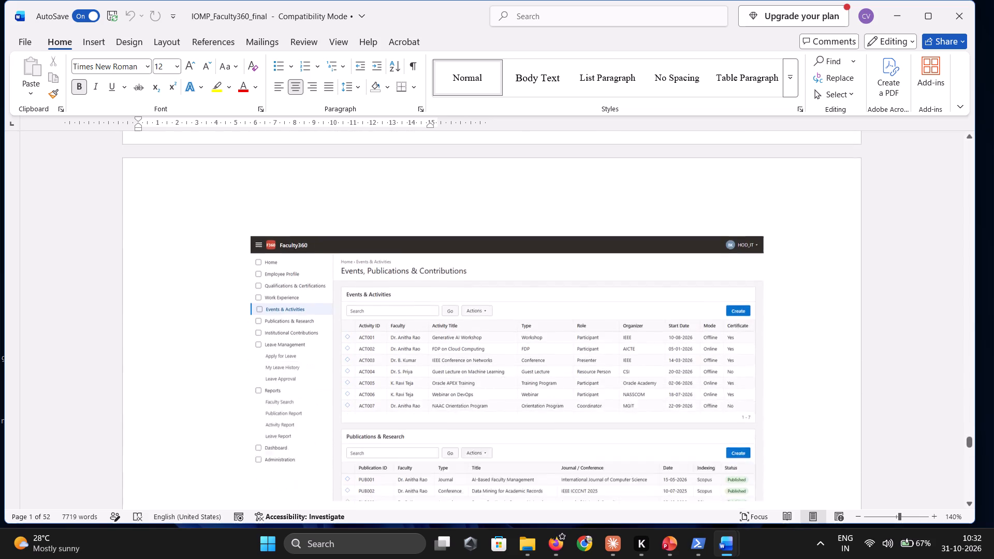
{"action": "scroll", "coordinate": [413, 378], "scroll_direction": "down", "scroll_amount": 3}
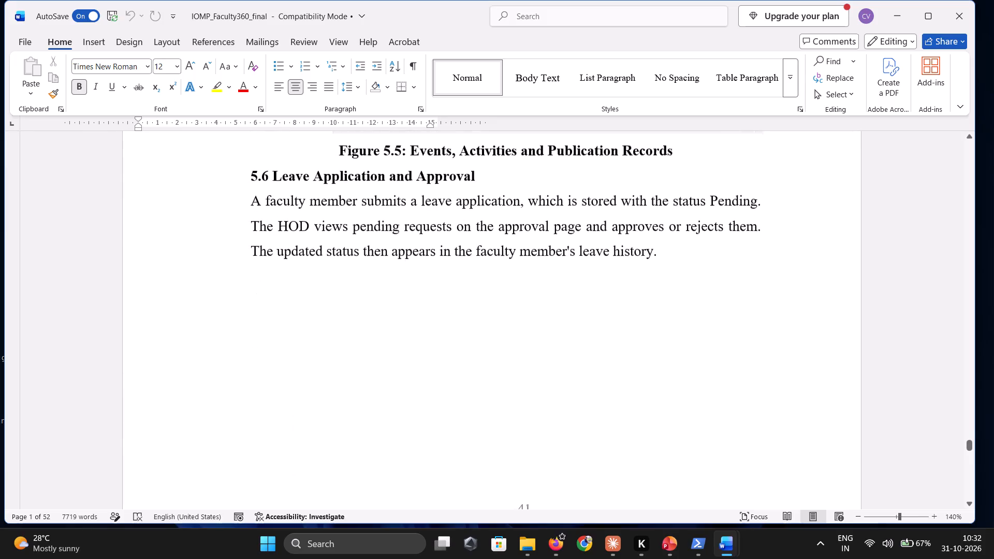
{"action": "scroll", "coordinate": [413, 378], "scroll_direction": "down", "scroll_amount": 3}
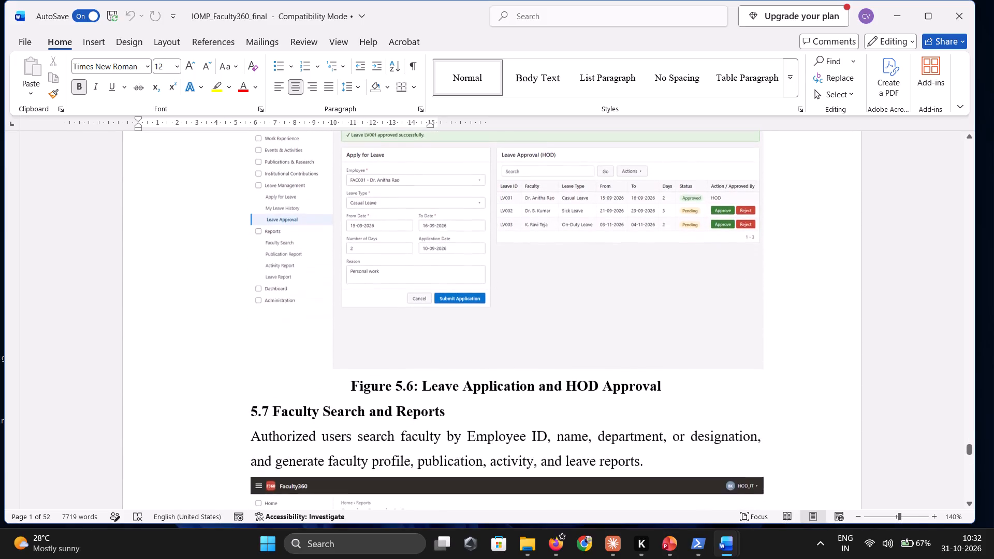
Examine sections 5.7 Faculty Search and Reports, 5.8 Dashboard and 5.9 Overall Results, including their figures, captions and page breaks.
{"action": "scroll", "coordinate": [413, 378], "scroll_direction": "down", "scroll_amount": 1}
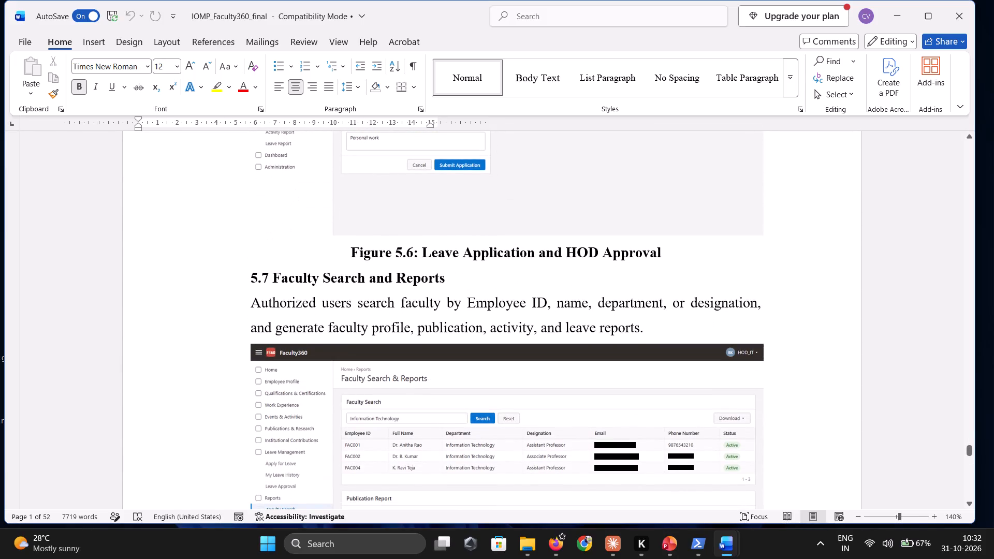
{"action": "scroll", "coordinate": [413, 378], "scroll_direction": "down", "scroll_amount": 1}
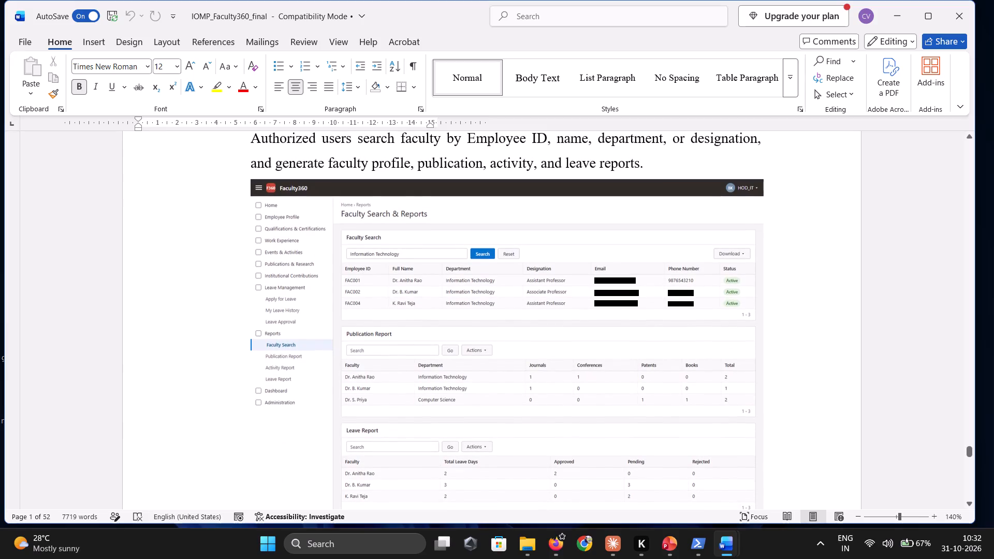
{"action": "scroll", "coordinate": [413, 378], "scroll_direction": "down", "scroll_amount": 1}
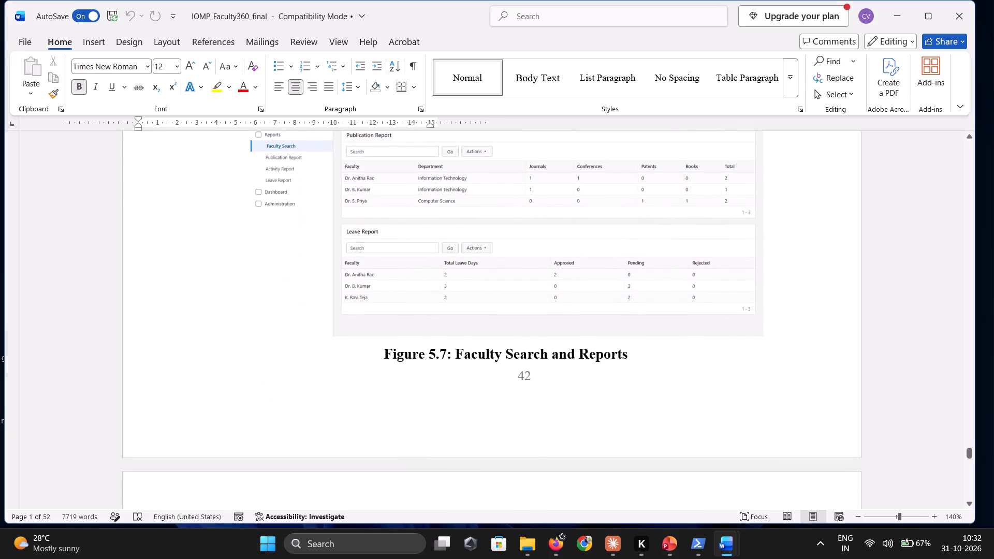
{"action": "scroll", "coordinate": [413, 378], "scroll_direction": "down", "scroll_amount": 3}
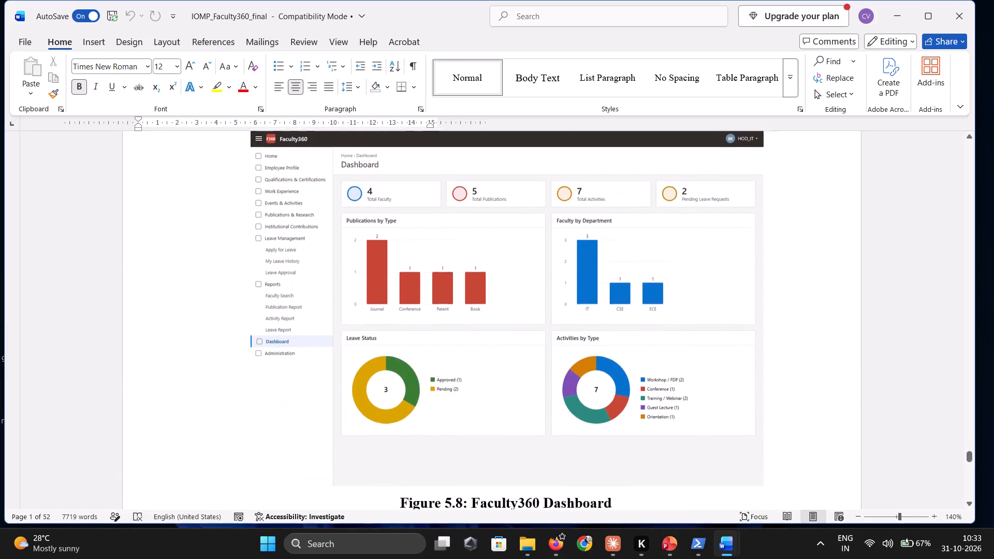
{"action": "scroll", "coordinate": [413, 378], "scroll_direction": "down", "scroll_amount": 2}
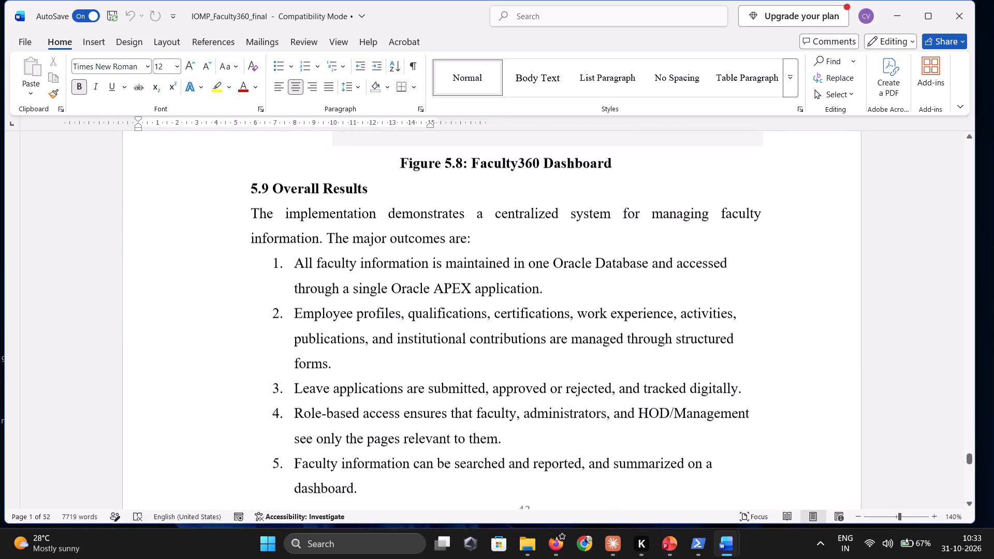
{"action": "scroll", "coordinate": [413, 378], "scroll_direction": "up", "scroll_amount": 1}
{"action": "scroll", "coordinate": [413, 378], "scroll_direction": "down", "scroll_amount": 2}
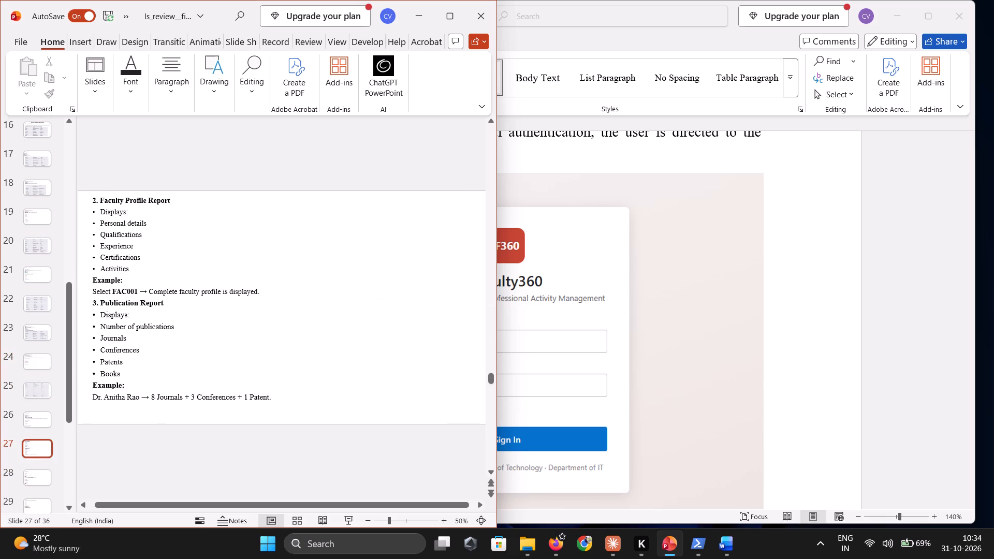
Copy the Faculty360 architecture diagram picture from slide 30 of the PowerPoint review presentation.
{"action": "scroll", "coordinate": [180, 273], "scroll_direction": "down", "scroll_amount": 2}
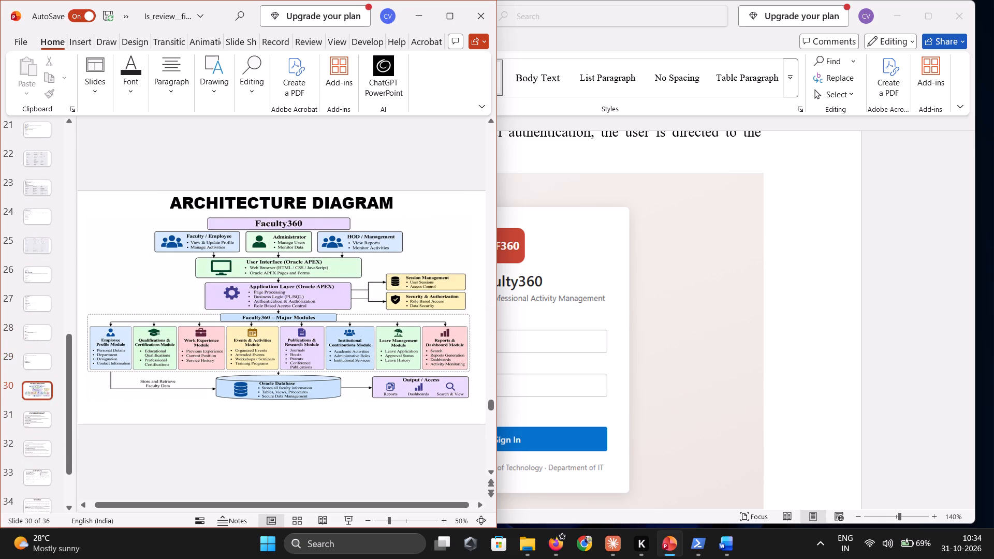
{"action": "left_click", "coordinate": [215, 272]}
{"action": "right_click", "coordinate": [215, 272]}
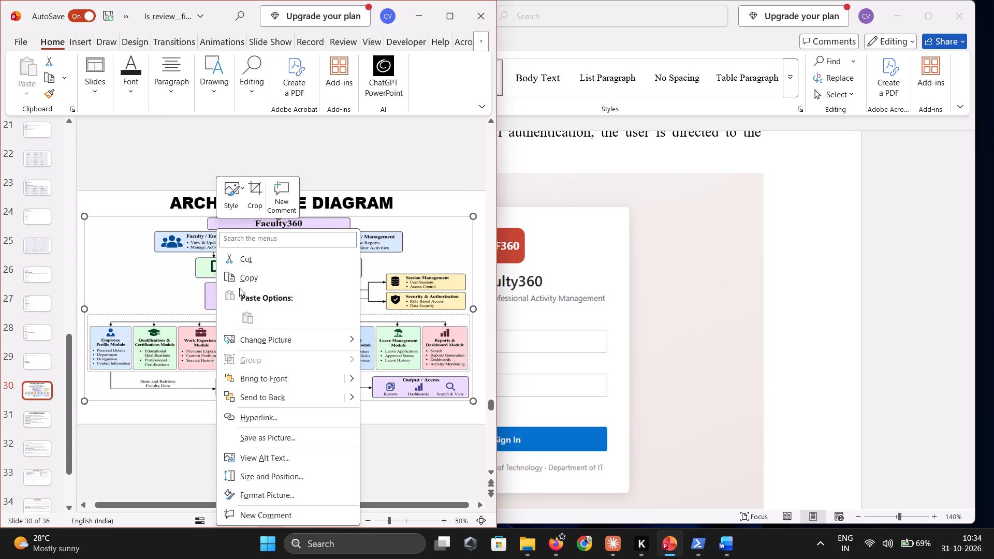
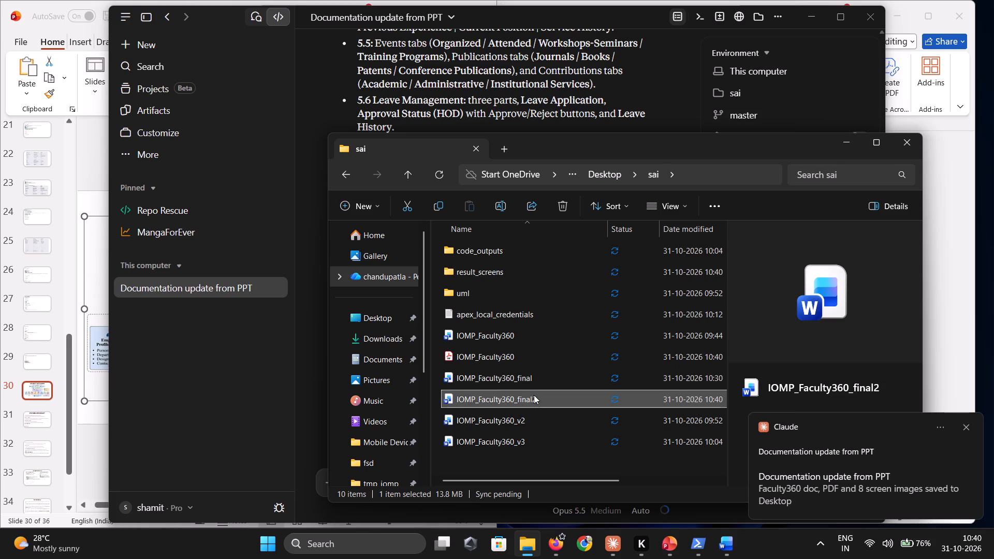
{"action": "double_click", "coordinate": [534, 395]}
Go to Chapter 5 of the report and look over the redrawn login, home and employee profile screens.
{"action": "scroll", "coordinate": [598, 325], "scroll_direction": "down", "scroll_amount": 1}
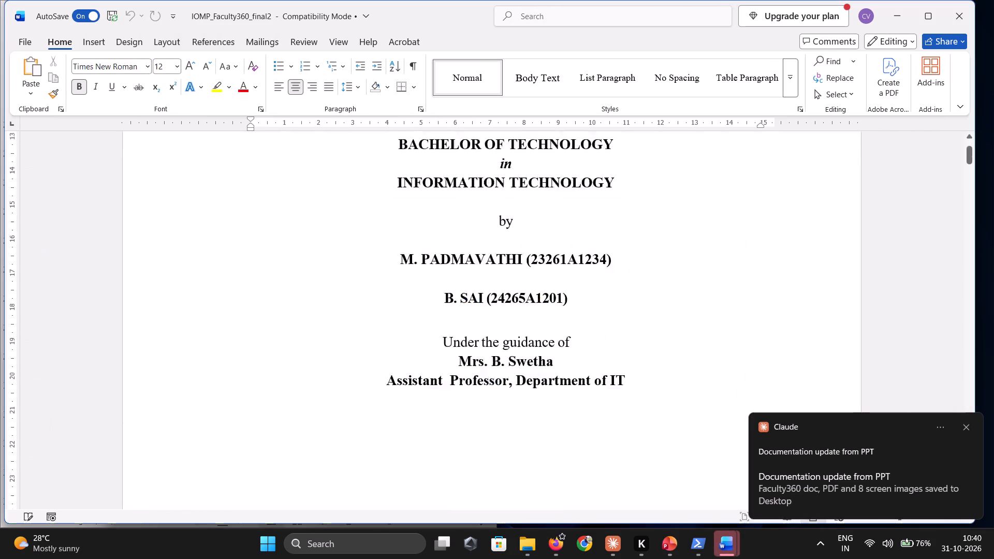
{"action": "scroll", "coordinate": [598, 325], "scroll_direction": "down", "scroll_amount": 1}
{"action": "left_click_drag", "start_coordinate": [968, 154], "coordinate": [943, 310]}
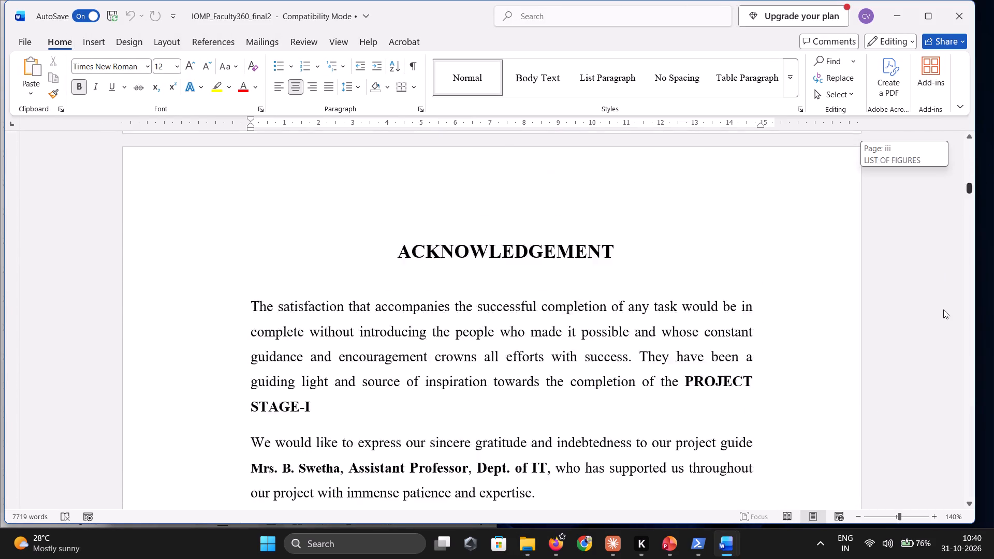
{"action": "left_click_drag", "start_coordinate": [943, 310], "coordinate": [922, 432]}
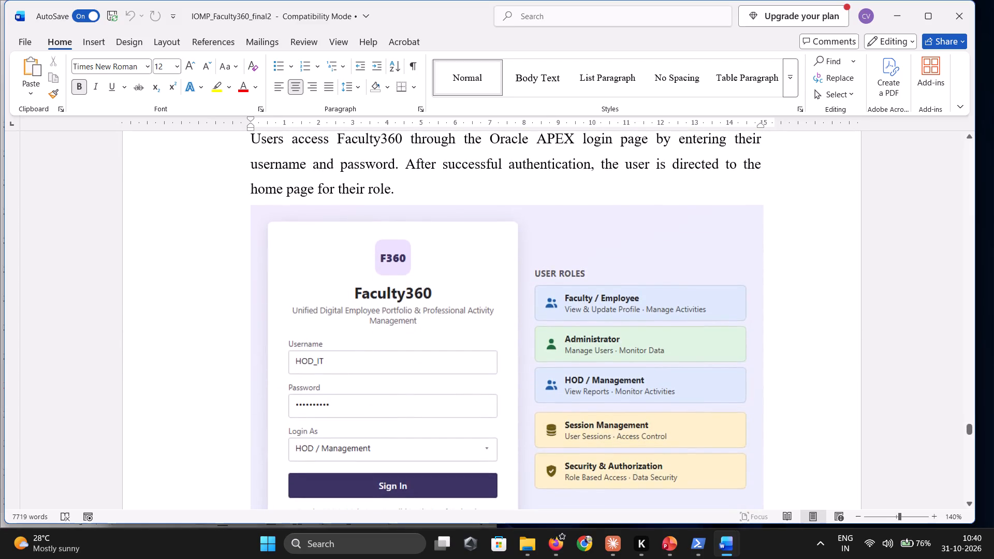
{"action": "scroll", "coordinate": [696, 395], "scroll_direction": "down", "scroll_amount": 2}
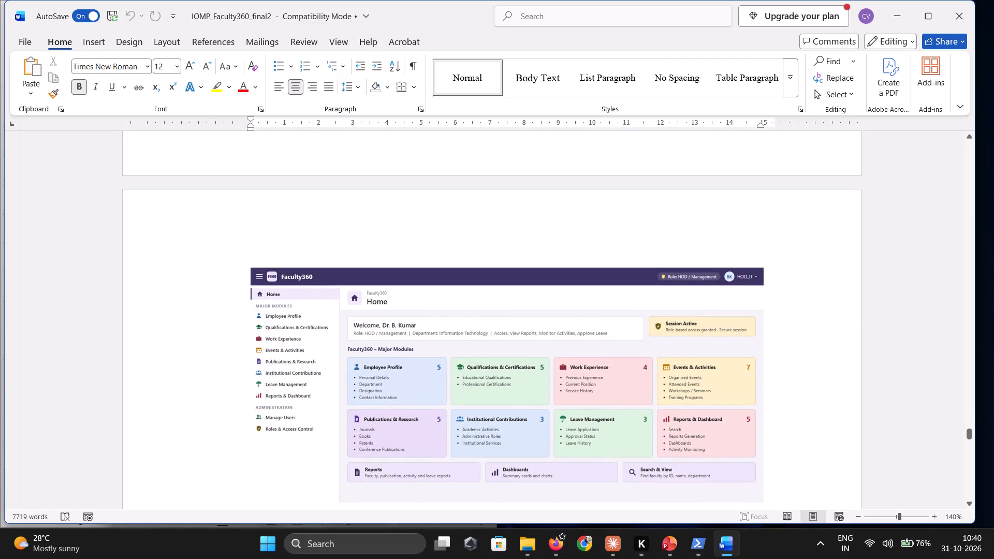
{"action": "scroll", "coordinate": [696, 395], "scroll_direction": "down", "scroll_amount": 2}
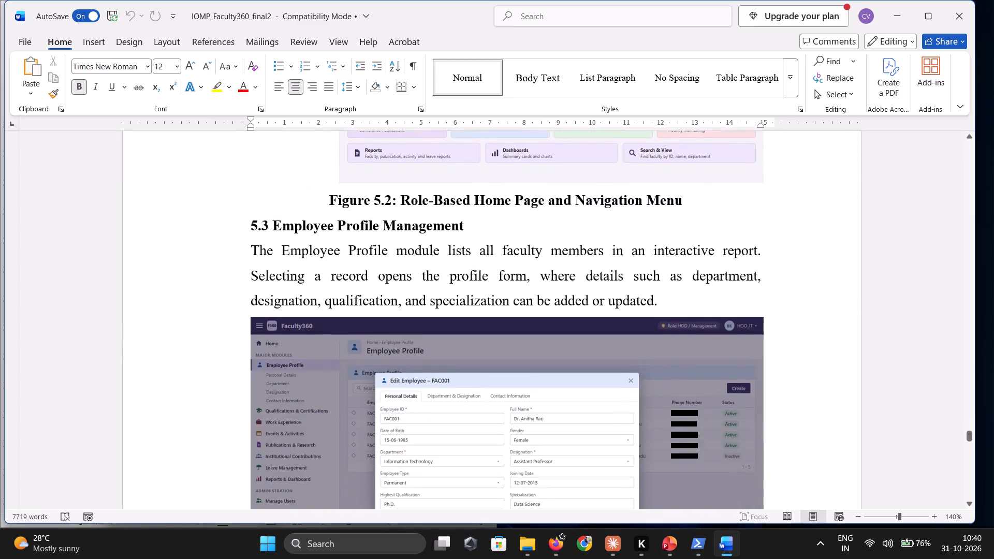
{"action": "scroll", "coordinate": [696, 395], "scroll_direction": "down", "scroll_amount": 1}
{"action": "scroll", "coordinate": [696, 395], "scroll_direction": "up", "scroll_amount": 2}
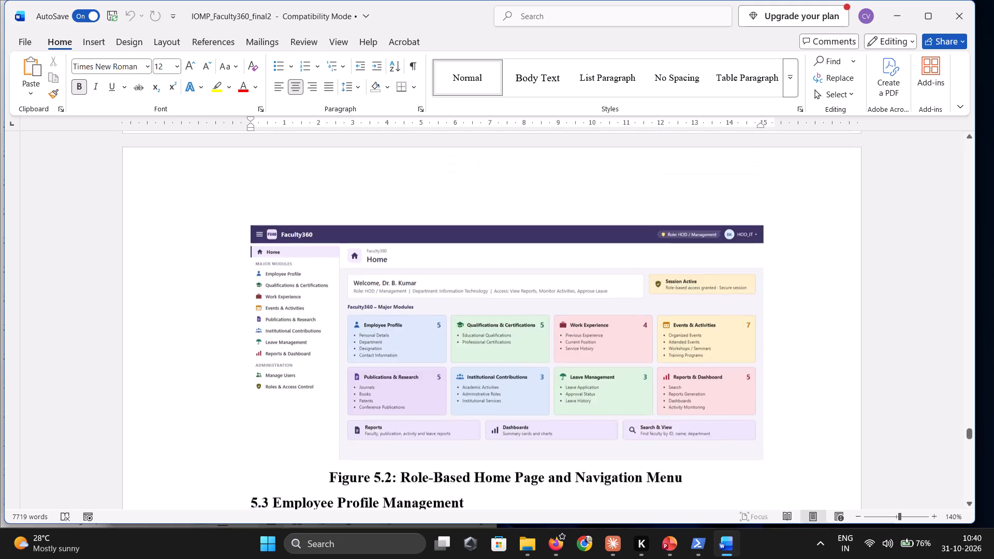
{"action": "scroll", "coordinate": [696, 395], "scroll_direction": "up", "scroll_amount": 1}
{"action": "scroll", "coordinate": [696, 395], "scroll_direction": "up", "scroll_amount": 3, "text": "ctrl"}
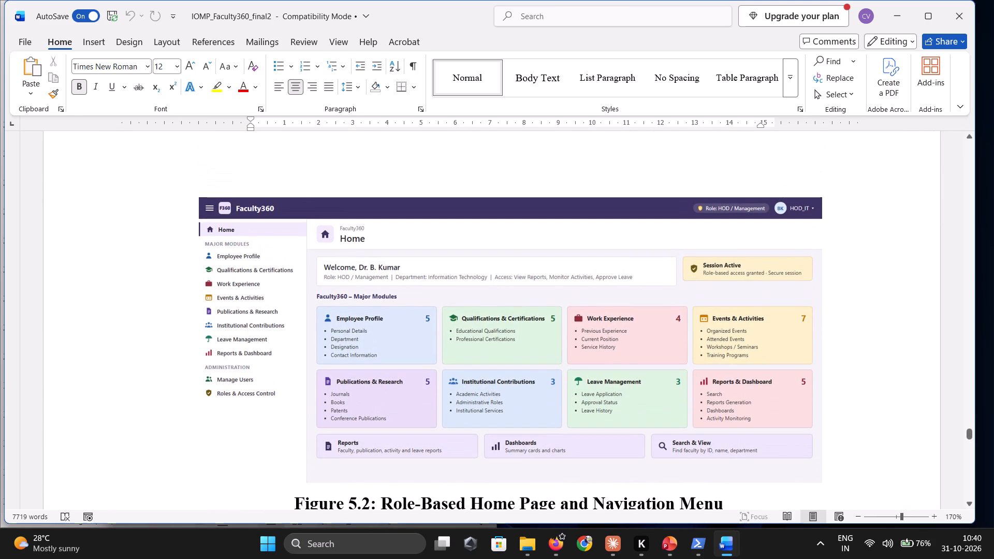
Examine the Figure 5.1 login page and its user role cards more closely, up to the Figure 5.2 home page.
{"action": "scroll", "coordinate": [696, 395], "scroll_direction": "up", "scroll_amount": 1}
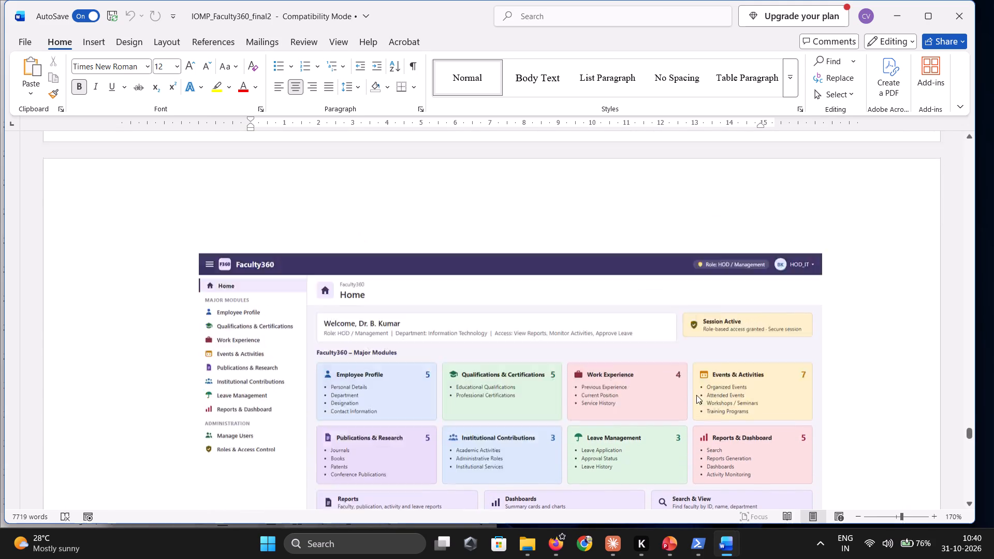
{"action": "scroll", "coordinate": [696, 395], "scroll_direction": "up", "scroll_amount": 1}
{"action": "scroll", "coordinate": [696, 395], "scroll_direction": "down", "scroll_amount": 1}
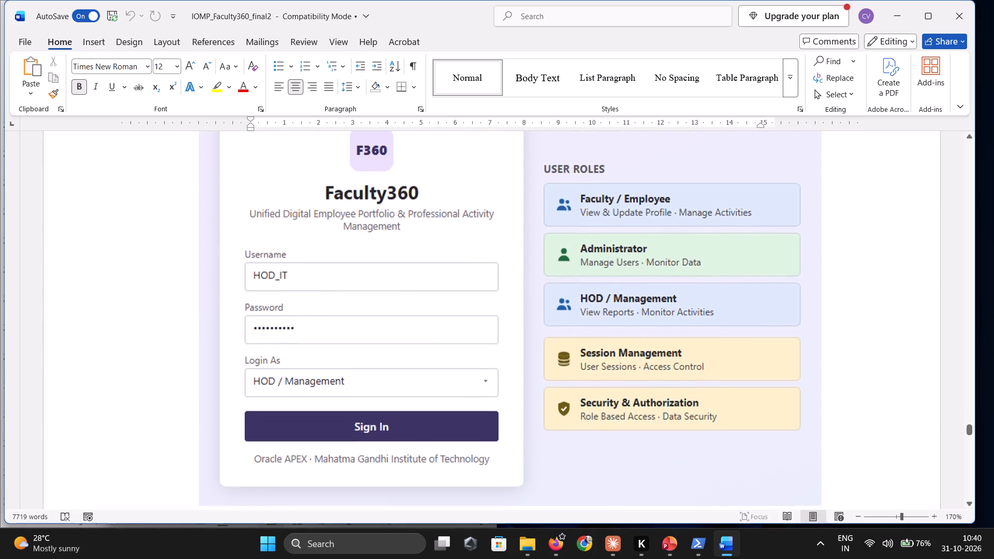
{"action": "scroll", "coordinate": [696, 395], "scroll_direction": "down", "scroll_amount": 1}
{"action": "scroll", "coordinate": [696, 395], "scroll_direction": "up", "scroll_amount": 1}
{"action": "scroll", "coordinate": [696, 395], "scroll_direction": "down", "scroll_amount": 1}
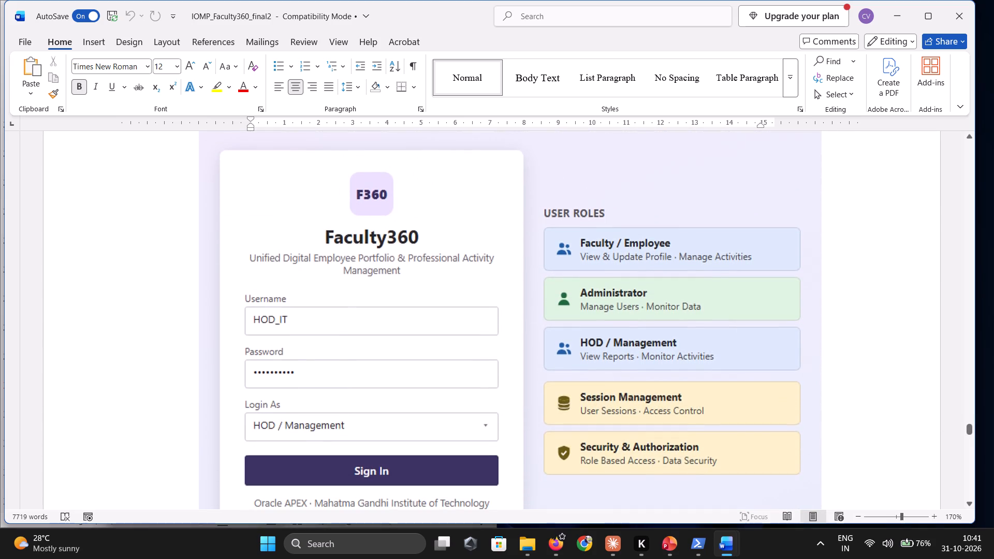
{"action": "scroll", "coordinate": [696, 395], "scroll_direction": "down", "scroll_amount": 1}
{"action": "scroll", "coordinate": [696, 395], "scroll_direction": "up", "scroll_amount": 1}
{"action": "scroll", "coordinate": [696, 395], "scroll_direction": "down", "scroll_amount": 1}
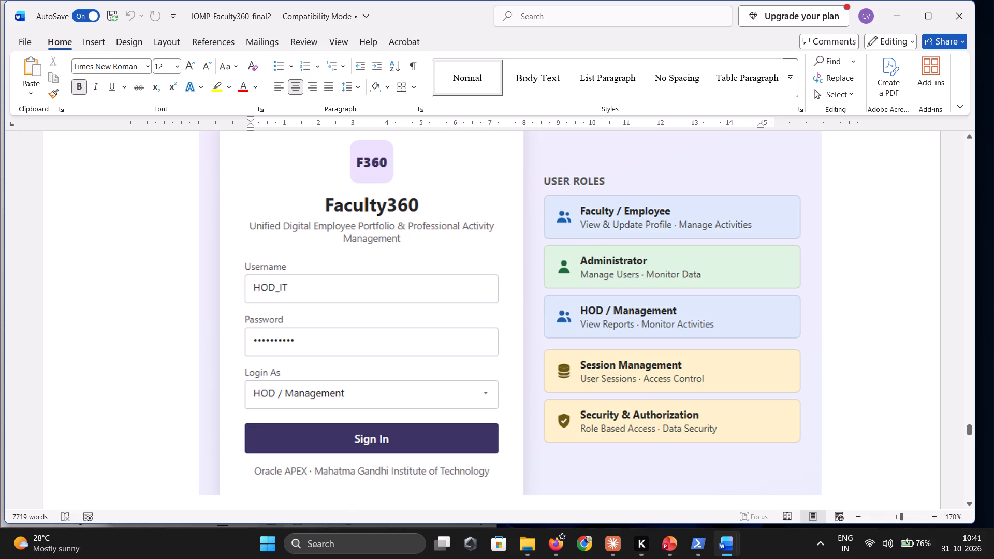
{"action": "scroll", "coordinate": [626, 320], "scroll_direction": "down", "scroll_amount": 1}
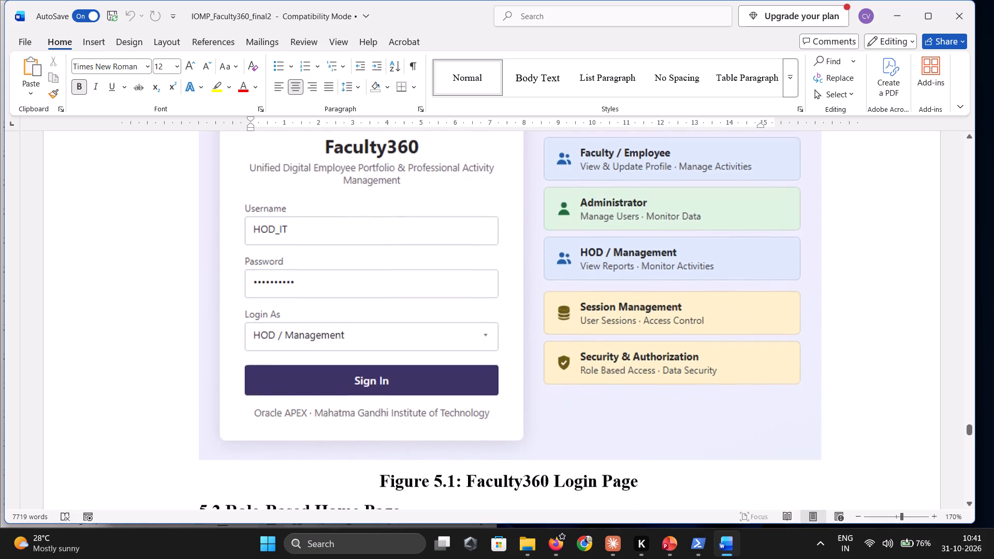
{"action": "scroll", "coordinate": [626, 320], "scroll_direction": "down", "scroll_amount": 2}
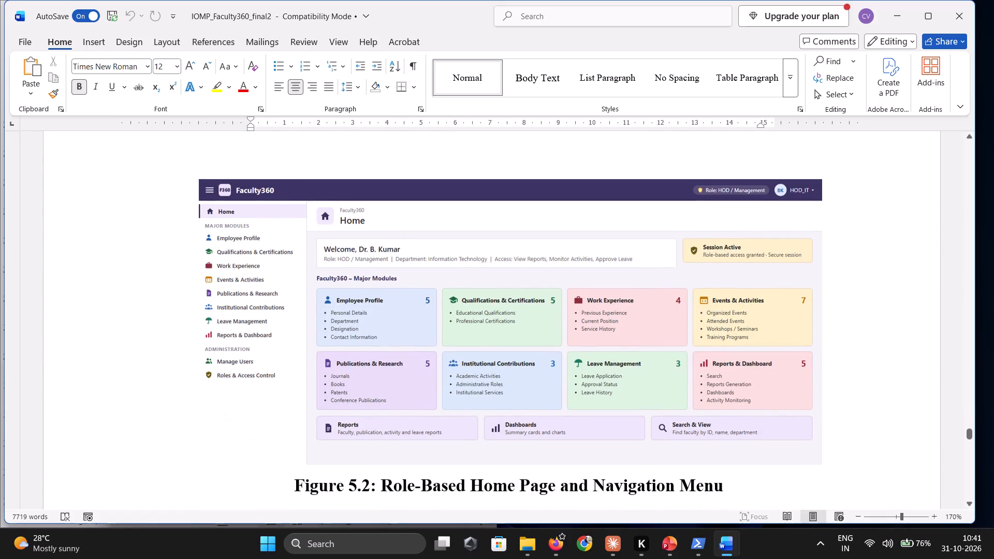
Review sections 5.3 and 5.4 with the employee profile and the qualifications, certifications and work experience screens.
{"action": "scroll", "coordinate": [665, 384], "scroll_direction": "down", "scroll_amount": 2}
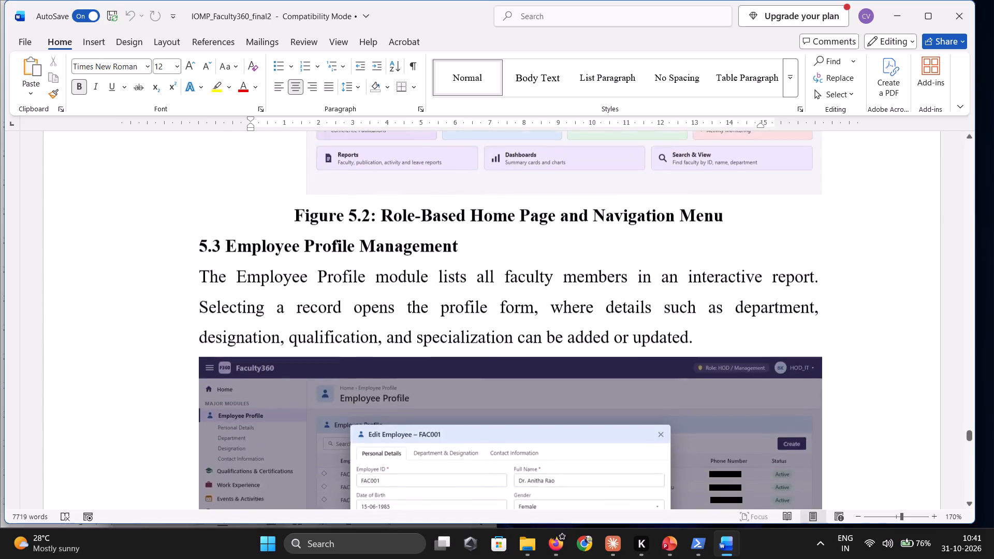
{"action": "scroll", "coordinate": [665, 384], "scroll_direction": "down", "scroll_amount": 2}
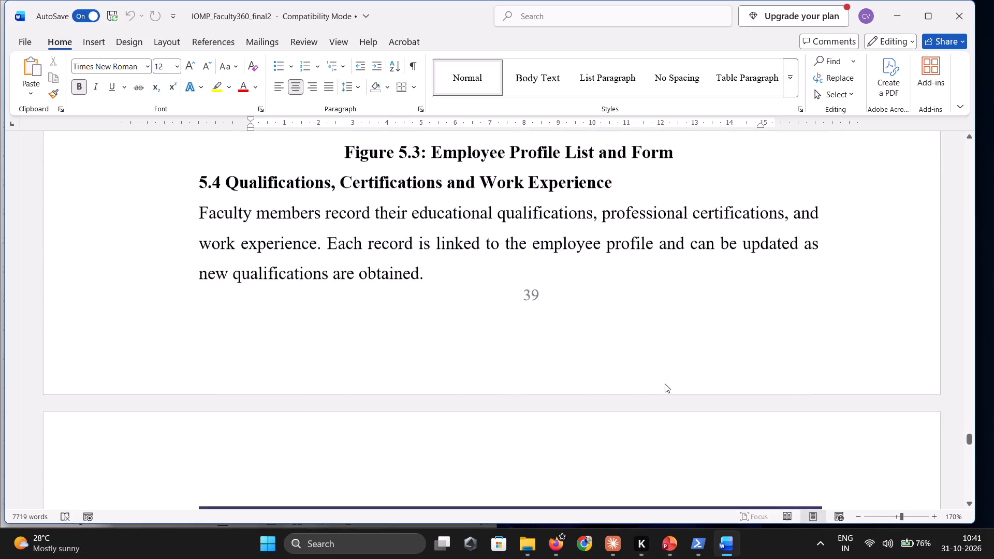
{"action": "scroll", "coordinate": [665, 384], "scroll_direction": "down", "scroll_amount": 2}
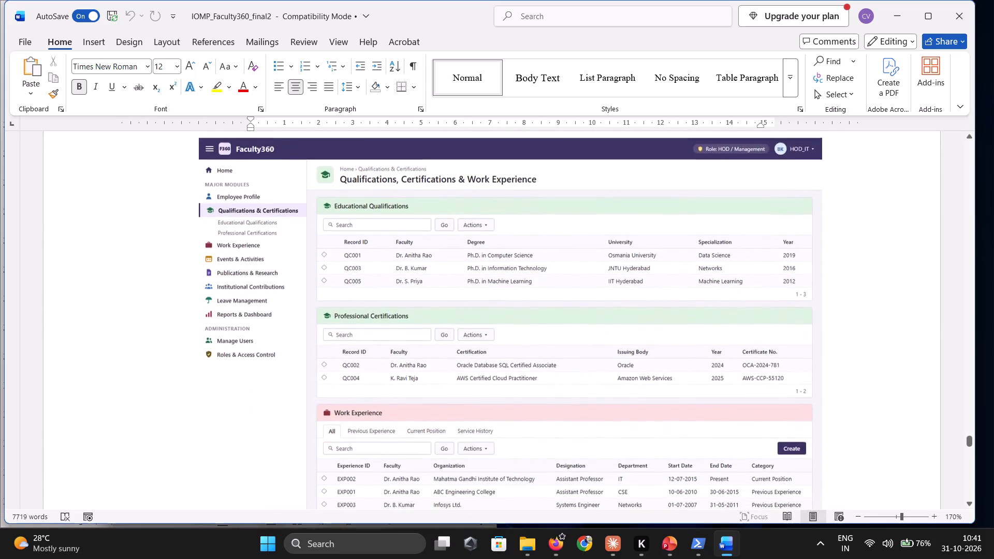
{"action": "scroll", "coordinate": [665, 384], "scroll_direction": "down", "scroll_amount": 1}
{"action": "scroll", "coordinate": [665, 384], "scroll_direction": "up", "scroll_amount": 1}
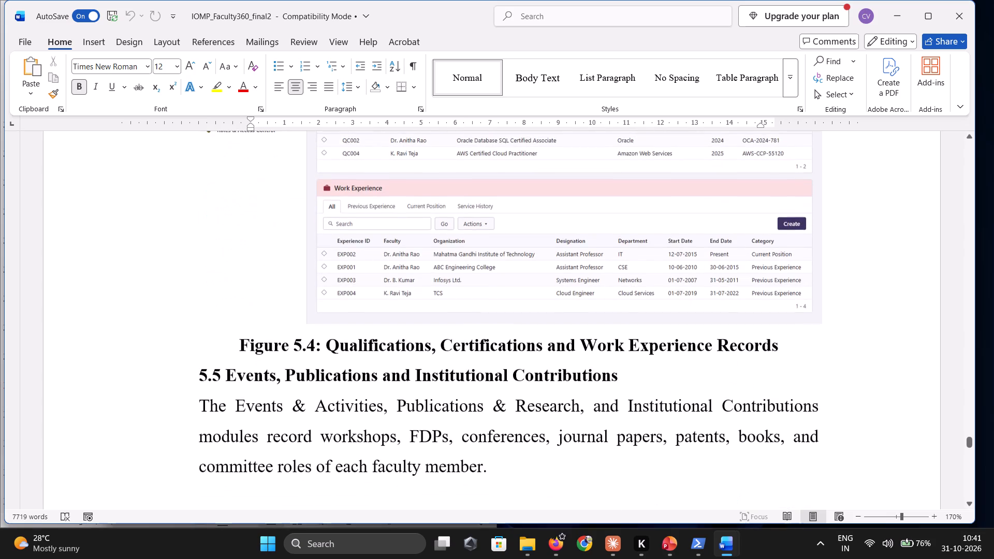
Examine the Figure 5.5 screen covering events and activities, publications and research, and institutional contributions.
{"action": "scroll", "coordinate": [665, 384], "scroll_direction": "down", "scroll_amount": 3}
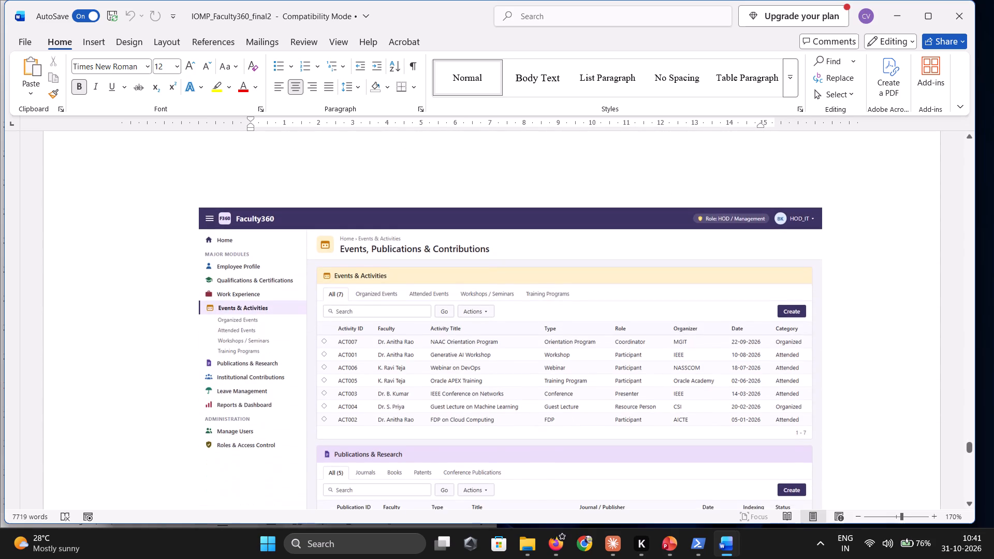
{"action": "scroll", "coordinate": [665, 384], "scroll_direction": "down", "scroll_amount": 1}
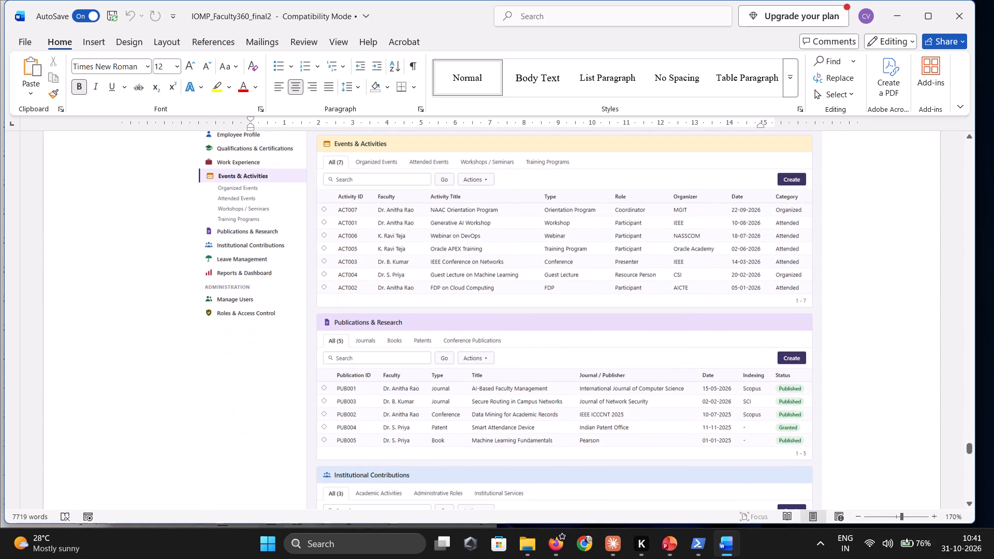
{"action": "scroll", "coordinate": [665, 384], "scroll_direction": "up", "scroll_amount": 1}
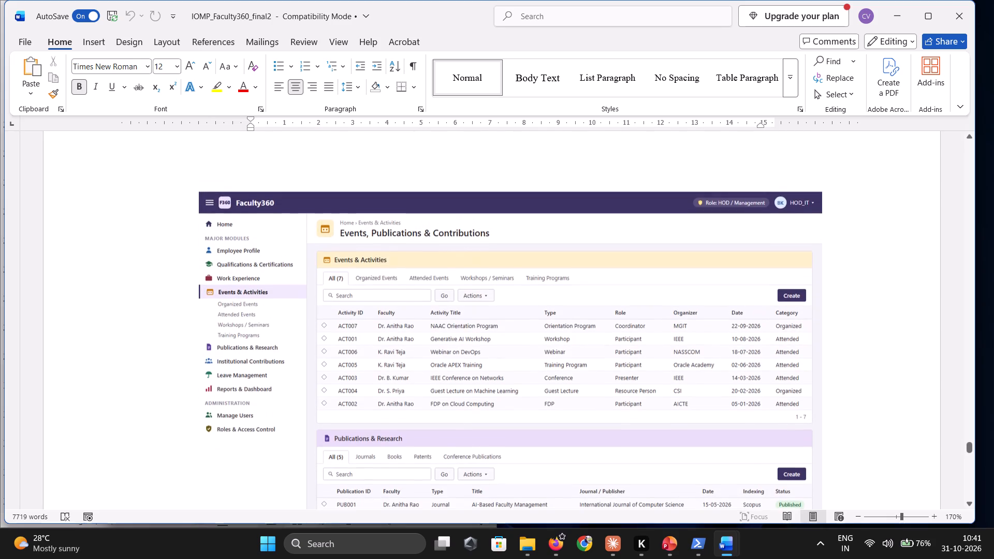
{"action": "scroll", "coordinate": [665, 384], "scroll_direction": "up", "scroll_amount": 1}
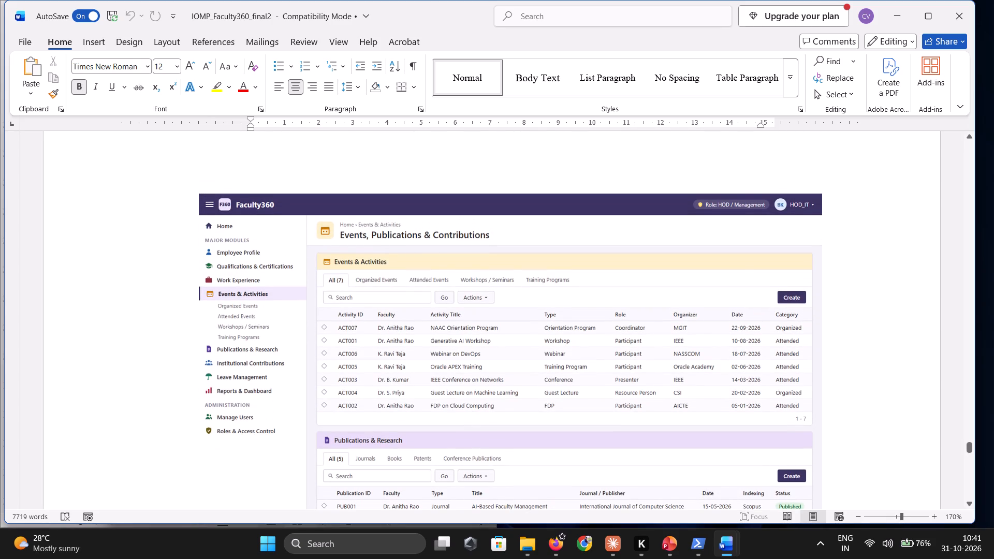
{"action": "scroll", "coordinate": [664, 395], "scroll_direction": "down", "scroll_amount": 1}
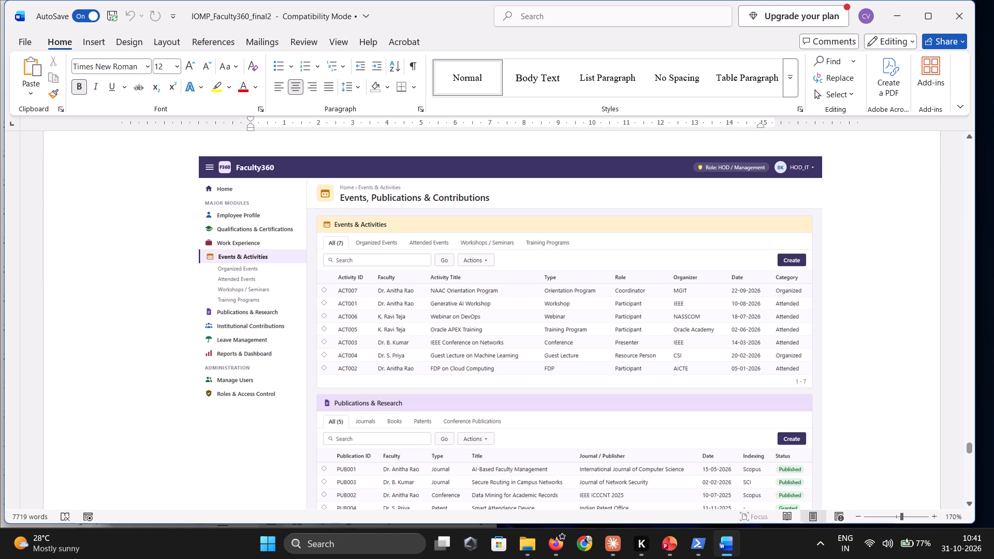
{"action": "scroll", "coordinate": [628, 426], "scroll_direction": "down", "scroll_amount": 2}
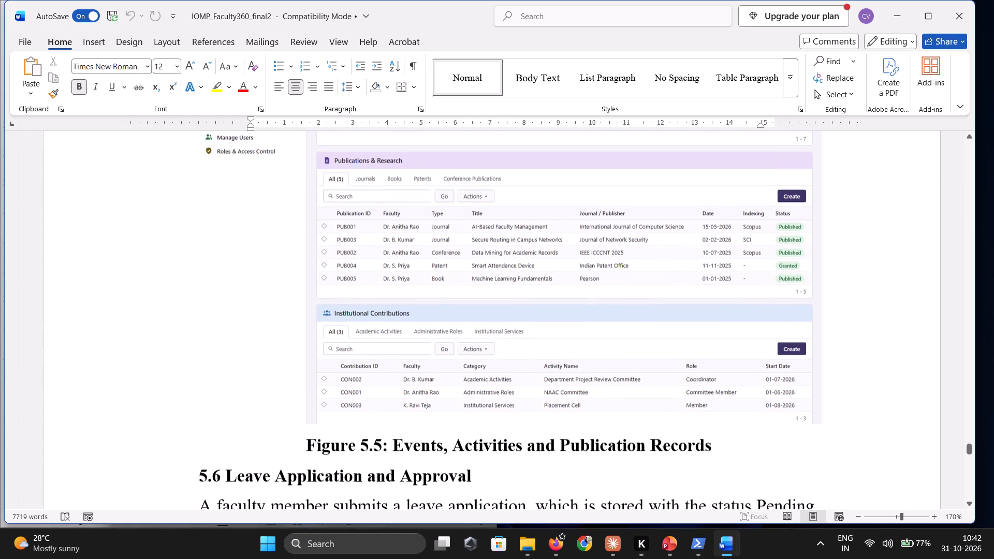
{"action": "scroll", "coordinate": [628, 426], "scroll_direction": "up", "scroll_amount": 1}
{"action": "scroll", "coordinate": [628, 426], "scroll_direction": "down", "scroll_amount": 1}
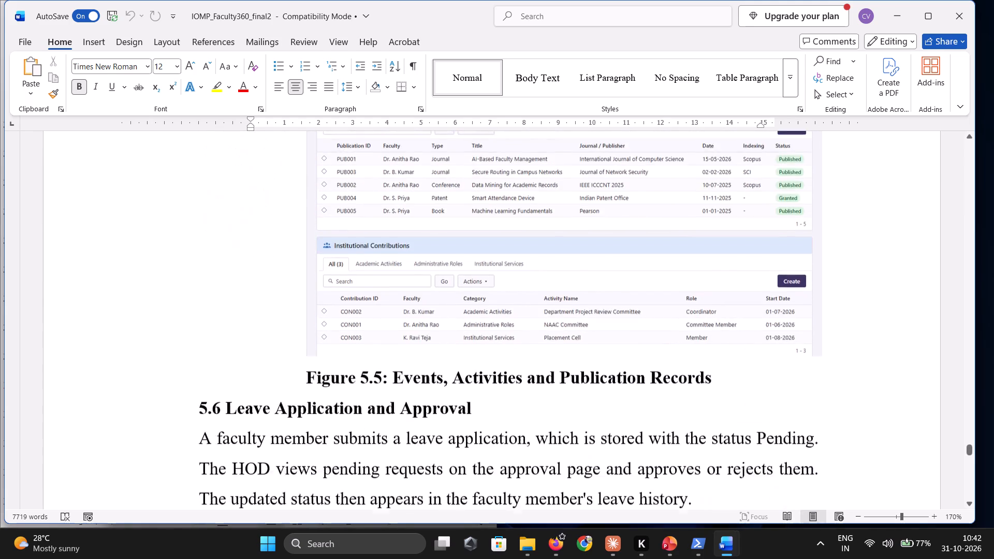
{"action": "scroll", "coordinate": [628, 426], "scroll_direction": "down", "scroll_amount": 1}
{"action": "scroll", "coordinate": [628, 426], "scroll_direction": "up", "scroll_amount": 1}
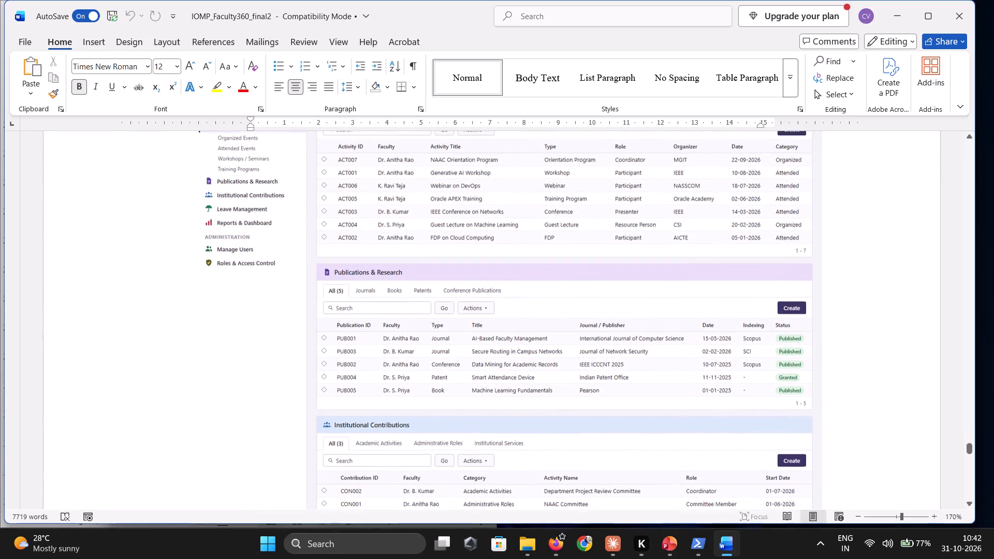
{"action": "scroll", "coordinate": [628, 426], "scroll_direction": "up", "scroll_amount": 1}
{"action": "scroll", "coordinate": [628, 426], "scroll_direction": "down", "scroll_amount": 1}
Compare the Leave Management screen in Figure 5.6 with the architecture diagram on slide 30 in PowerPoint.
{"action": "scroll", "coordinate": [628, 426], "scroll_direction": "down", "scroll_amount": 1}
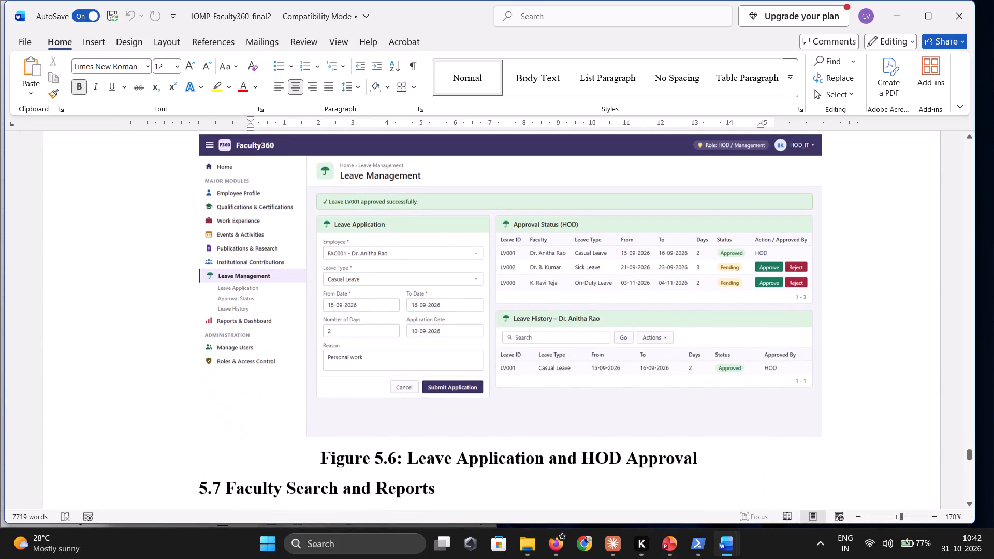
{"action": "scroll", "coordinate": [628, 426], "scroll_direction": "down", "scroll_amount": 1}
{"action": "scroll", "coordinate": [628, 426], "scroll_direction": "up", "scroll_amount": 1}
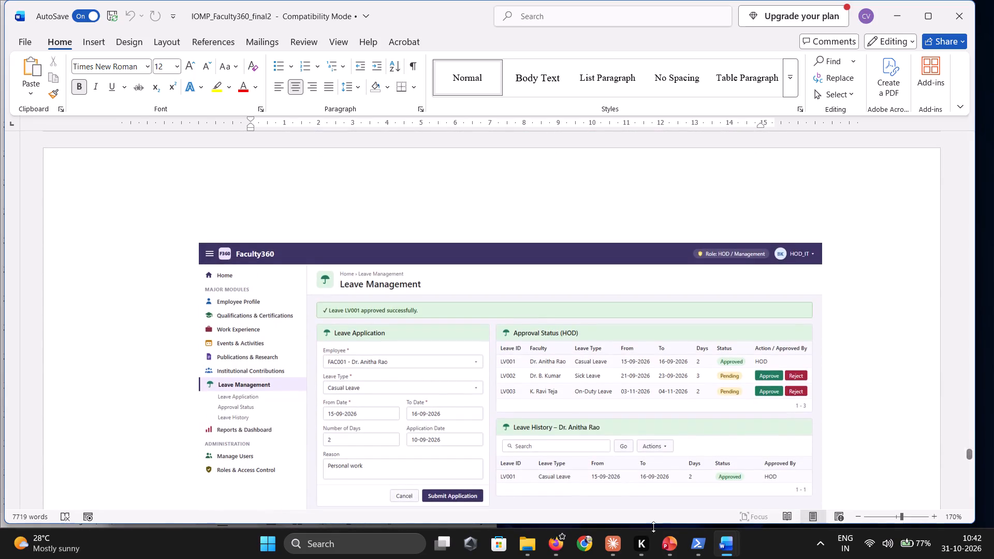
{"action": "left_click", "coordinate": [661, 542]}
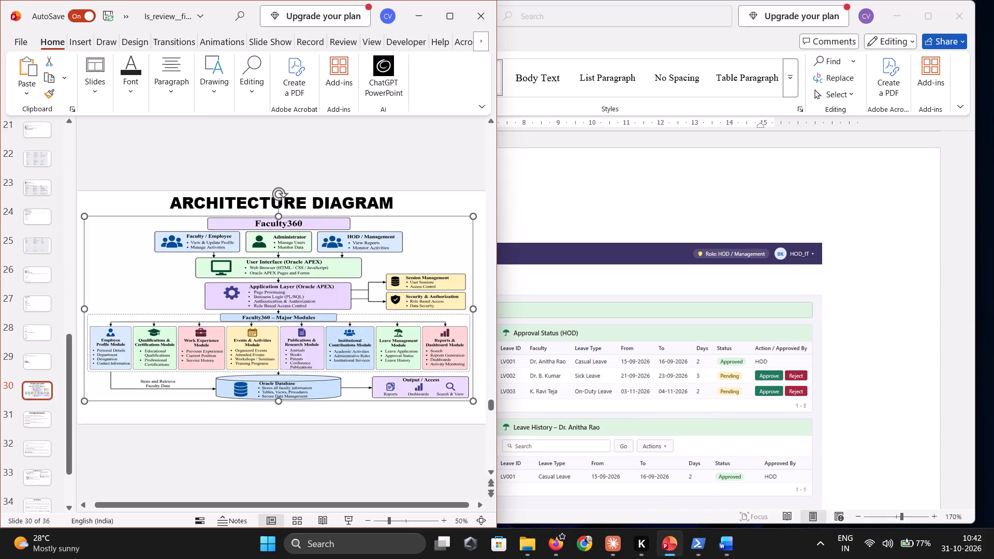
{"action": "left_click", "coordinate": [412, 10]}
Review the rest of the Word report from the Search & Reports screen through Overall Results to the References.
{"action": "scroll", "coordinate": [458, 395], "scroll_direction": "down", "scroll_amount": 3}
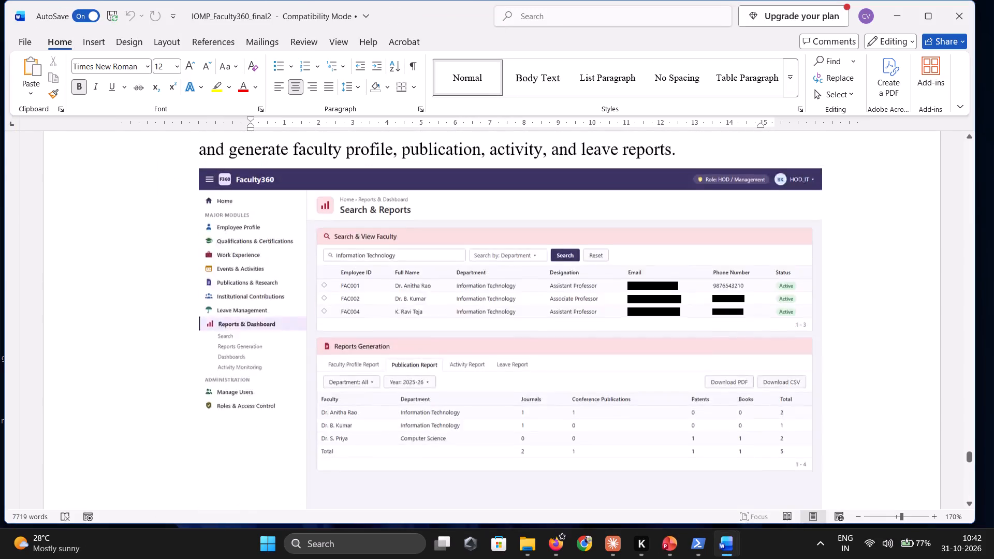
{"action": "scroll", "coordinate": [458, 395], "scroll_direction": "down", "scroll_amount": 2}
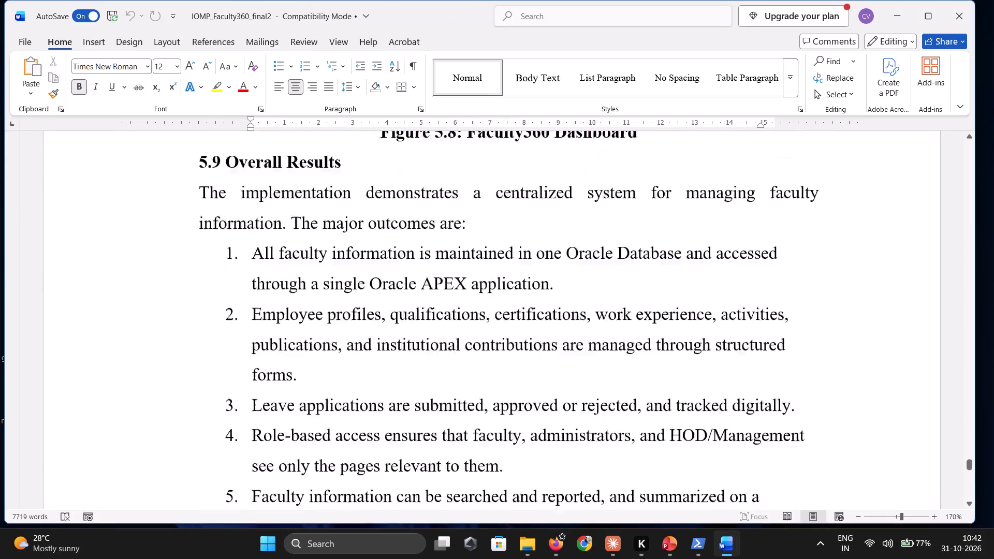
{"action": "scroll", "coordinate": [458, 395], "scroll_direction": "down", "scroll_amount": 1}
{"action": "scroll", "coordinate": [458, 395], "scroll_direction": "down", "scroll_amount": 5, "text": "ctrl"}
{"action": "scroll", "coordinate": [458, 395], "scroll_direction": "down", "scroll_amount": 5}
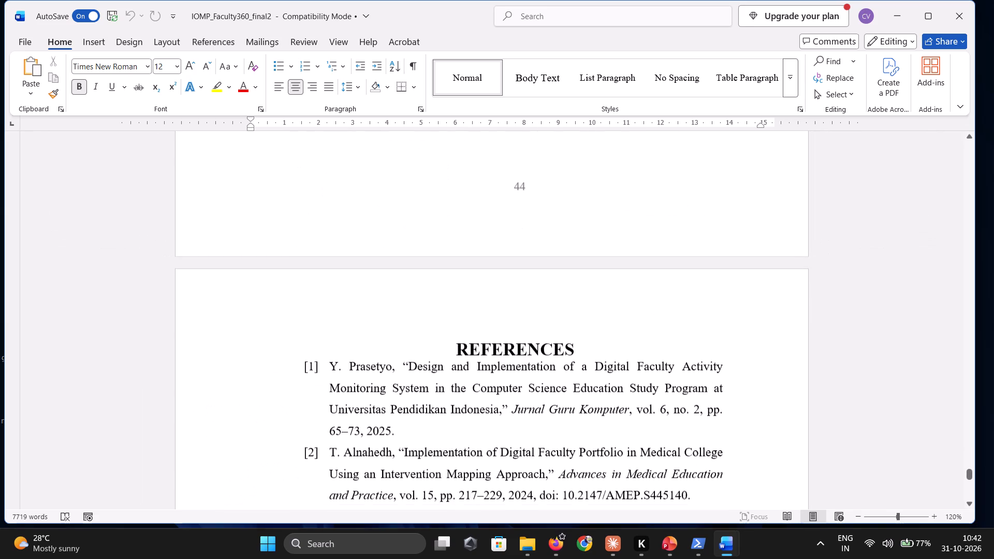
Read the References list through to its last entry, [15].
{"action": "scroll", "coordinate": [458, 395], "scroll_direction": "down", "scroll_amount": 2}
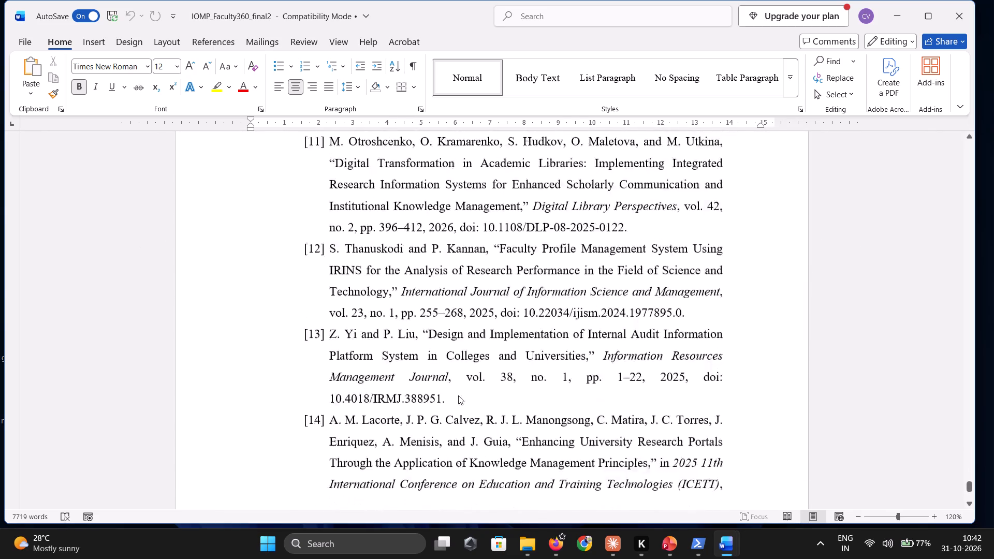
{"action": "scroll", "coordinate": [458, 395], "scroll_direction": "down", "scroll_amount": 3}
{"action": "scroll", "coordinate": [458, 395], "scroll_direction": "up", "scroll_amount": 1}
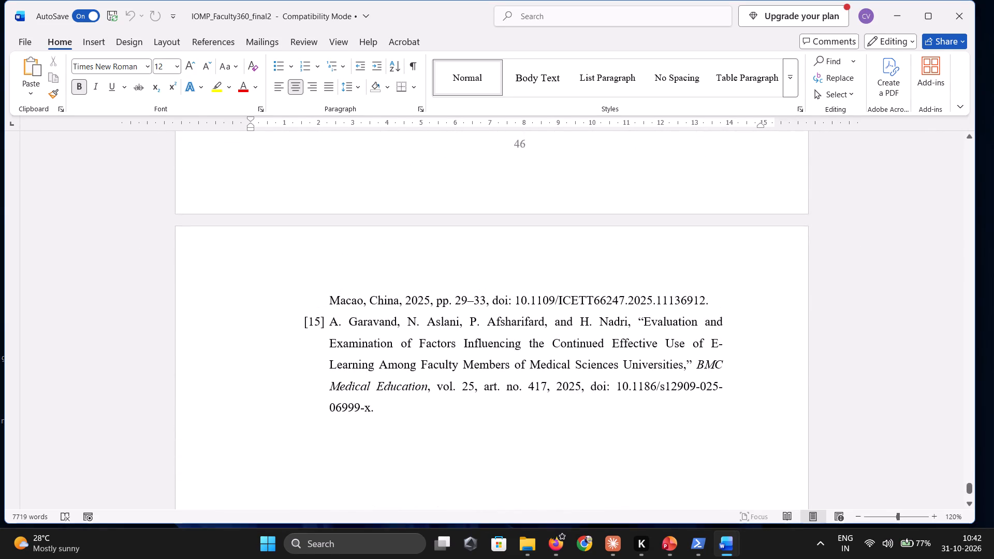
Return to the start of the report and check the title page's project title, student and guide details, logo and department block.
{"action": "scroll", "coordinate": [458, 395], "scroll_direction": "up", "scroll_amount": 3}
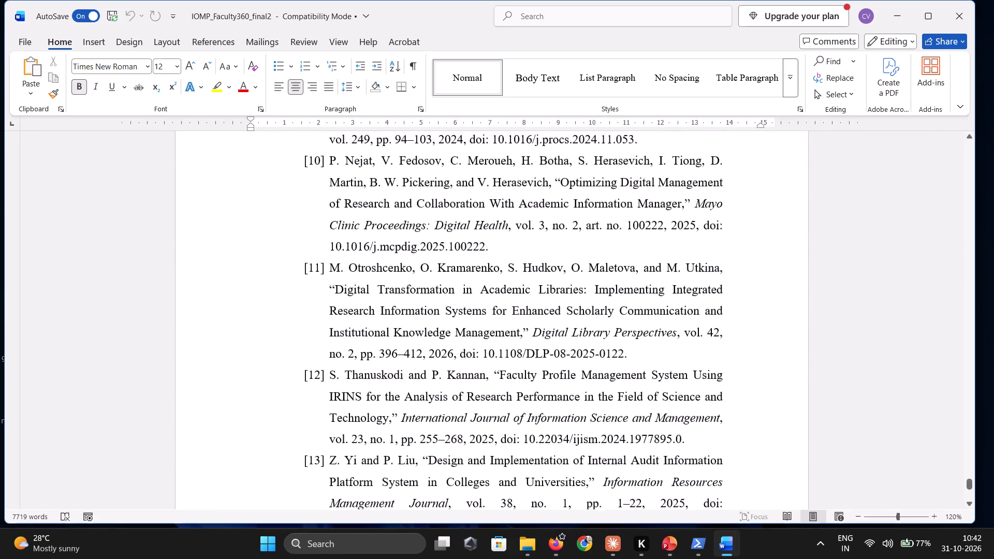
{"action": "scroll", "coordinate": [458, 395], "scroll_direction": "up", "scroll_amount": 3}
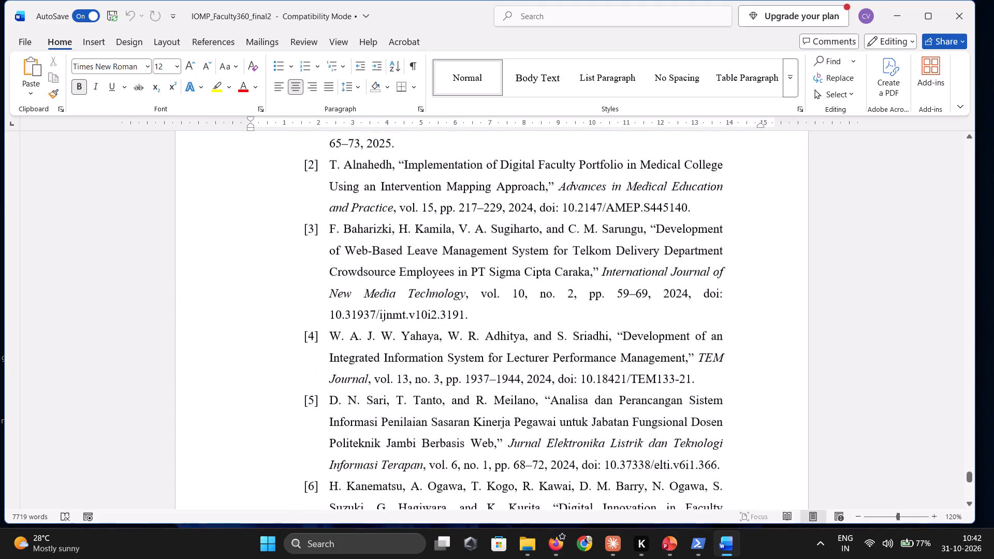
{"action": "scroll", "coordinate": [458, 395], "scroll_direction": "up", "scroll_amount": 3}
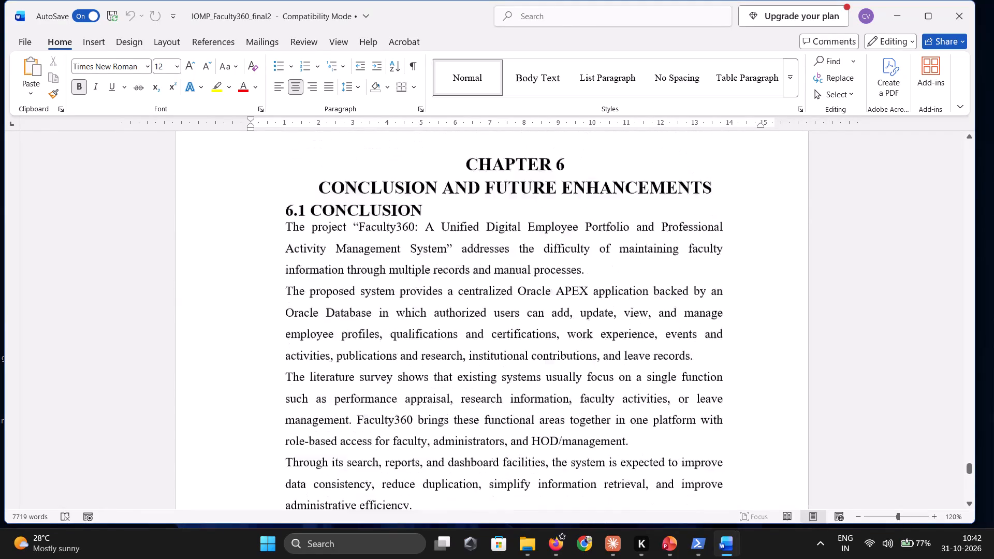
{"action": "scroll", "coordinate": [458, 395], "scroll_direction": "up", "scroll_amount": 4}
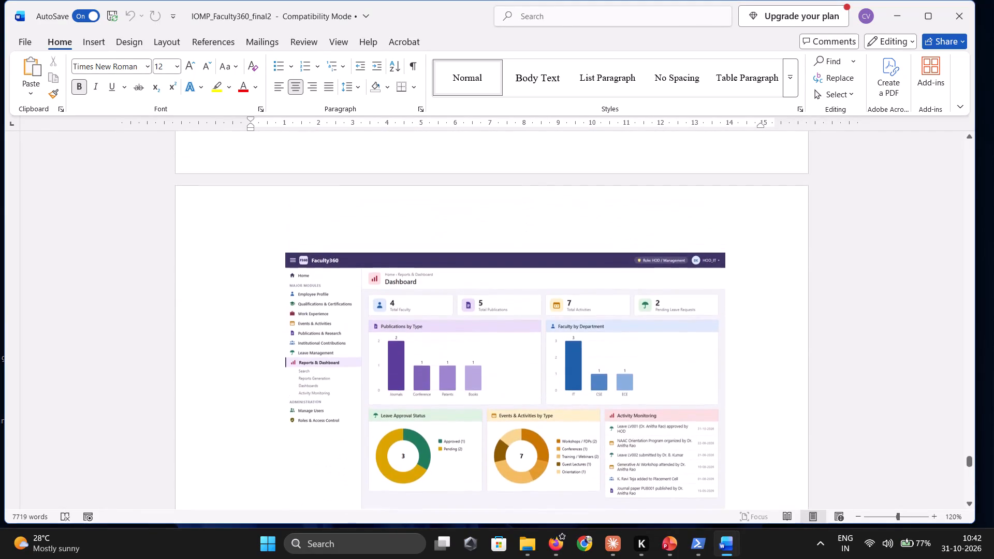
{"action": "scroll", "coordinate": [458, 395], "scroll_direction": "up", "scroll_amount": 3}
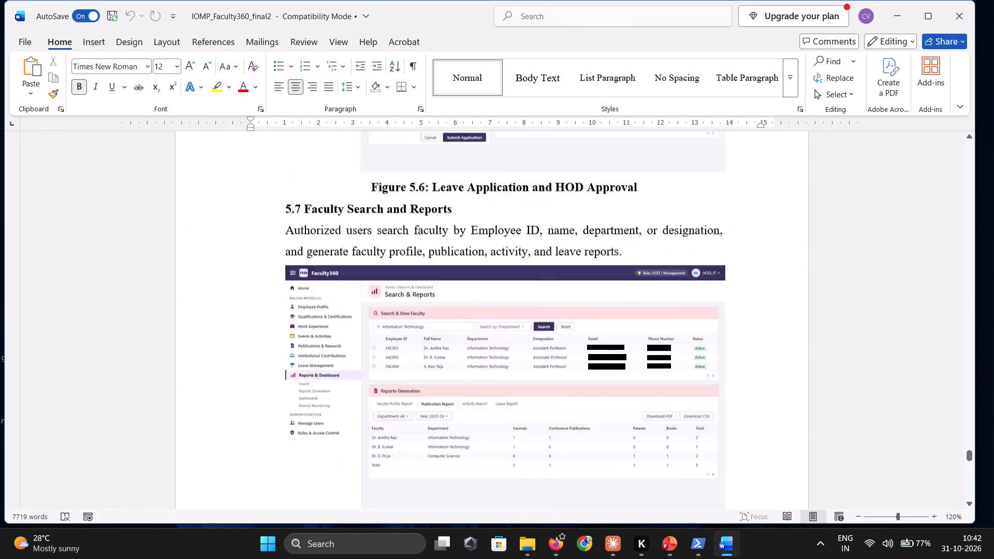
{"action": "scroll", "coordinate": [458, 395], "scroll_direction": "up", "scroll_amount": 8}
{"action": "scroll", "coordinate": [458, 395], "scroll_direction": "up", "scroll_amount": 20}
{"action": "scroll", "coordinate": [458, 395], "scroll_direction": "up", "scroll_amount": 4}
{"action": "scroll", "coordinate": [458, 395], "scroll_direction": "up", "scroll_amount": 17}
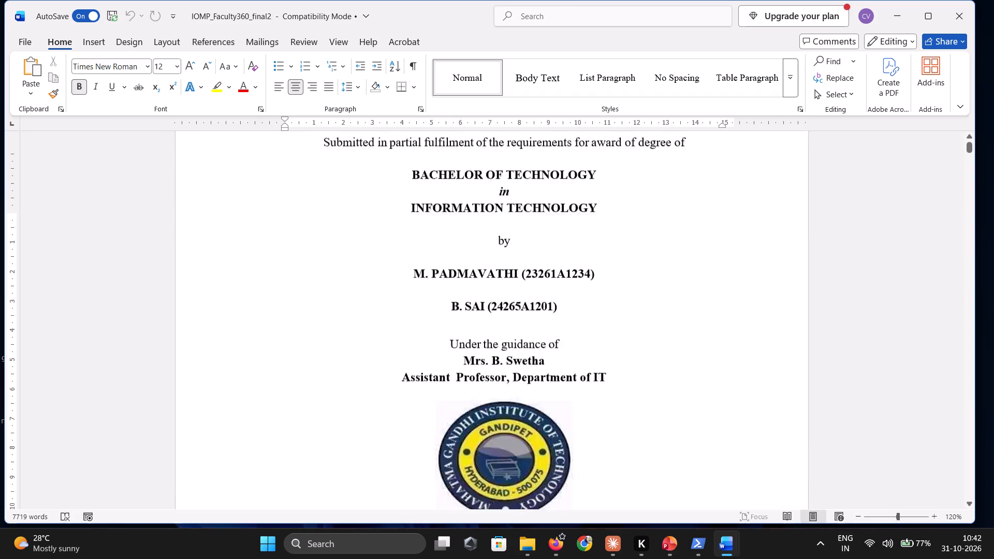
{"action": "scroll", "coordinate": [458, 395], "scroll_direction": "down", "scroll_amount": 1}
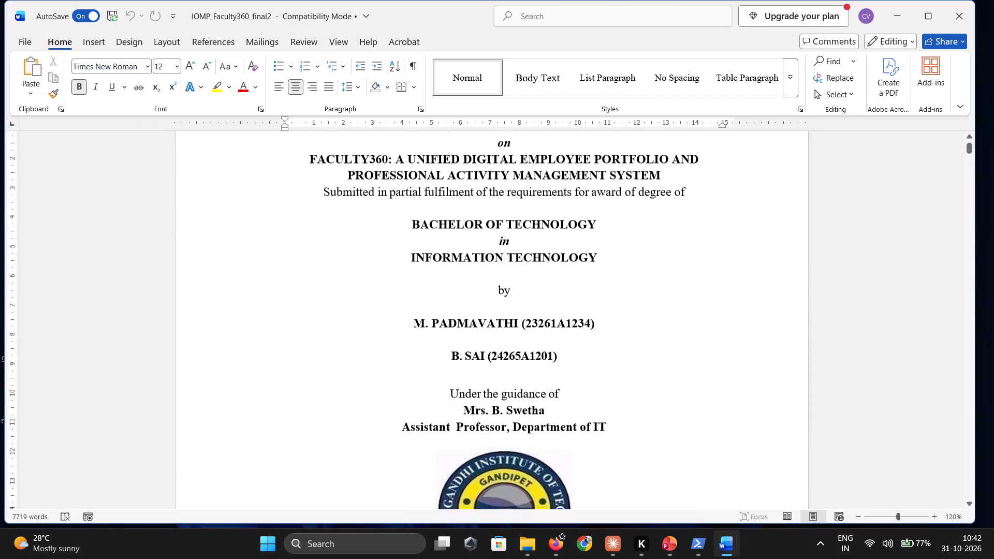
{"action": "scroll", "coordinate": [458, 395], "scroll_direction": "down", "scroll_amount": 1}
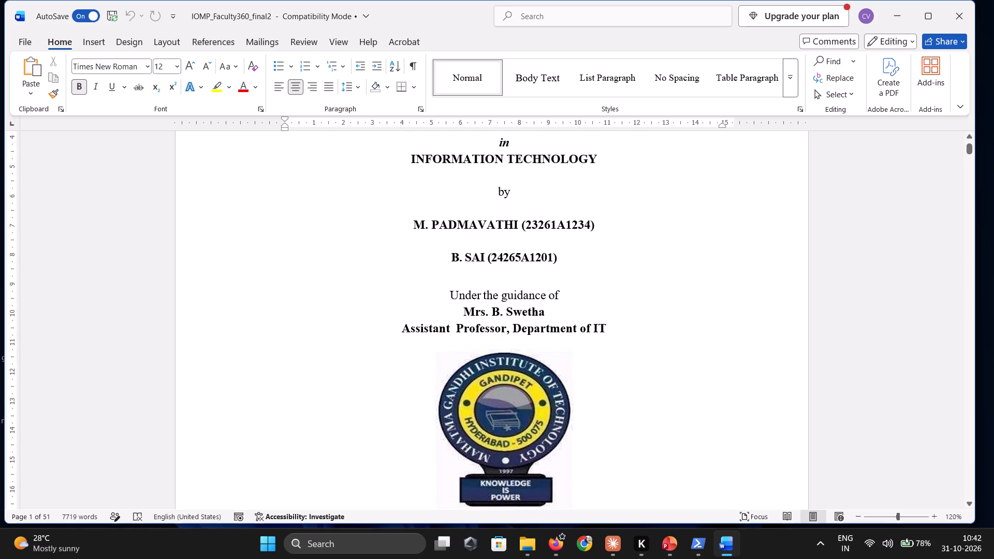
{"action": "scroll", "coordinate": [594, 251], "scroll_direction": "down", "scroll_amount": 2}
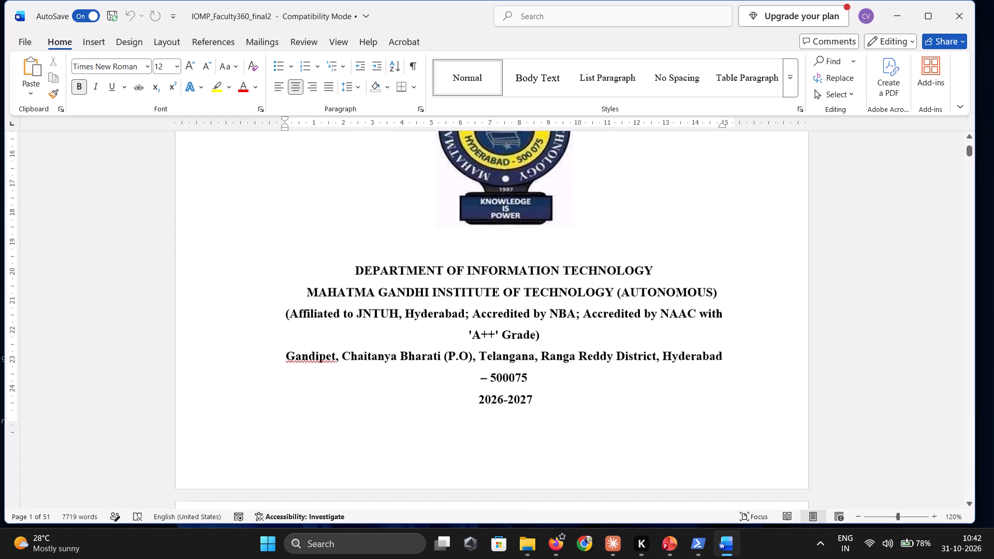
{"action": "scroll", "coordinate": [594, 251], "scroll_direction": "down", "scroll_amount": 1}
{"action": "scroll", "coordinate": [594, 251], "scroll_direction": "up", "scroll_amount": 1}
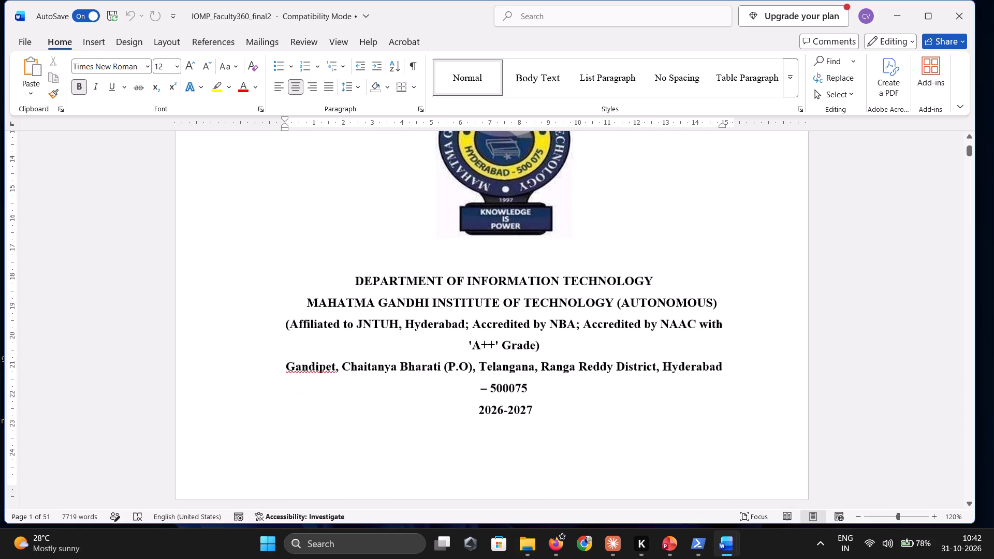
Check the Certificate page's text and its Project Supervisor, Project Coordinator and HoD signature blocks.
{"action": "scroll", "coordinate": [594, 251], "scroll_direction": "down", "scroll_amount": 1}
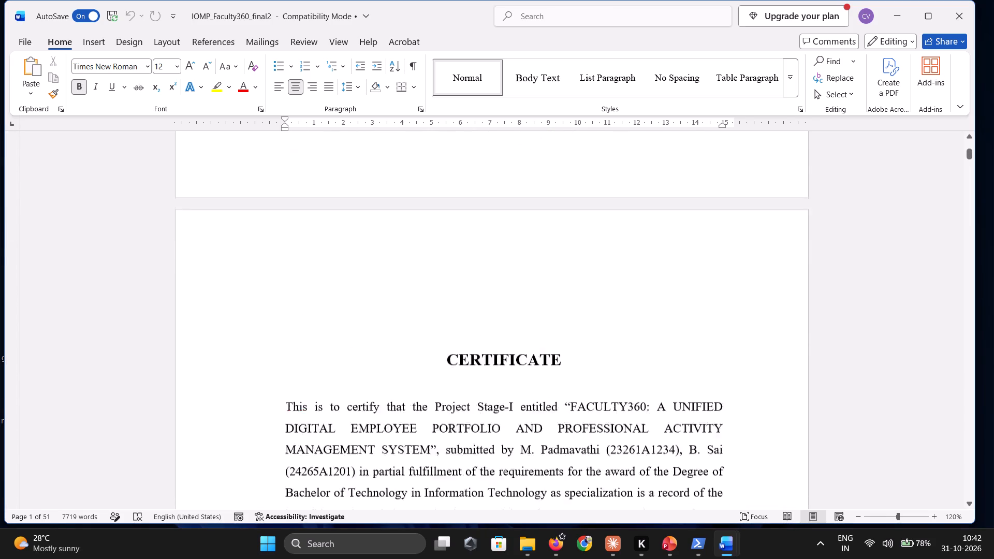
{"action": "scroll", "coordinate": [594, 251], "scroll_direction": "down", "scroll_amount": 1}
{"action": "scroll", "coordinate": [594, 251], "scroll_direction": "up", "scroll_amount": 1}
{"action": "scroll", "coordinate": [594, 251], "scroll_direction": "down", "scroll_amount": 1}
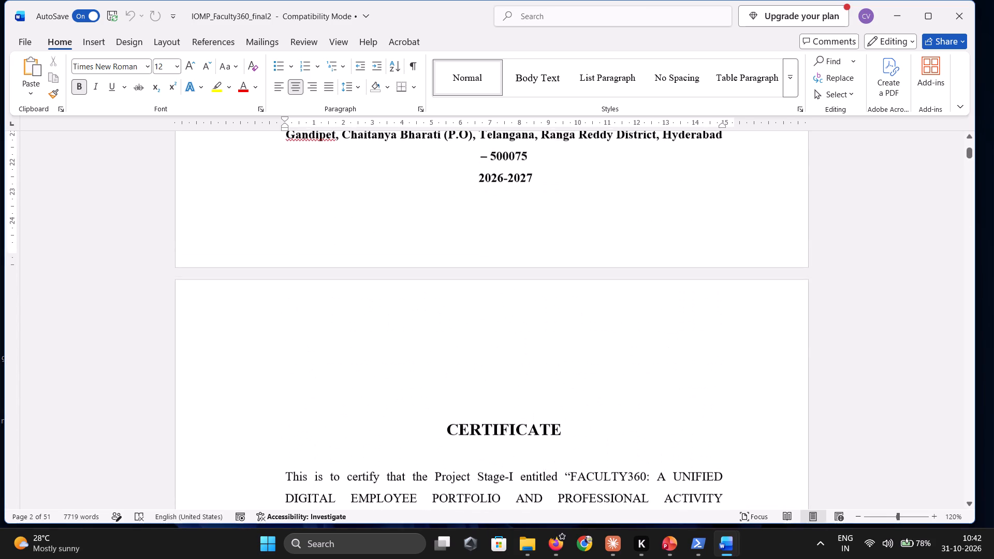
{"action": "scroll", "coordinate": [594, 251], "scroll_direction": "down", "scroll_amount": 2}
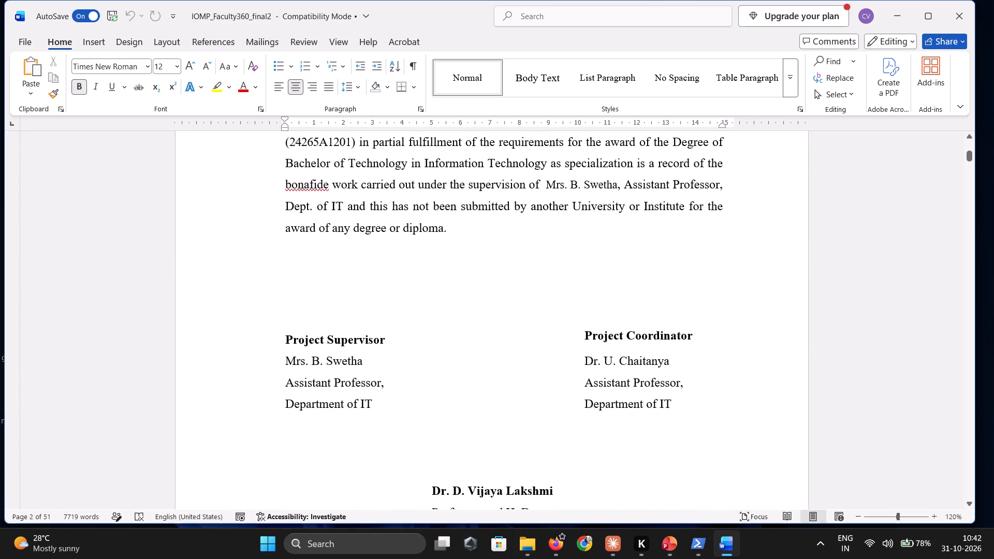
{"action": "left_click", "coordinate": [375, 364]}
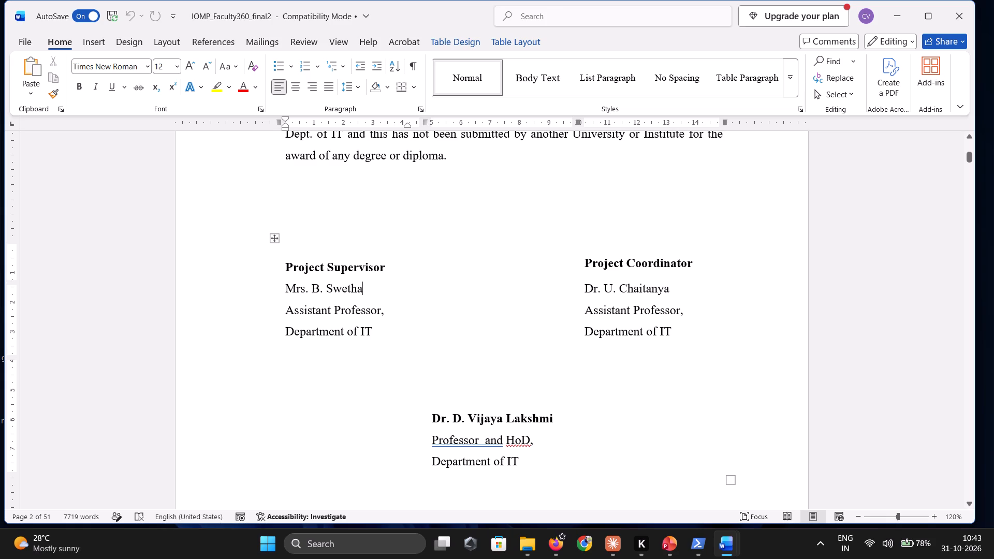
{"action": "scroll", "coordinate": [675, 293], "scroll_direction": "up", "scroll_amount": 1}
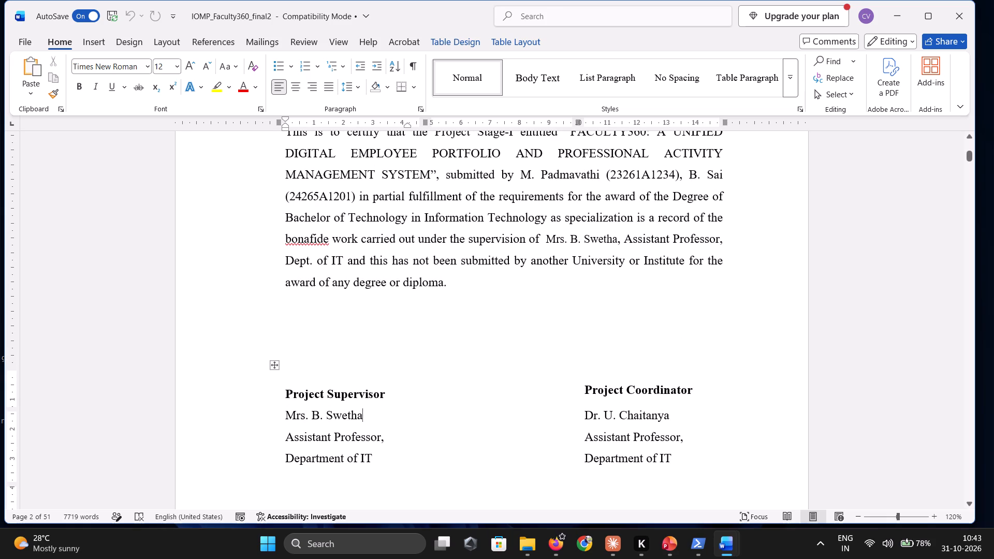
{"action": "left_click", "coordinate": [677, 415]}
Open the IOMP Word report from the Desktop folder and bring its window forward in Word.
{"action": "left_click", "coordinate": [530, 546]}
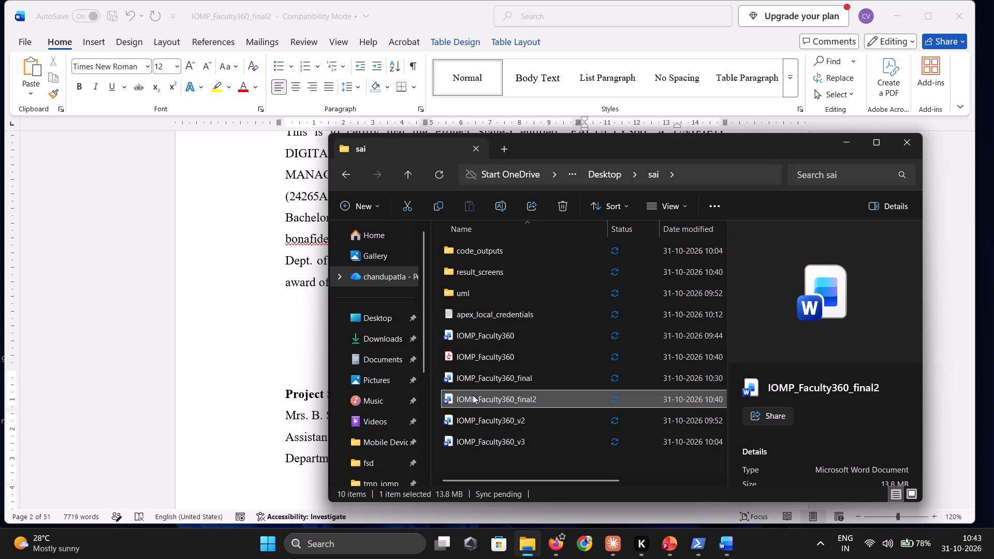
{"action": "left_click", "coordinate": [390, 322]}
{"action": "scroll", "coordinate": [485, 397], "scroll_direction": "down", "scroll_amount": 1}
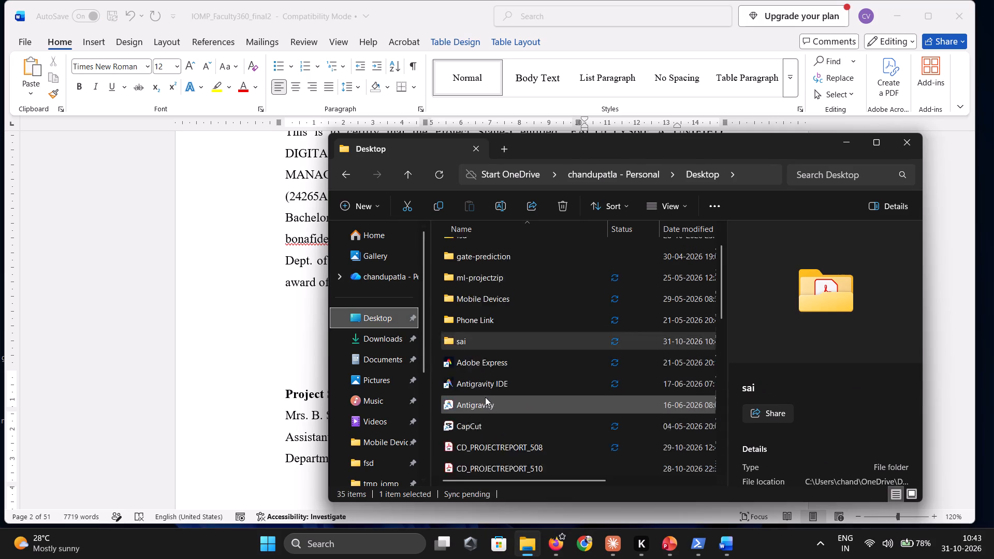
{"action": "scroll", "coordinate": [485, 397], "scroll_direction": "down", "scroll_amount": 2}
{"action": "triple_click", "coordinate": [485, 397]}
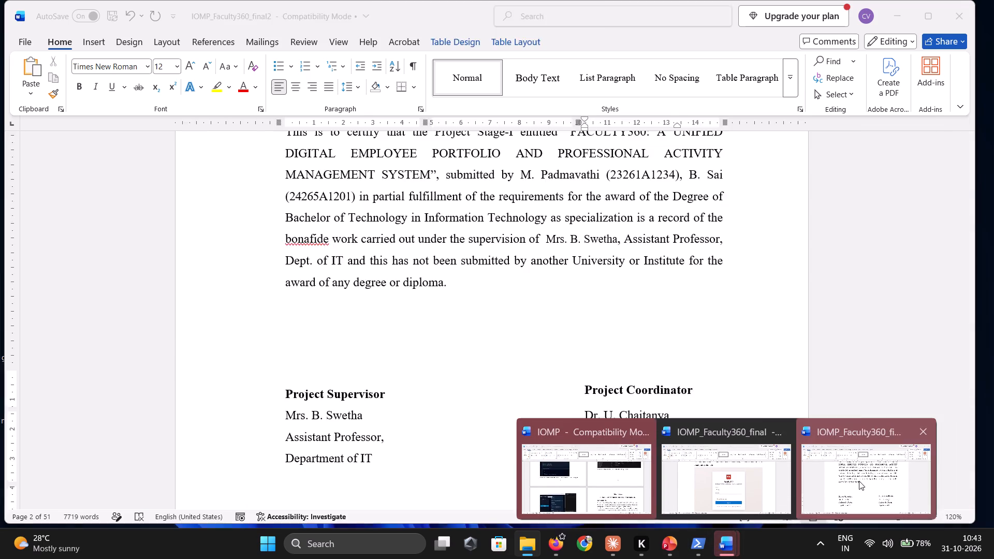
{"action": "left_click", "coordinate": [597, 455]}
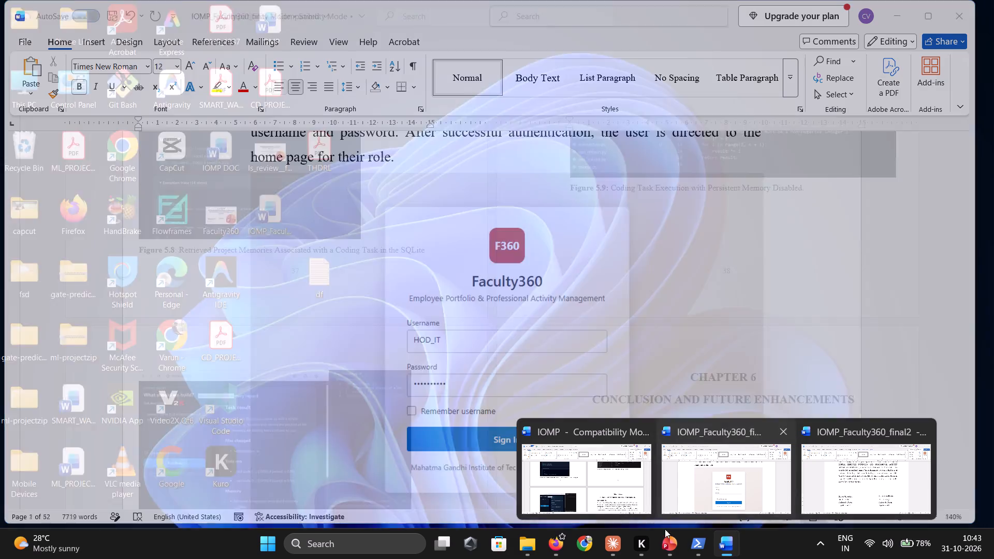
{"action": "left_click", "coordinate": [524, 547]}
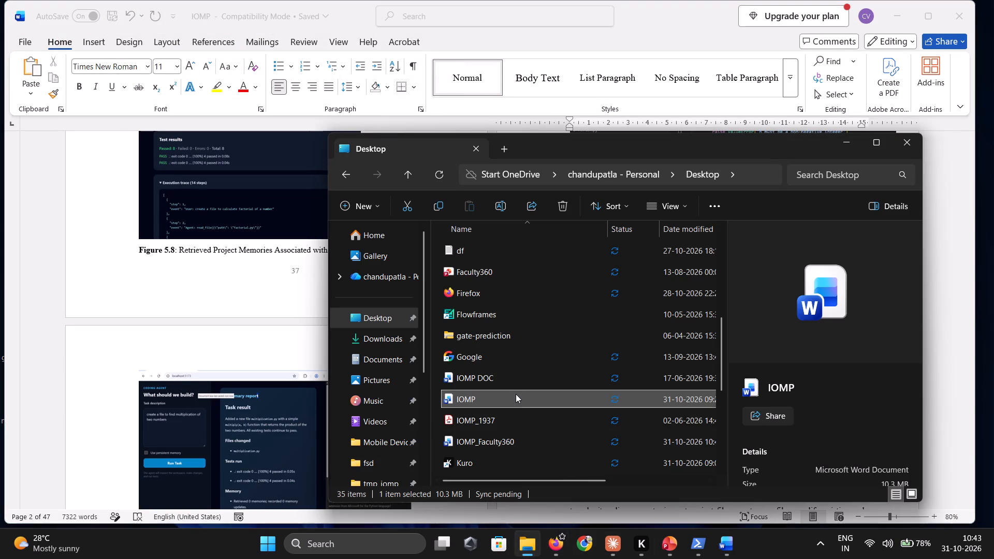
{"action": "double_click", "coordinate": [516, 394]}
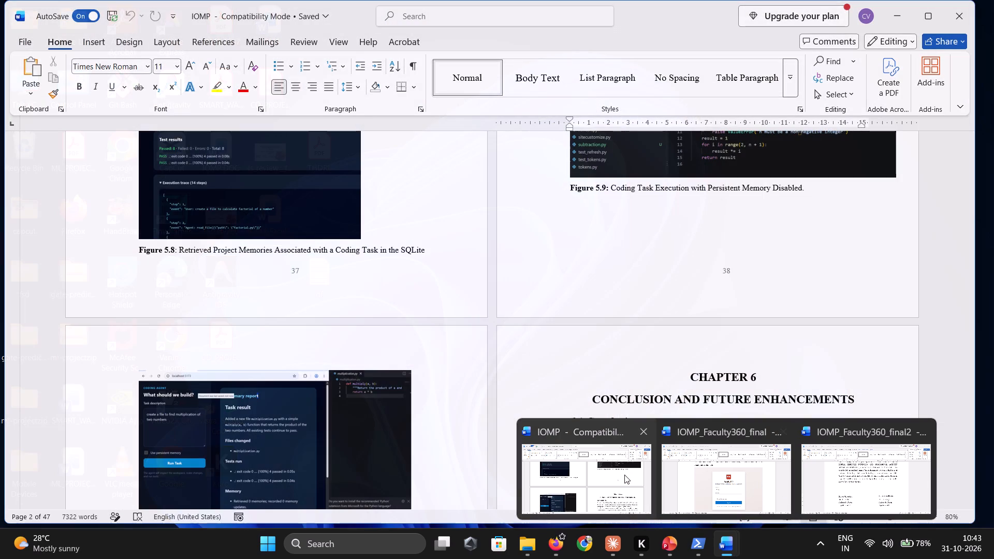
{"action": "left_click", "coordinate": [624, 475]}
Examine the IOMP report's title page and Certificate signature blocks for comparison with the Faculty360 report.
{"action": "scroll", "coordinate": [624, 475], "scroll_direction": "down", "scroll_amount": 1}
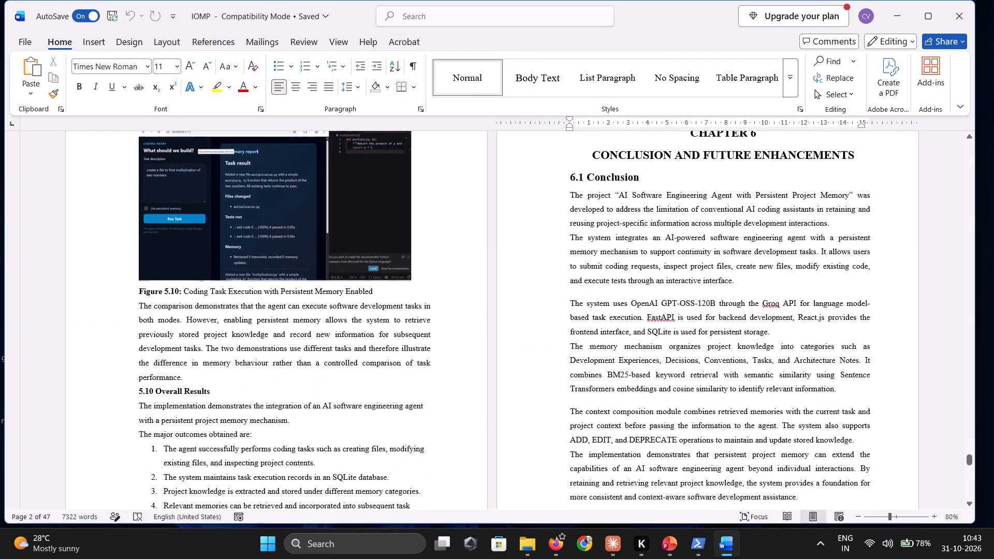
{"action": "scroll", "coordinate": [624, 475], "scroll_direction": "down", "scroll_amount": 2}
{"action": "scroll", "coordinate": [624, 475], "scroll_direction": "up", "scroll_amount": 19}
{"action": "scroll", "coordinate": [624, 475], "scroll_direction": "up", "scroll_amount": 5}
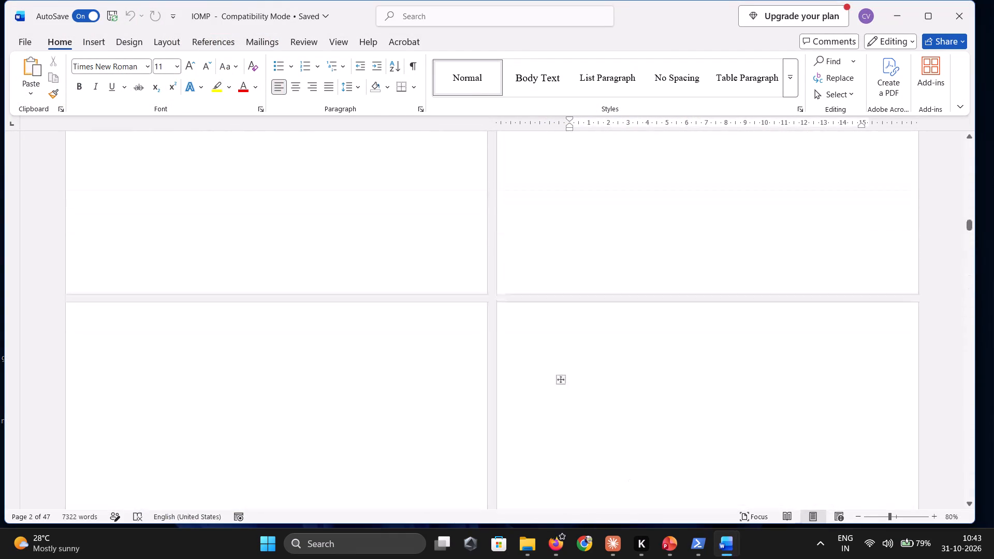
{"action": "scroll", "coordinate": [624, 475], "scroll_direction": "up", "scroll_amount": 11}
{"action": "scroll", "coordinate": [594, 418], "scroll_direction": "down", "scroll_amount": 1}
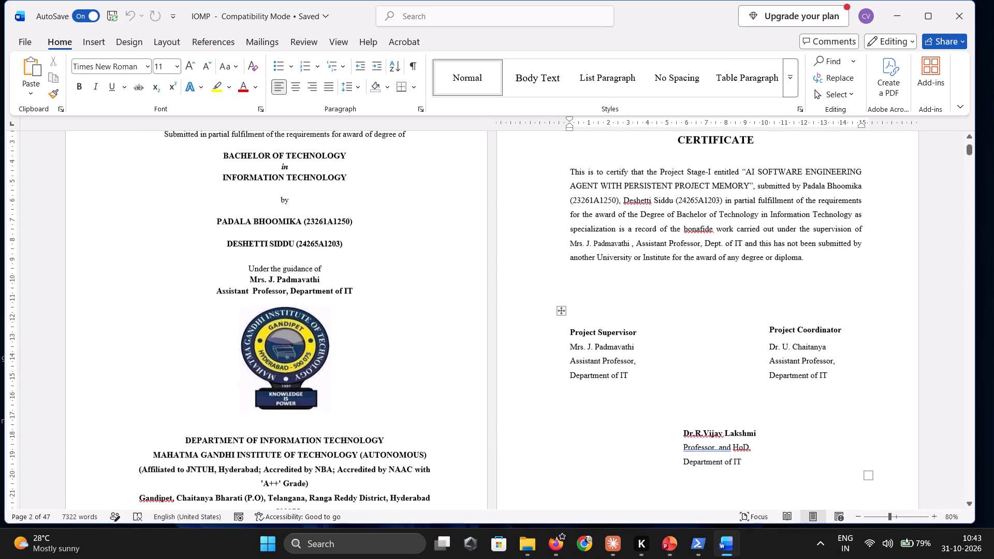
{"action": "scroll", "coordinate": [594, 418], "scroll_direction": "up", "scroll_amount": 1}
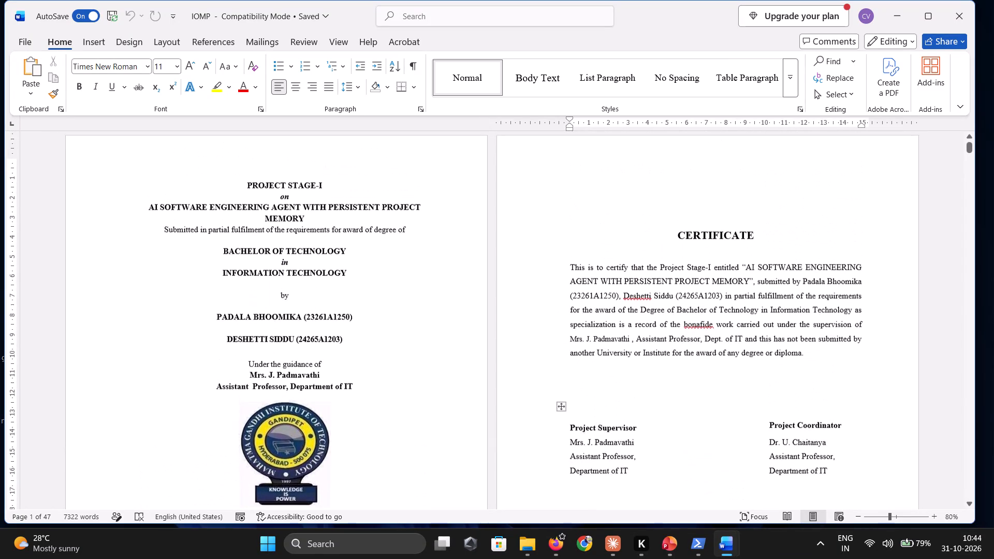
{"action": "scroll", "coordinate": [594, 418], "scroll_direction": "up", "scroll_amount": 1}
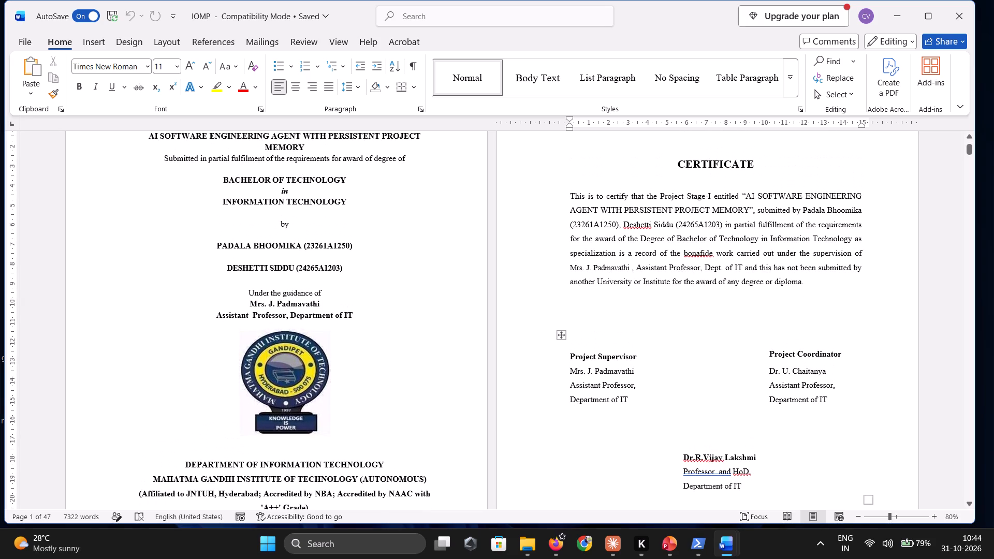
{"action": "scroll", "coordinate": [689, 418], "scroll_direction": "down", "scroll_amount": 1}
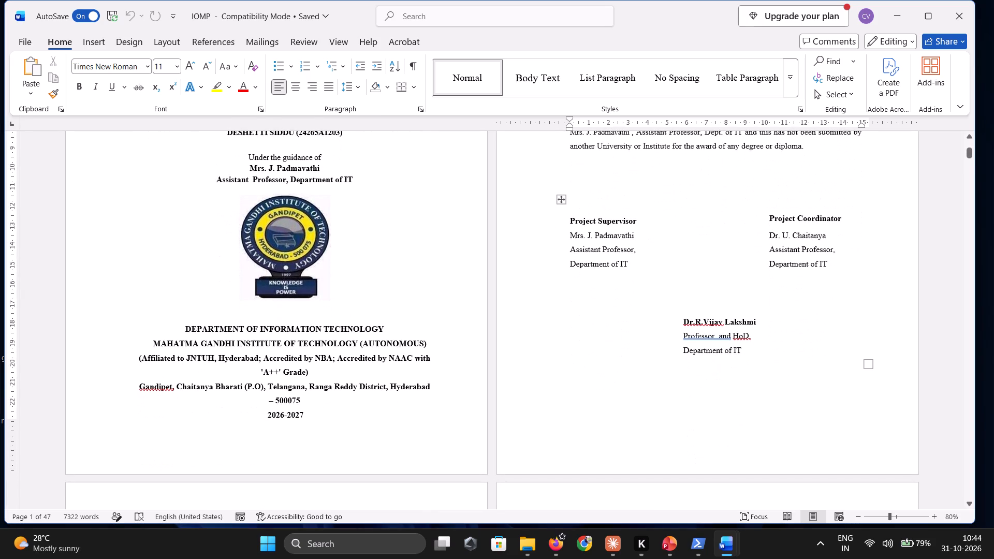
{"action": "scroll", "coordinate": [689, 418], "scroll_direction": "up", "scroll_amount": 1}
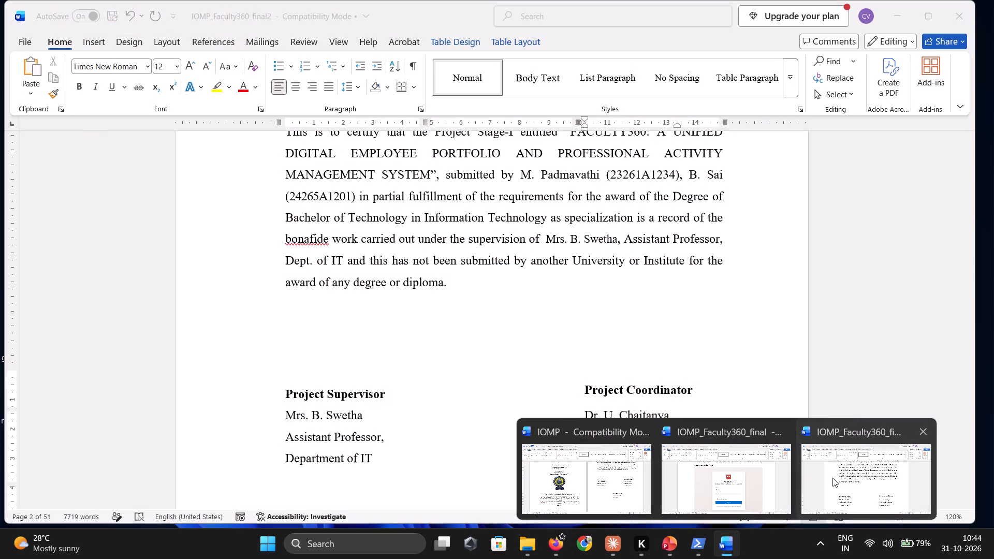
Bring the IOMP_Faculty360_final2 report forward and recheck its title page details and Certificate text.
{"action": "left_click", "coordinate": [832, 478]}
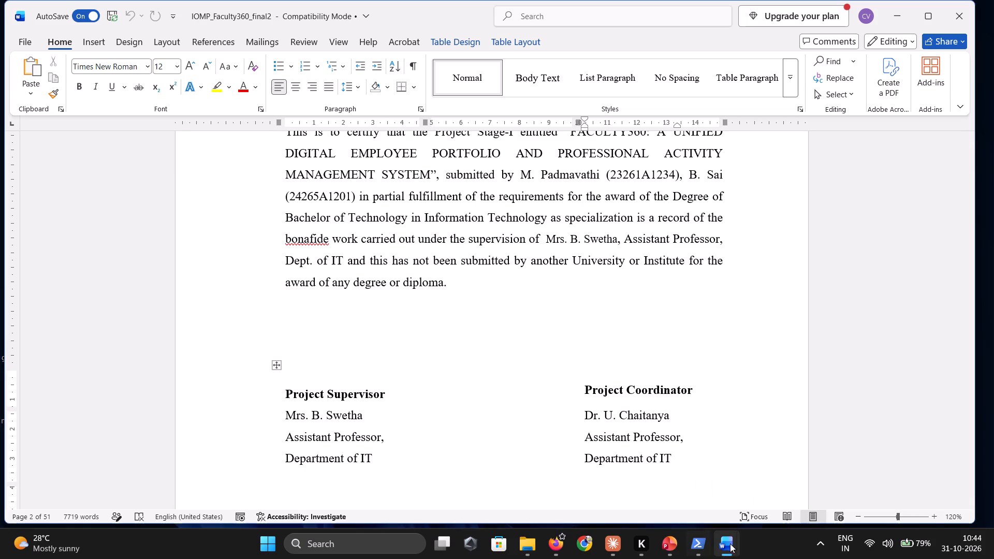
{"action": "left_click", "coordinate": [726, 509]}
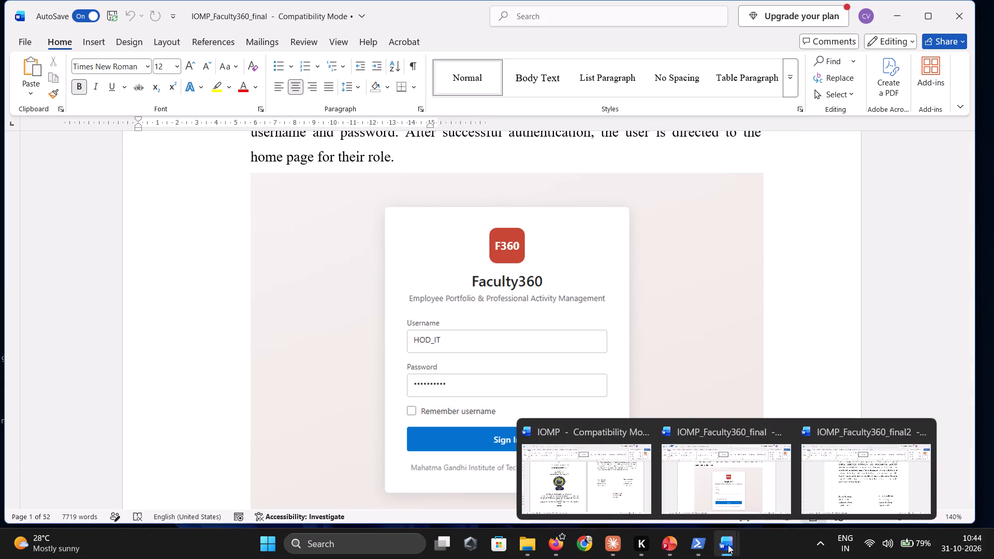
{"action": "left_click", "coordinate": [826, 470]}
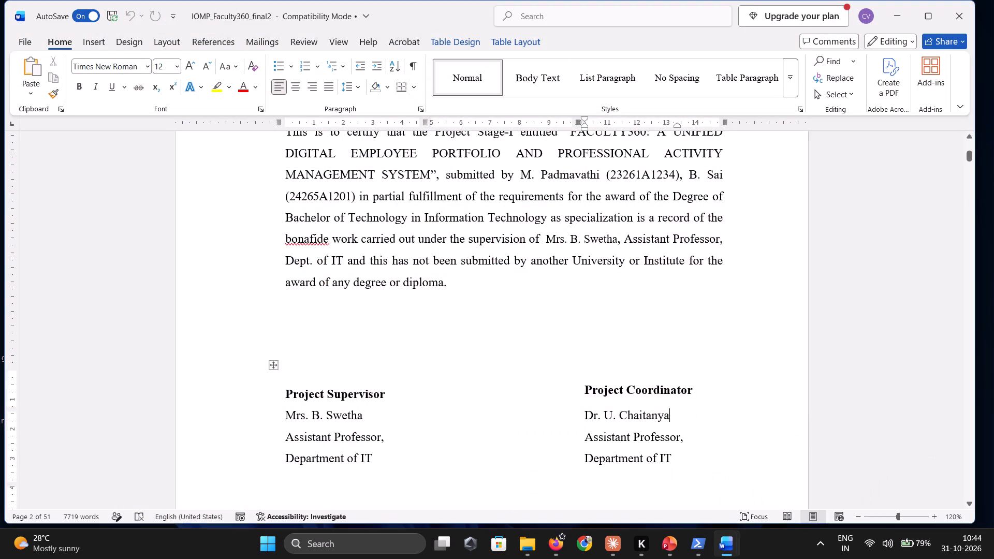
{"action": "scroll", "coordinate": [826, 470], "scroll_direction": "up", "scroll_amount": 2}
{"action": "scroll", "coordinate": [826, 470], "scroll_direction": "down", "scroll_amount": 1}
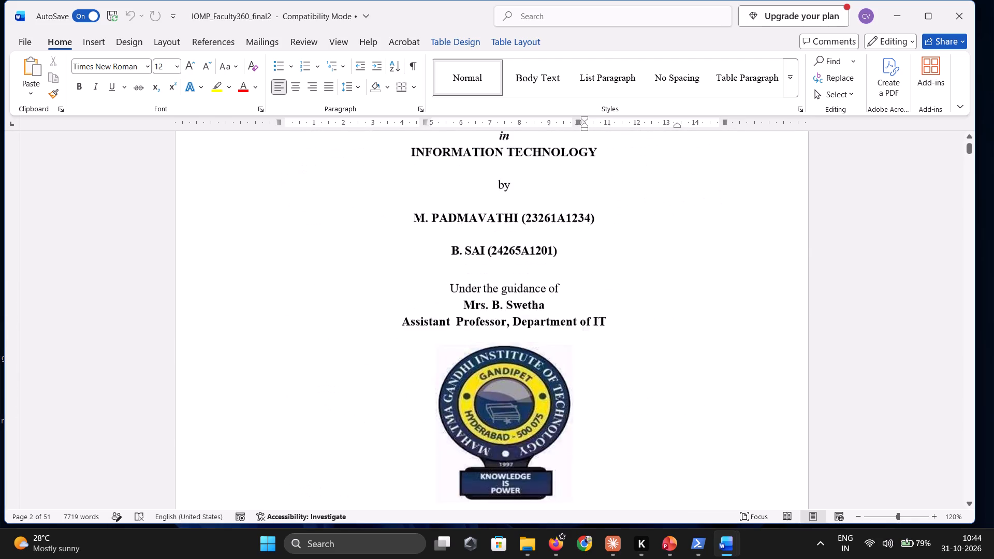
{"action": "scroll", "coordinate": [826, 470], "scroll_direction": "down", "scroll_amount": 2}
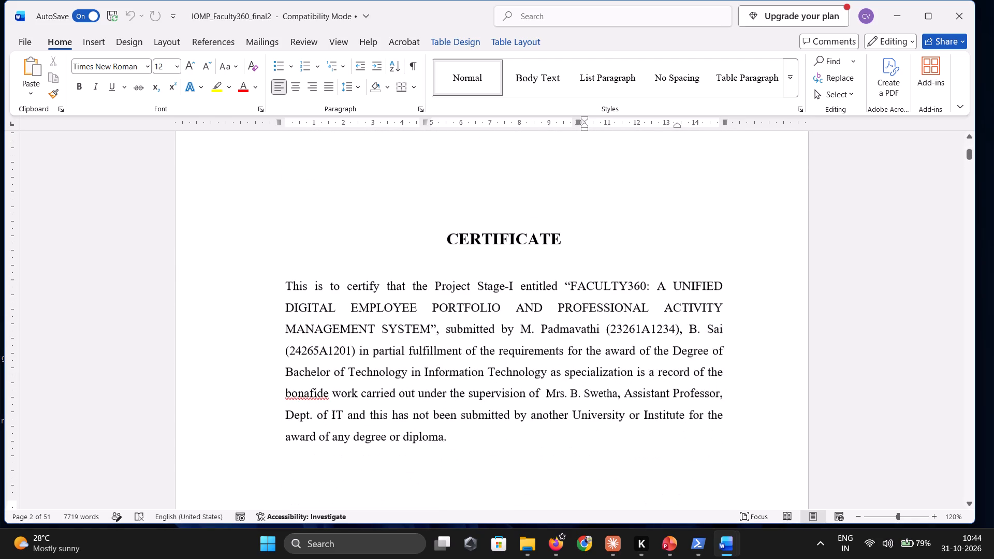
{"action": "scroll", "coordinate": [826, 470], "scroll_direction": "down", "scroll_amount": 1}
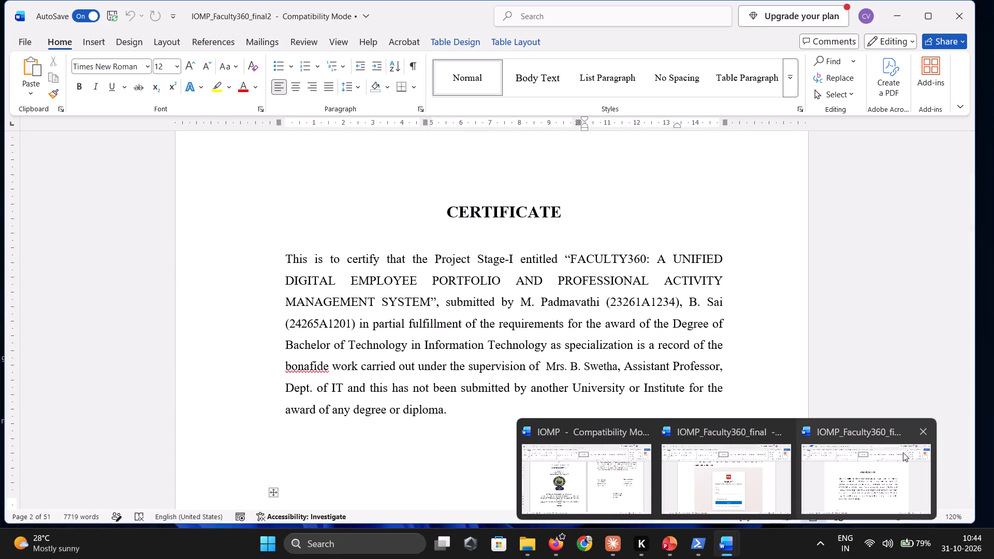
Close the IOMP_Faculty360_final2 and IOMP_Faculty360_final documents, keeping the IOMP report open.
{"action": "left_click", "coordinate": [917, 431]}
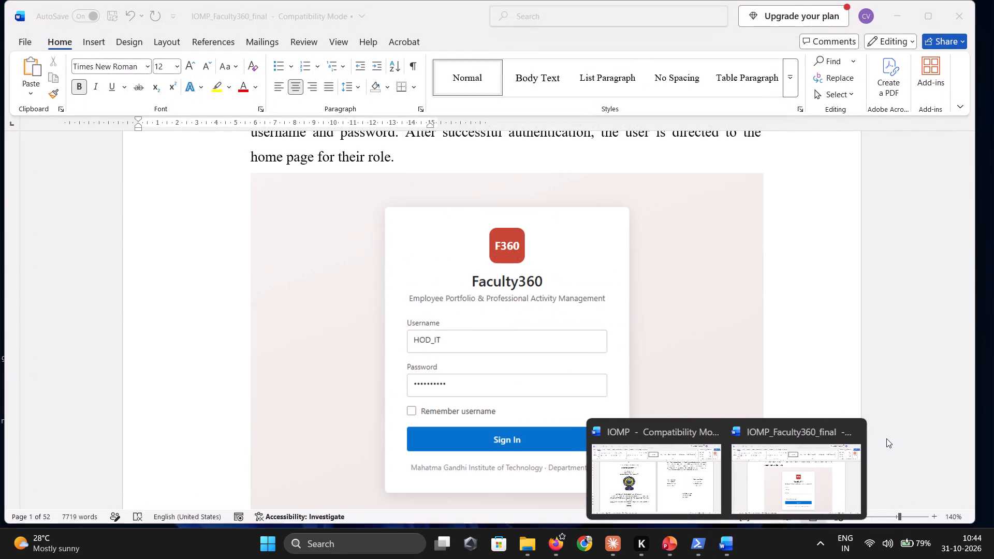
{"action": "left_click", "coordinate": [856, 434]}
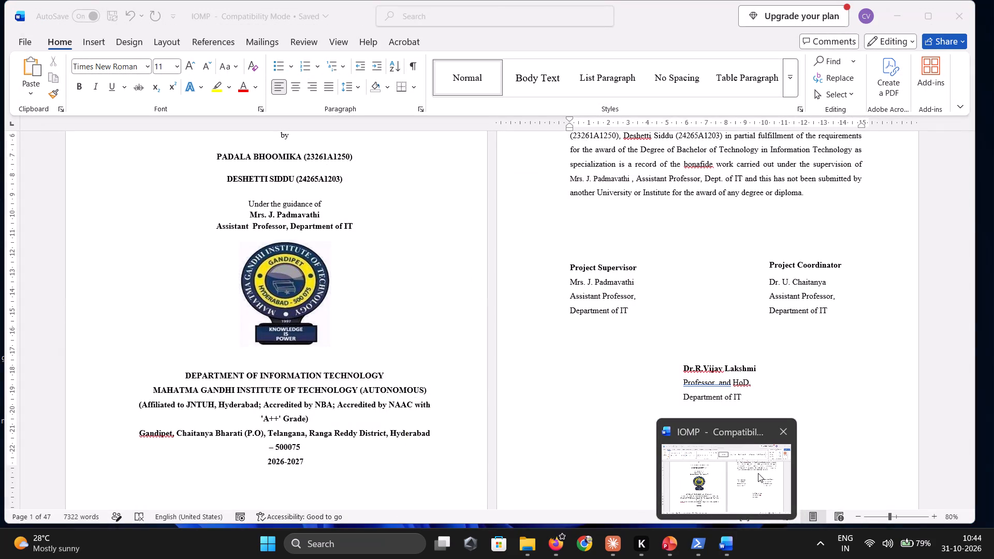
Switch to File Explorer and open the IOMP_Faculty360_final2 Word document from the sai folder on the Desktop.
{"action": "left_click", "coordinate": [529, 538]}
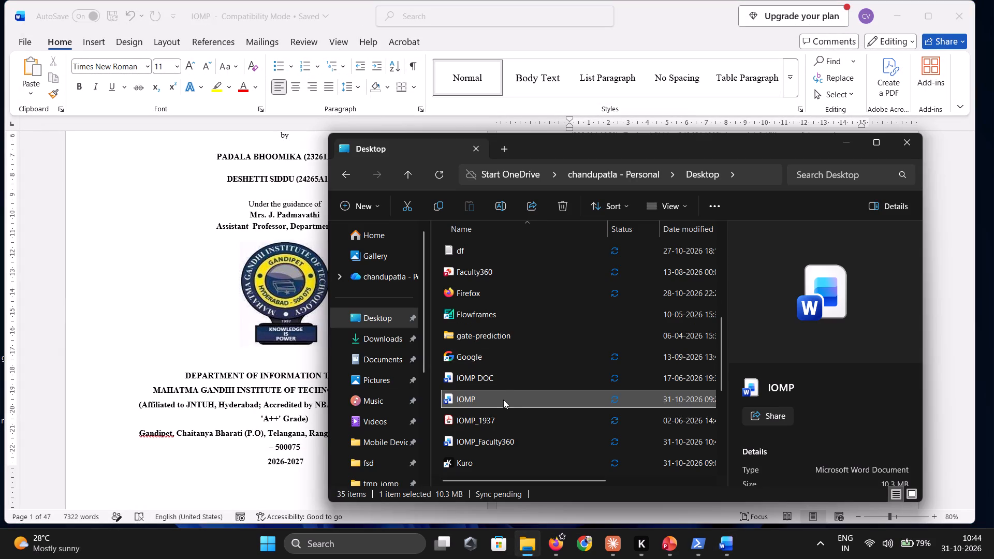
{"action": "scroll", "coordinate": [488, 312], "scroll_direction": "up", "scroll_amount": 1}
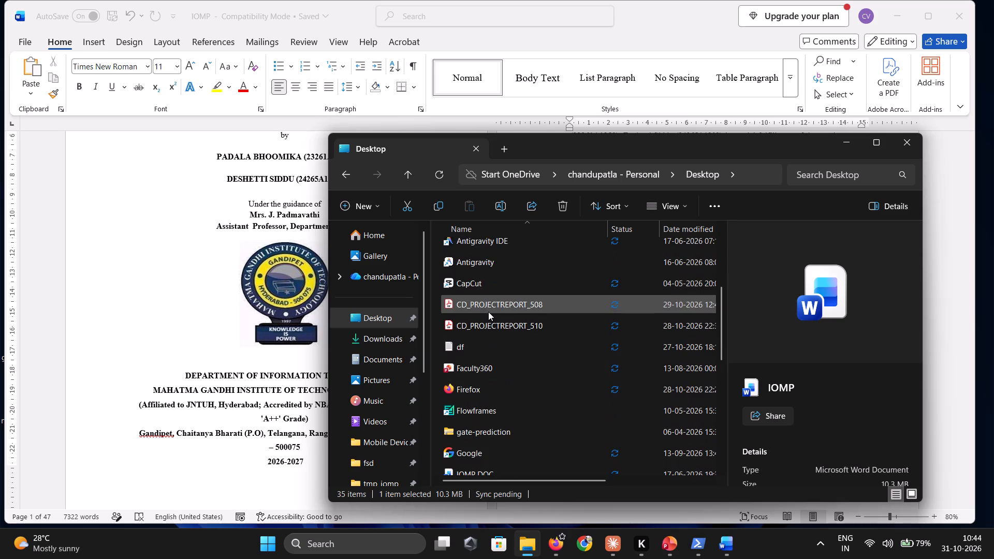
{"action": "scroll", "coordinate": [488, 312], "scroll_direction": "up", "scroll_amount": 2}
{"action": "double_click", "coordinate": [488, 314]}
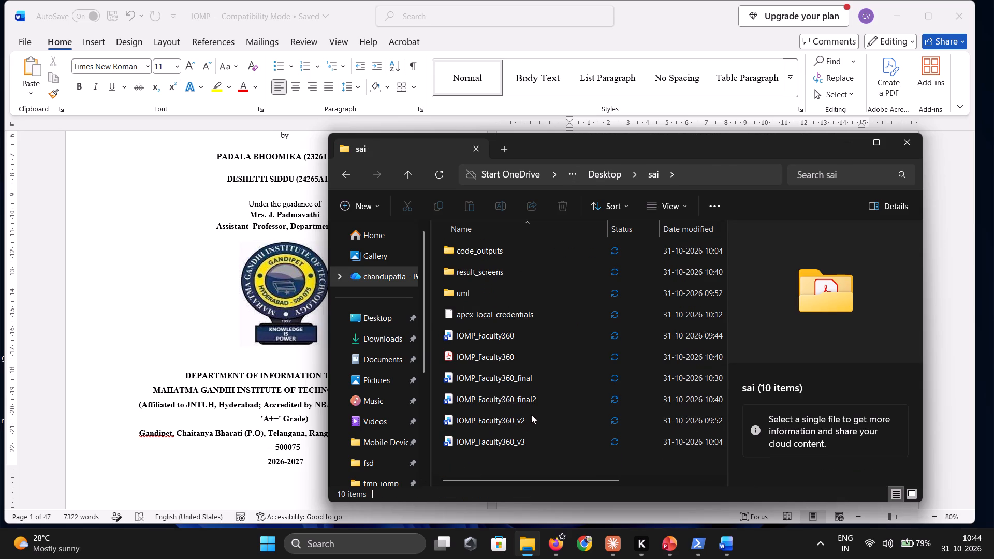
{"action": "left_click", "coordinate": [542, 405]}
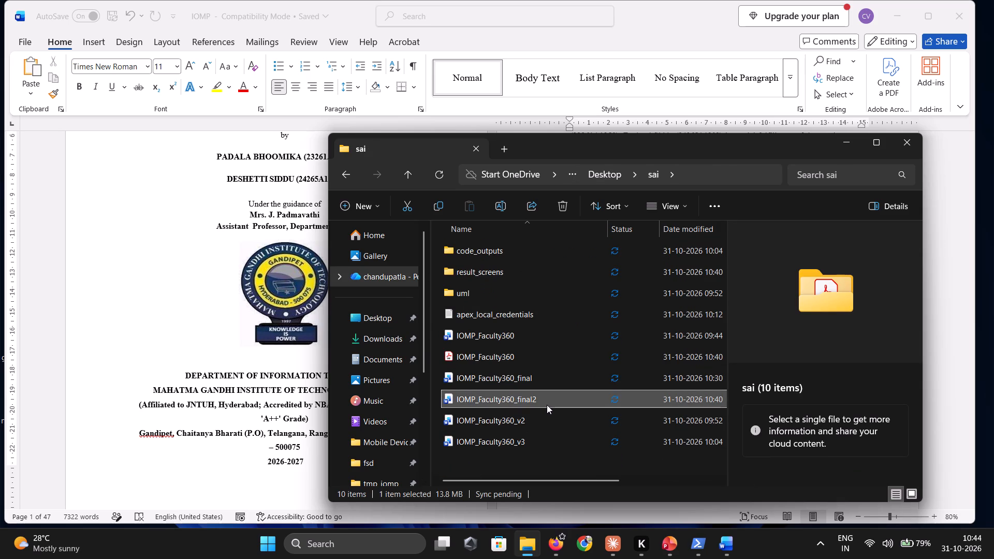
{"action": "double_click", "coordinate": [550, 404]}
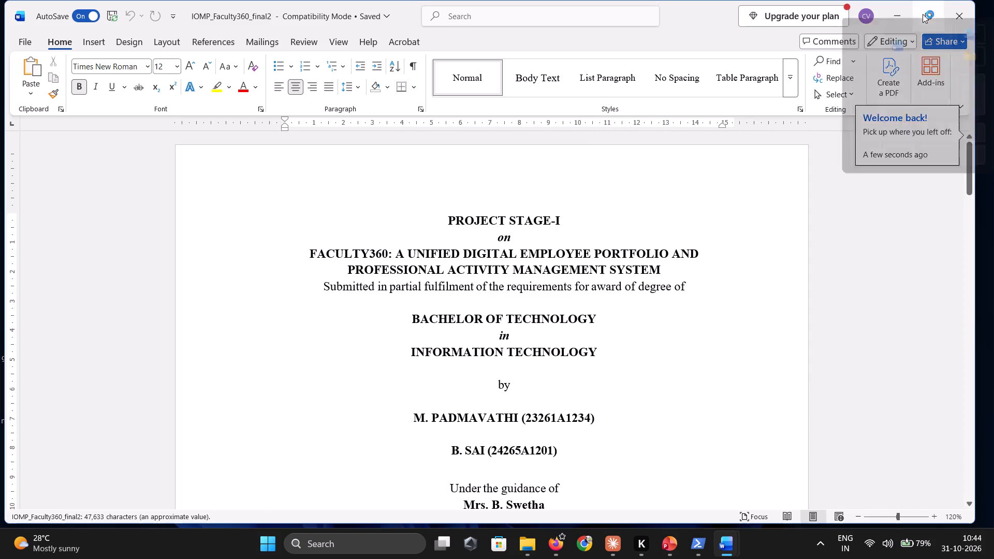
Arrange the IOMP_Faculty360_final2 and IOMP report windows side by side, each filling half the screen.
{"action": "left_click", "coordinate": [872, 57]}
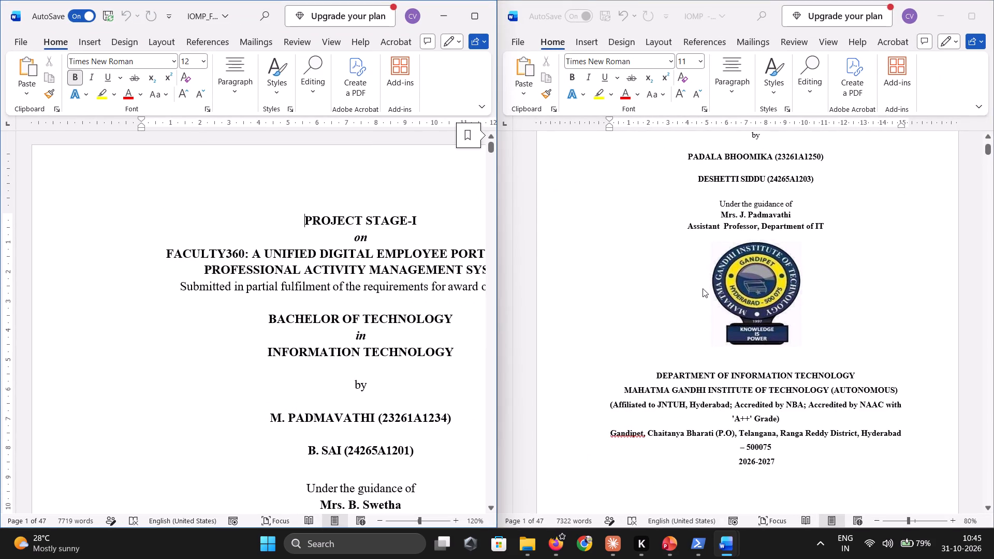
Compare the two reports' title pages, including project title, student and guide lines, logo and department block.
{"action": "scroll", "coordinate": [764, 265], "scroll_direction": "up", "scroll_amount": 1}
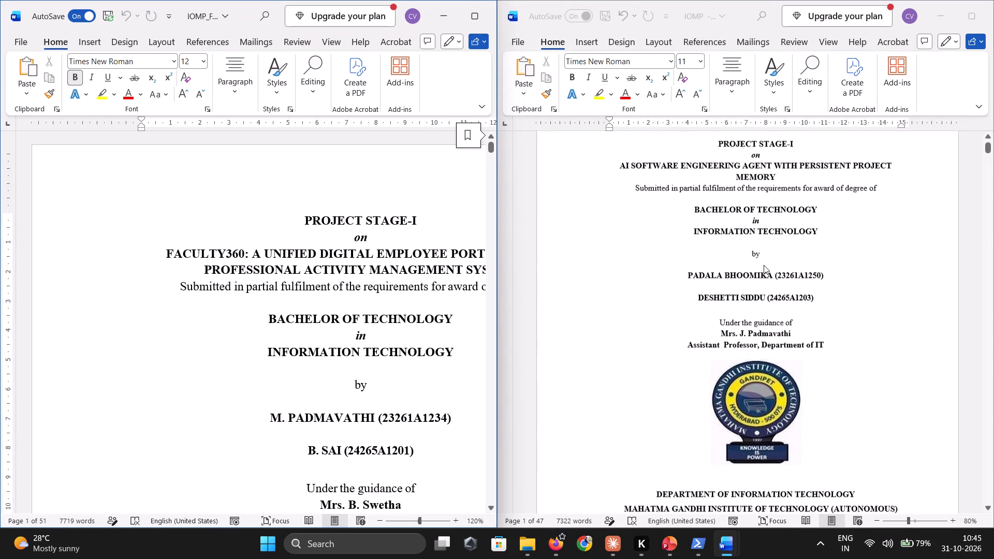
{"action": "scroll", "coordinate": [343, 378], "scroll_direction": "left", "scroll_amount": 1}
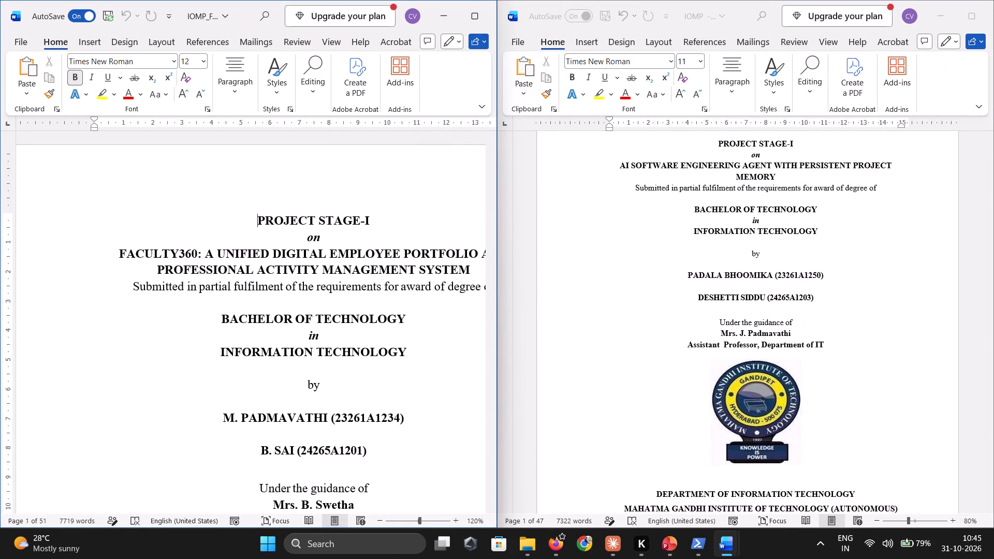
{"action": "scroll", "coordinate": [669, 361], "scroll_direction": "up", "scroll_amount": 2}
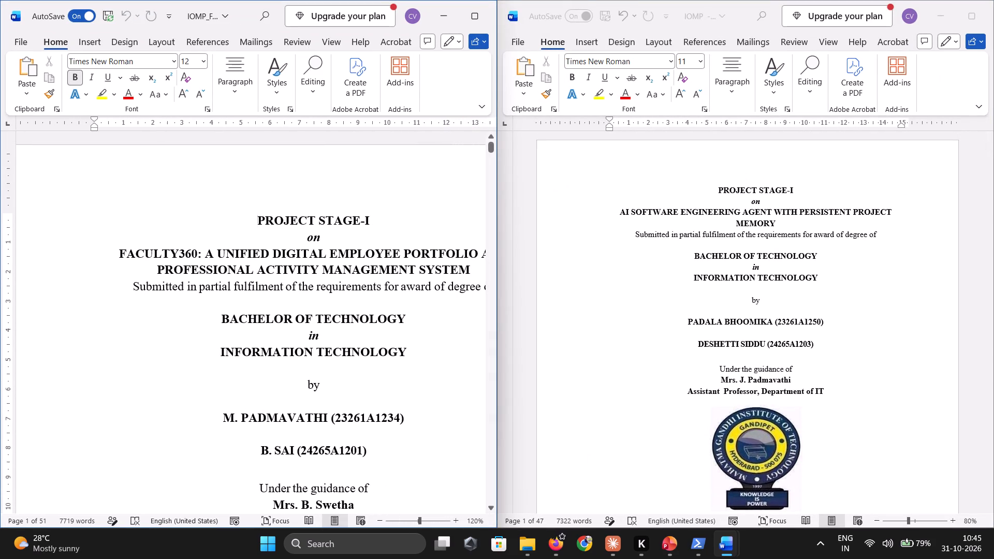
{"action": "scroll", "coordinate": [296, 407], "scroll_direction": "down", "scroll_amount": 1}
{"action": "scroll", "coordinate": [296, 407], "scroll_direction": "down", "scroll_amount": 3, "text": "ctrl"}
{"action": "scroll", "coordinate": [296, 407], "scroll_direction": "up", "scroll_amount": 1}
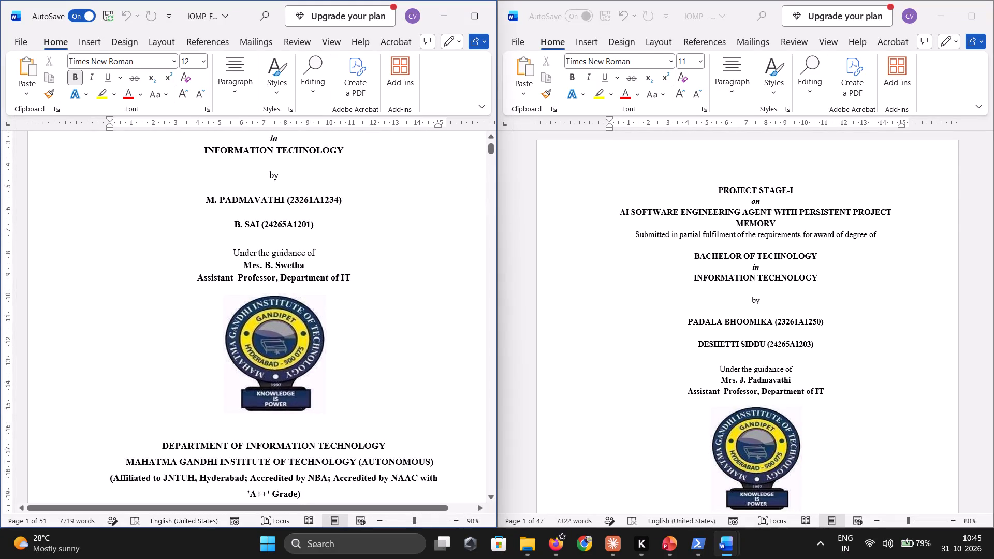
{"action": "scroll", "coordinate": [296, 407], "scroll_direction": "up", "scroll_amount": 1}
{"action": "scroll", "coordinate": [609, 414], "scroll_direction": "down", "scroll_amount": 1}
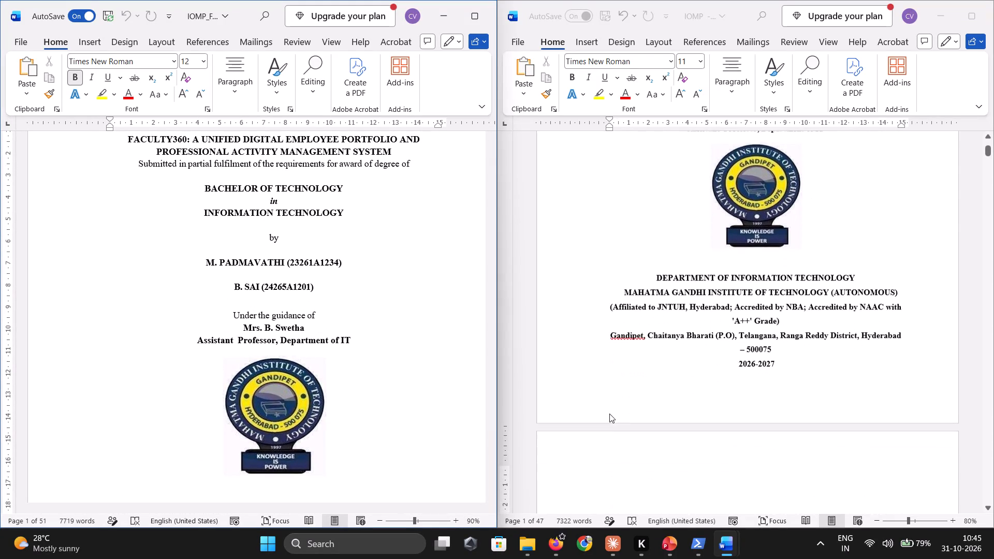
{"action": "scroll", "coordinate": [609, 414], "scroll_direction": "down", "scroll_amount": 1}
{"action": "scroll", "coordinate": [648, 370], "scroll_direction": "up", "scroll_amount": 1}
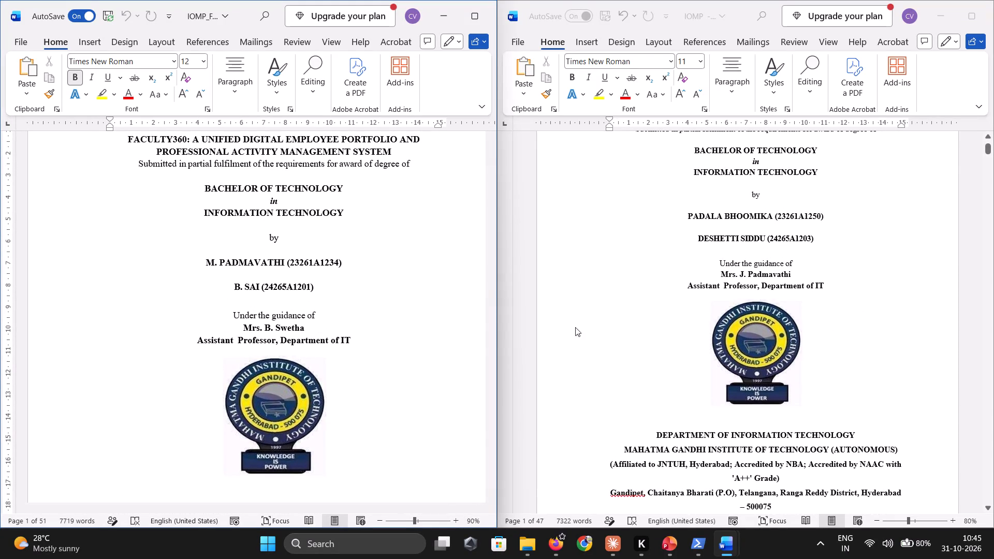
{"action": "scroll", "coordinate": [337, 366], "scroll_direction": "down", "scroll_amount": 3}
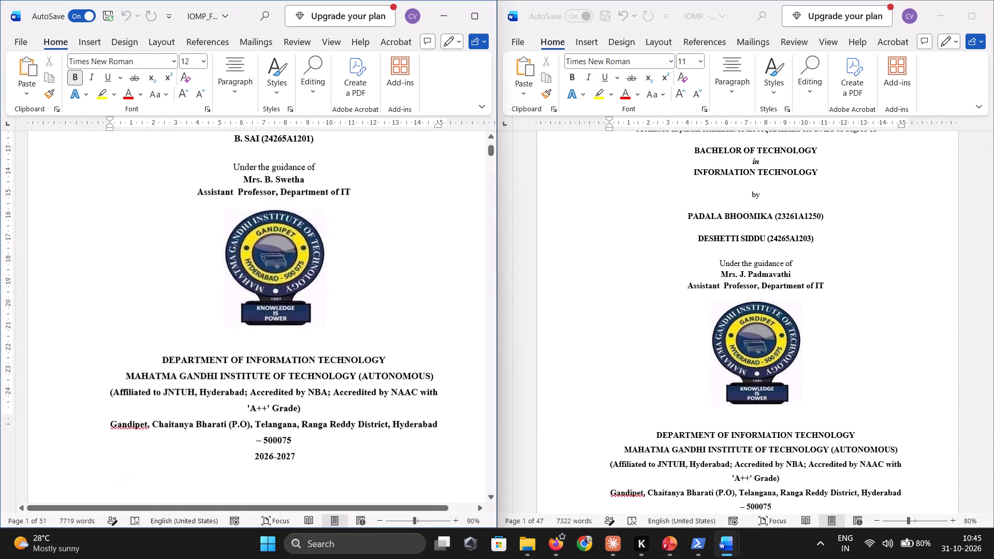
Examine the Faculty360 report's Certificate page and recheck its title page against the IOMP title page.
{"action": "scroll", "coordinate": [337, 366], "scroll_direction": "down", "scroll_amount": 2}
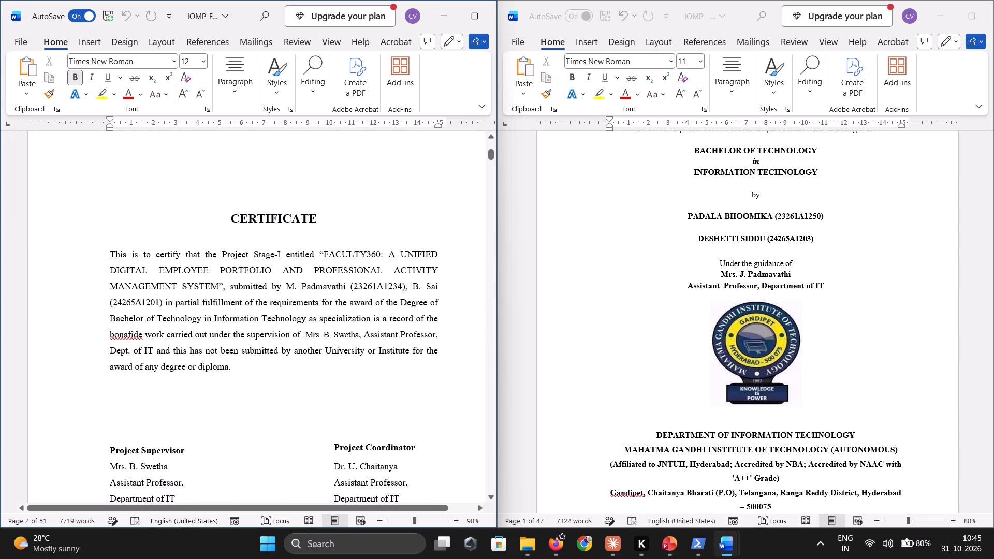
{"action": "scroll", "coordinate": [408, 288], "scroll_direction": "up", "scroll_amount": 2}
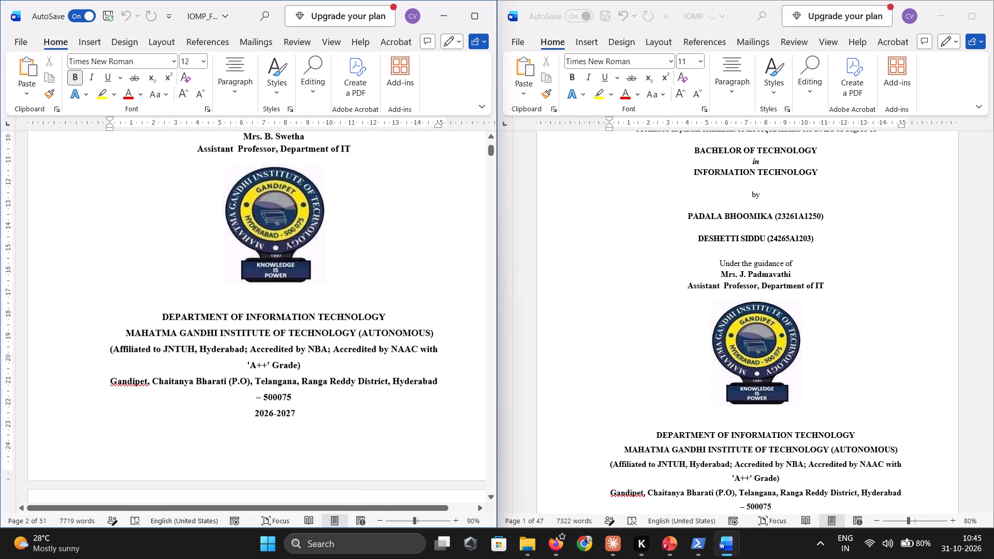
{"action": "scroll", "coordinate": [408, 288], "scroll_direction": "down", "scroll_amount": 1}
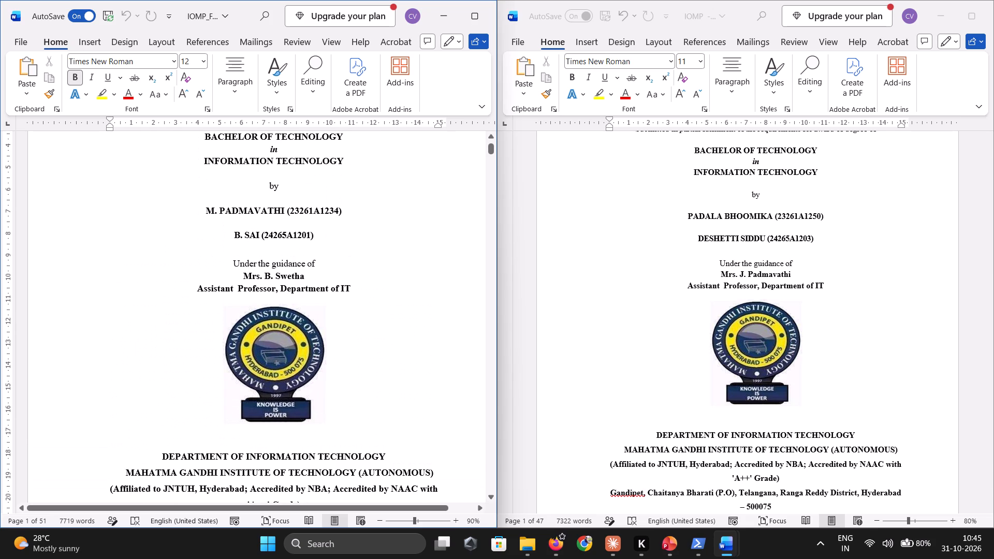
{"action": "scroll", "coordinate": [408, 288], "scroll_direction": "down", "scroll_amount": 1}
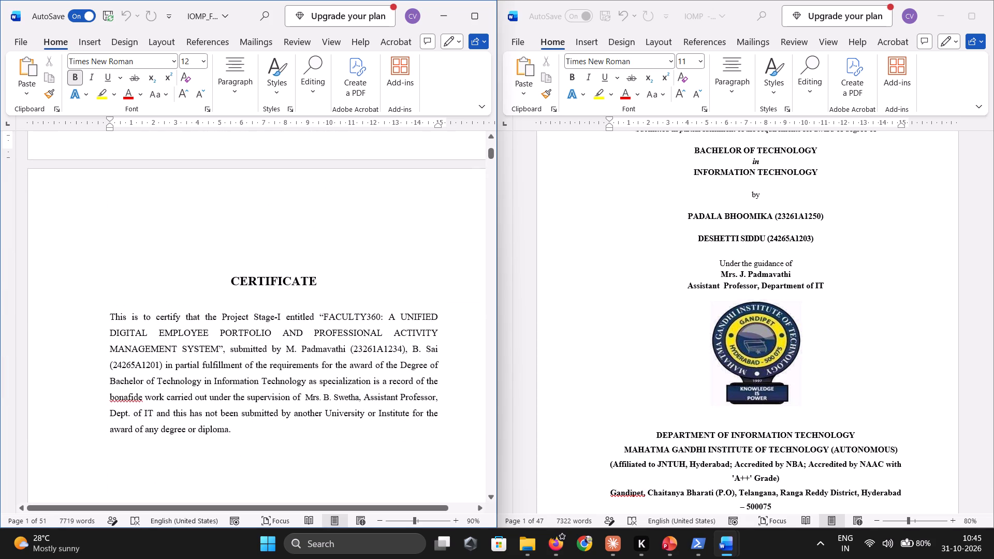
{"action": "scroll", "coordinate": [238, 391], "scroll_direction": "down", "scroll_amount": 1}
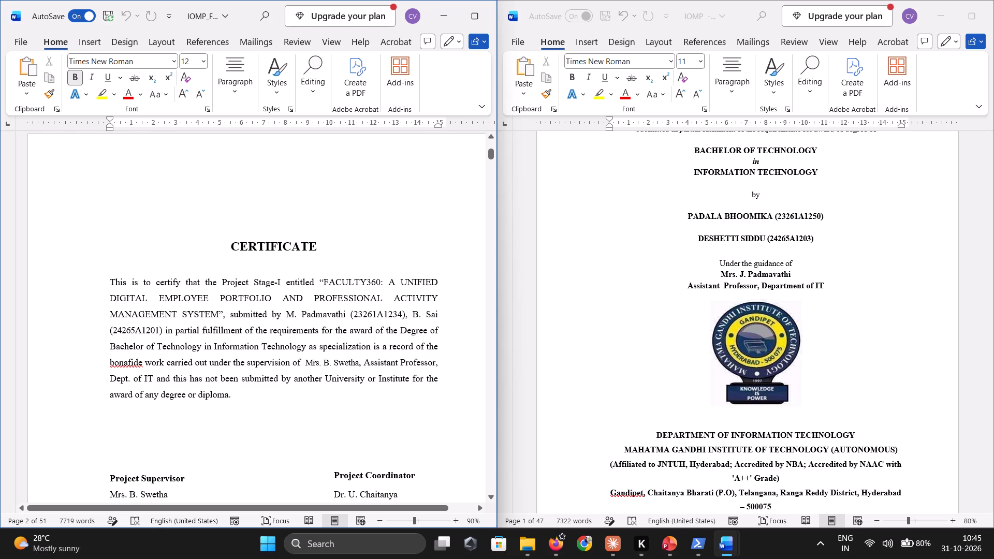
{"action": "scroll", "coordinate": [235, 333], "scroll_direction": "up", "scroll_amount": 8}
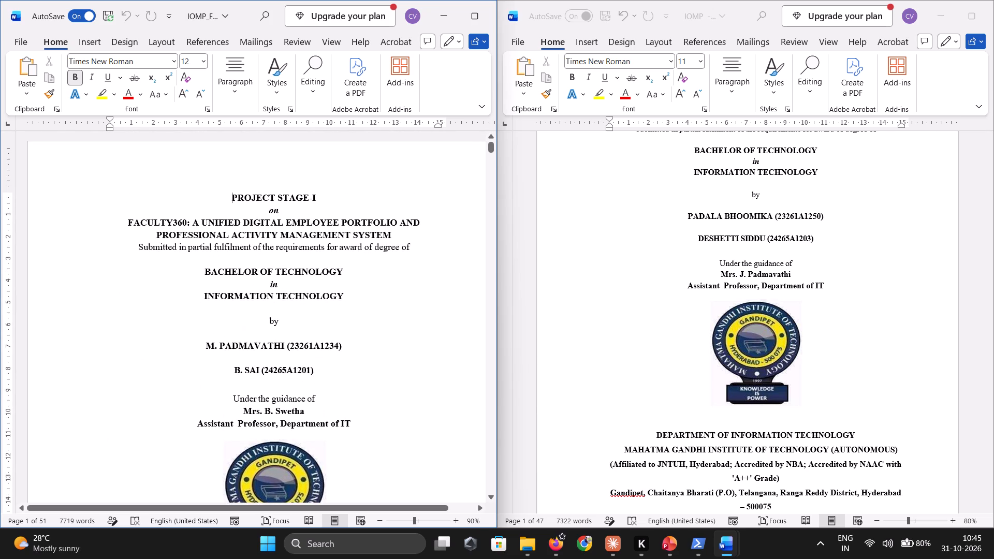
{"action": "scroll", "coordinate": [320, 260], "scroll_direction": "down", "scroll_amount": 1}
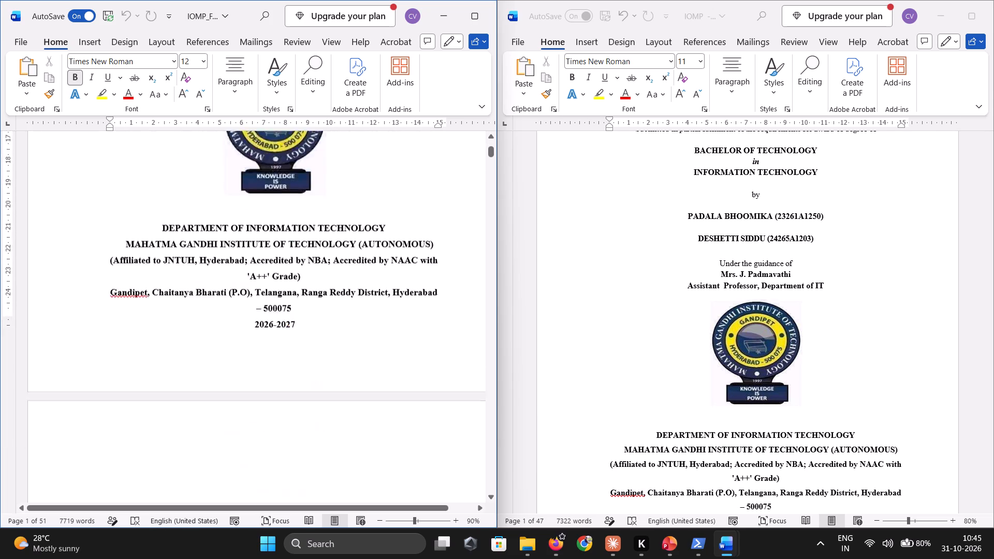
Compare the Declaration pages of both reports, checking the wording, guide line and placement of the student names.
{"action": "scroll", "coordinate": [320, 260], "scroll_direction": "down", "scroll_amount": 4}
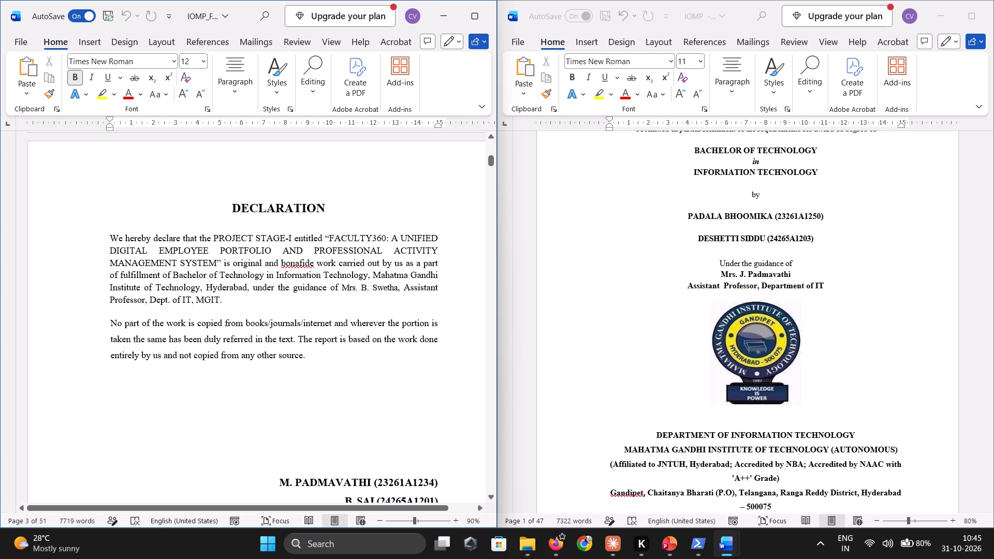
{"action": "scroll", "coordinate": [662, 338], "scroll_direction": "down", "scroll_amount": 3}
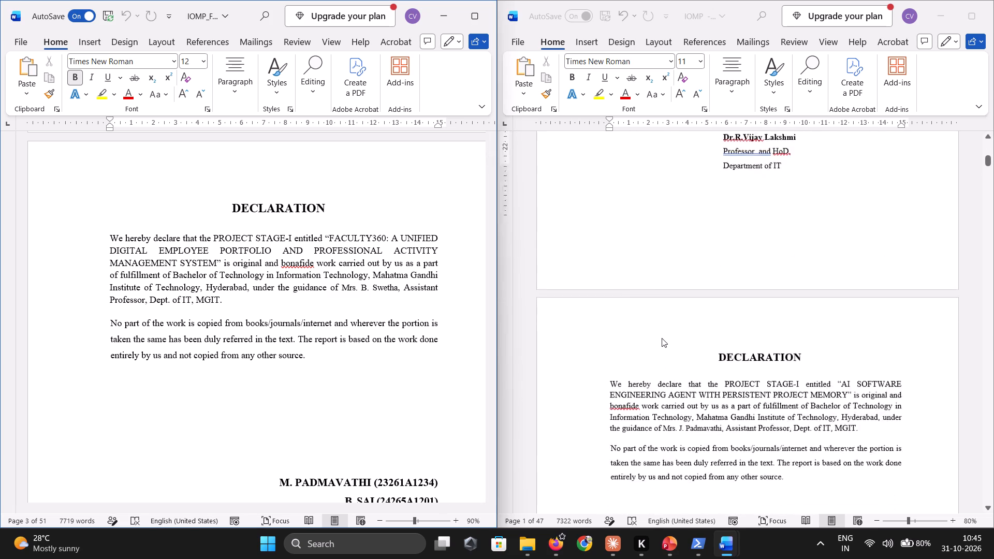
{"action": "scroll", "coordinate": [662, 338], "scroll_direction": "down", "scroll_amount": 2}
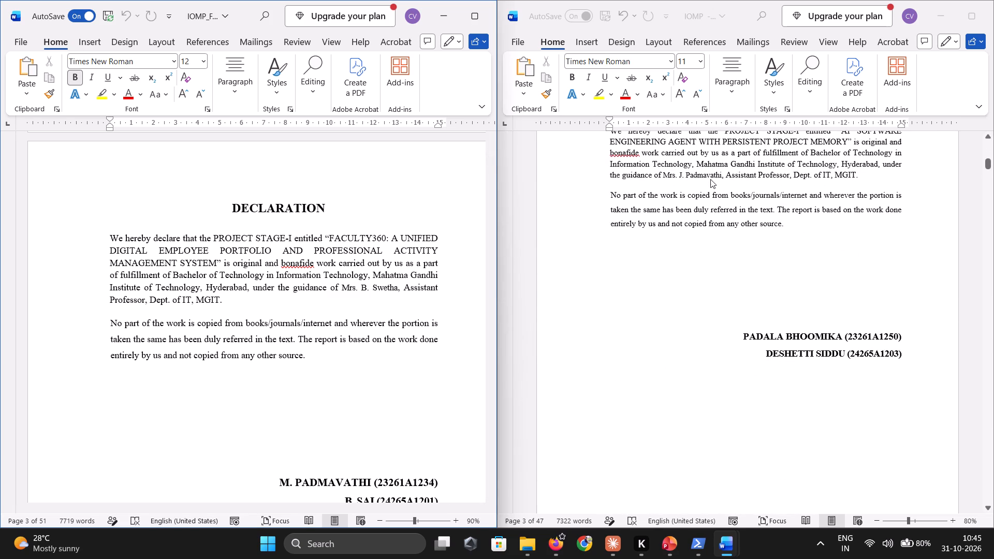
{"action": "scroll", "coordinate": [322, 380], "scroll_direction": "down", "scroll_amount": 2}
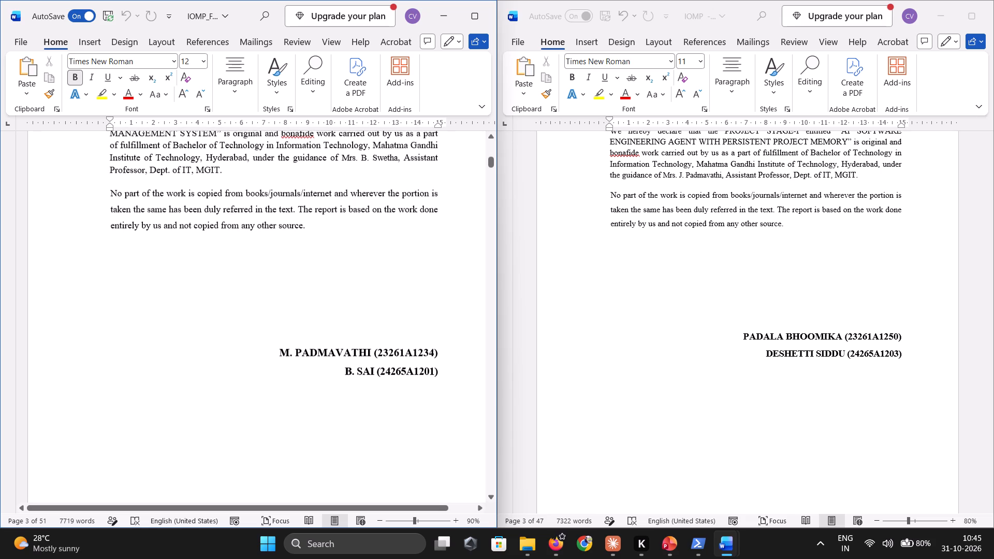
{"action": "scroll", "coordinate": [322, 380], "scroll_direction": "down", "scroll_amount": 2}
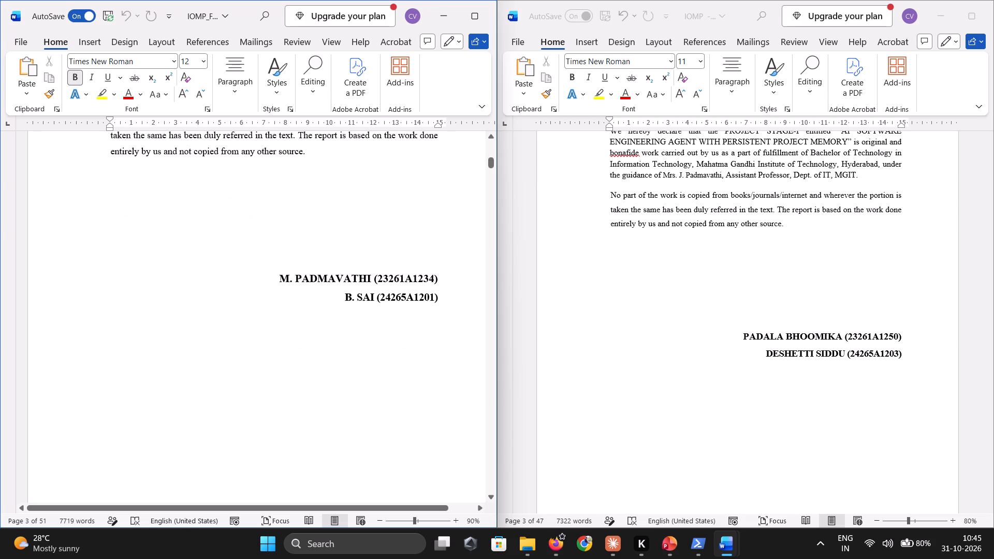
{"action": "scroll", "coordinate": [322, 380], "scroll_direction": "up", "scroll_amount": 1}
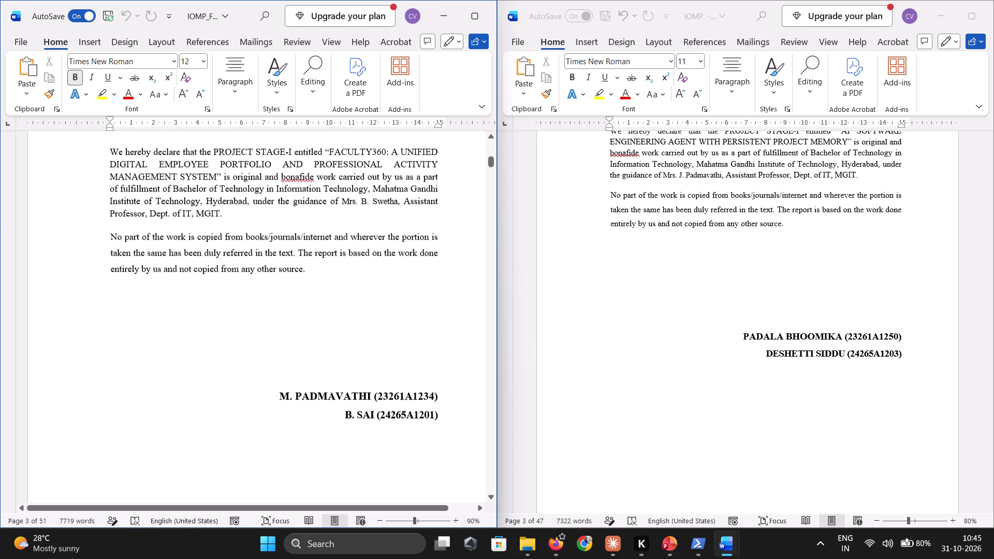
{"action": "scroll", "coordinate": [322, 380], "scroll_direction": "down", "scroll_amount": 1}
{"action": "scroll", "coordinate": [597, 255], "scroll_direction": "up", "scroll_amount": 1}
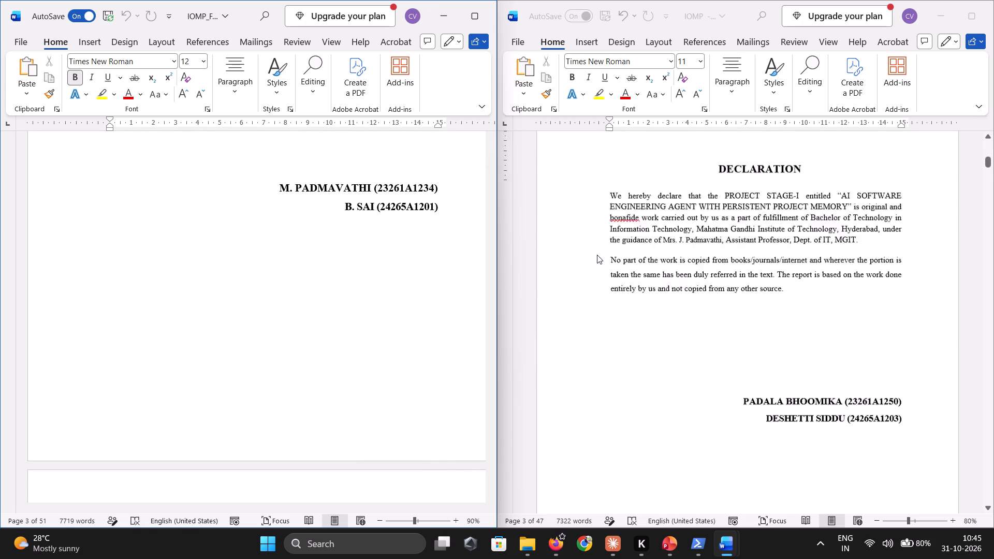
Recheck the Declaration pages, and compare the Acknowledgement pages of both reports, including guide, coordinator and closing student lines.
{"action": "scroll", "coordinate": [597, 255], "scroll_direction": "up", "scroll_amount": 1}
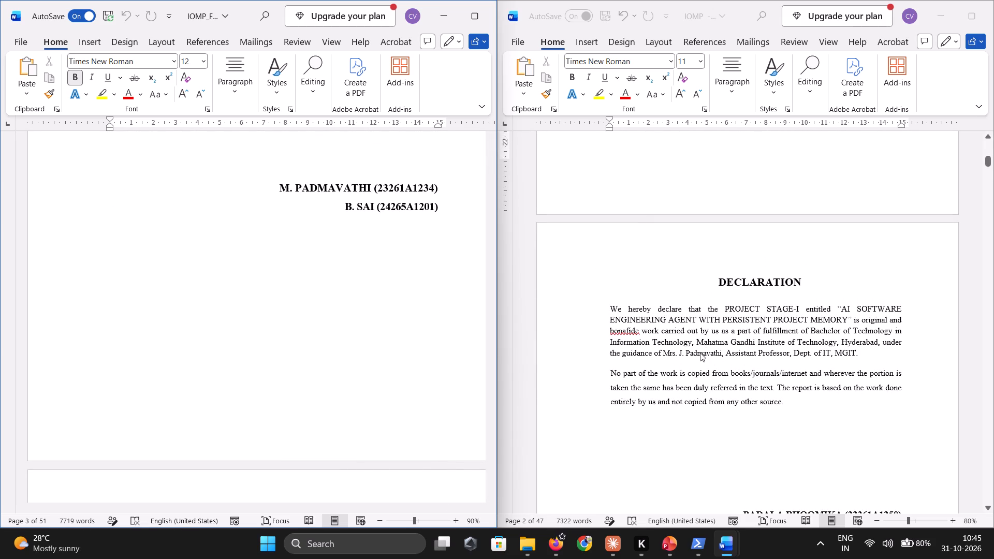
{"action": "scroll", "coordinate": [337, 199], "scroll_direction": "up", "scroll_amount": 1}
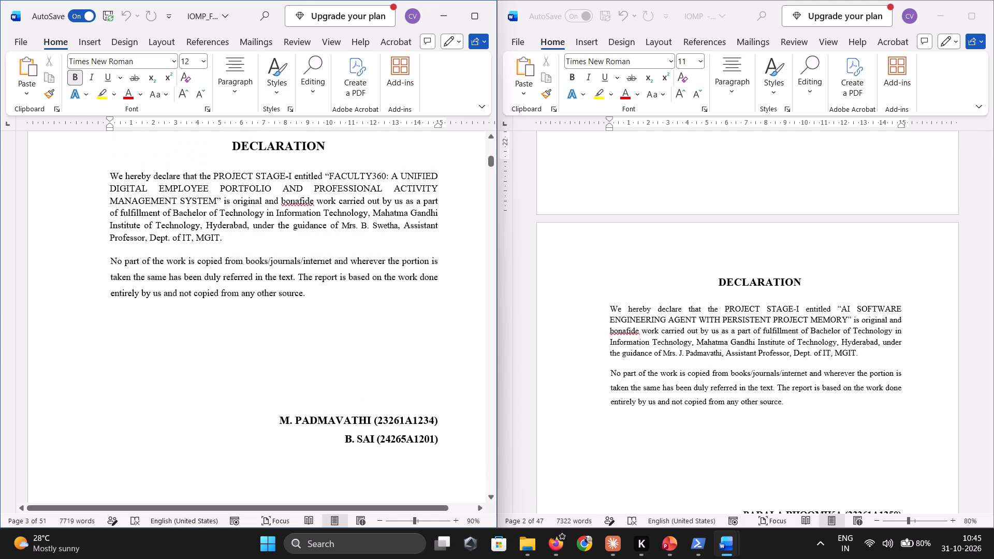
{"action": "scroll", "coordinate": [250, 226], "scroll_direction": "down", "scroll_amount": 2}
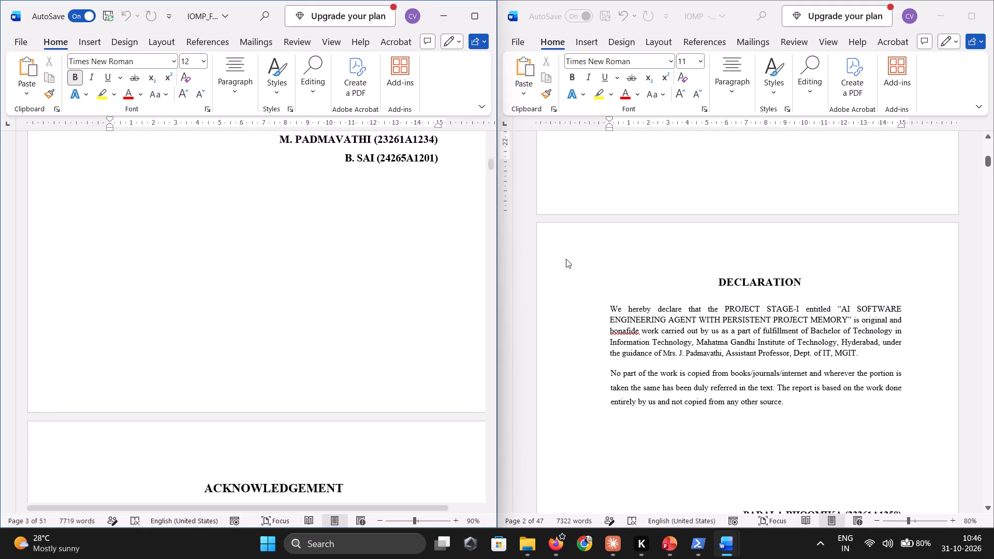
{"action": "scroll", "coordinate": [566, 259], "scroll_direction": "down", "scroll_amount": 1}
{"action": "scroll", "coordinate": [336, 284], "scroll_direction": "down", "scroll_amount": 1}
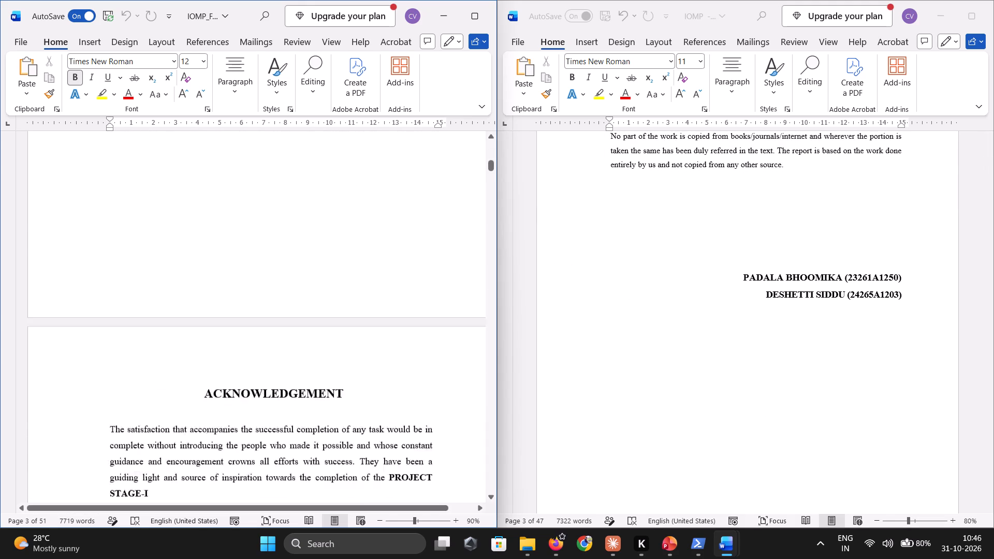
{"action": "scroll", "coordinate": [336, 284], "scroll_direction": "down", "scroll_amount": 1}
{"action": "scroll", "coordinate": [592, 322], "scroll_direction": "down", "scroll_amount": 3}
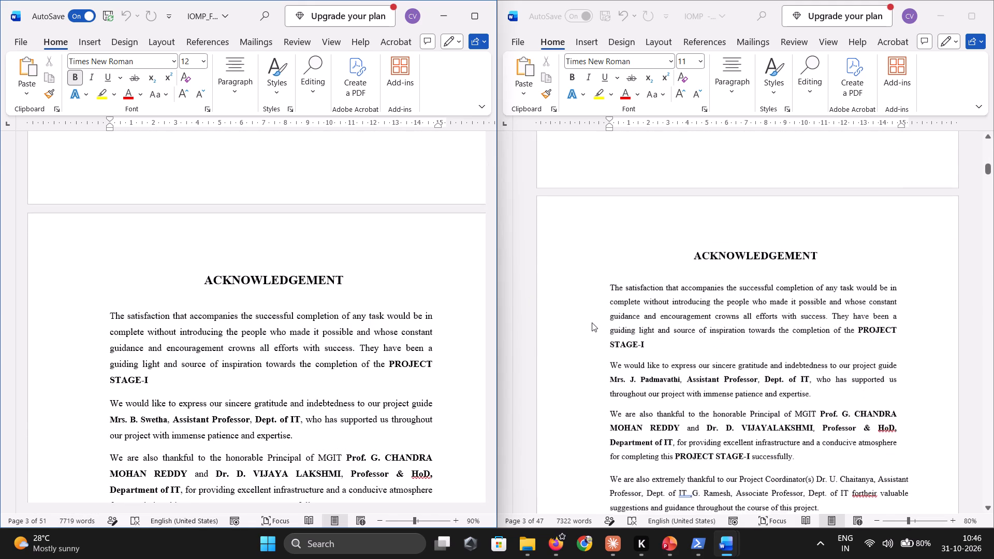
{"action": "scroll", "coordinate": [592, 322], "scroll_direction": "down", "scroll_amount": 1}
{"action": "scroll", "coordinate": [397, 377], "scroll_direction": "down", "scroll_amount": 1}
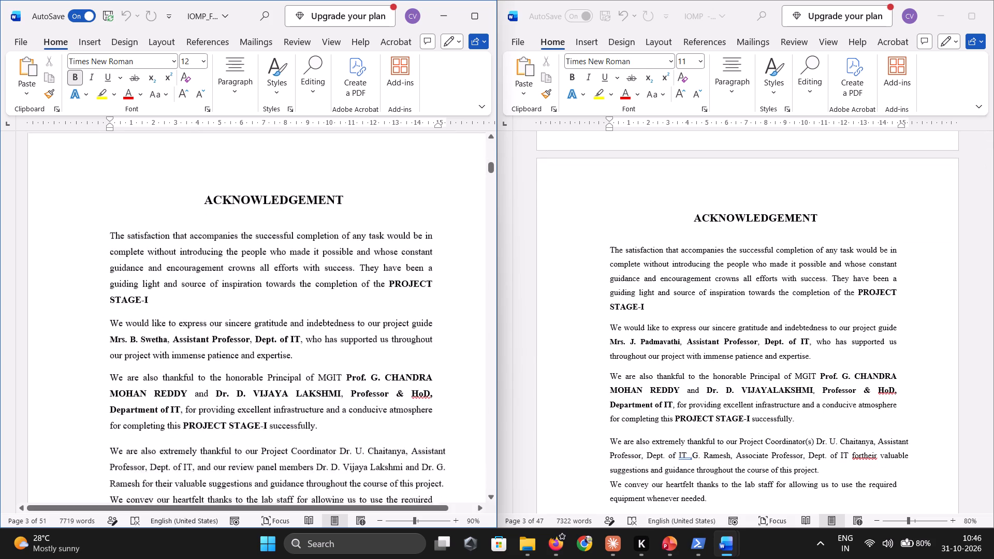
{"action": "scroll", "coordinate": [397, 377], "scroll_direction": "down", "scroll_amount": 1}
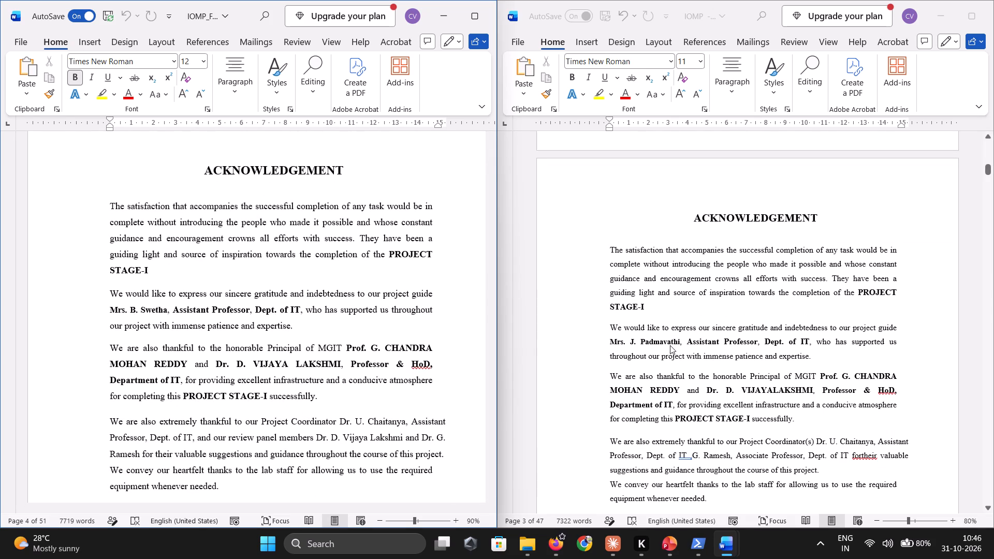
{"action": "scroll", "coordinate": [210, 326], "scroll_direction": "down", "scroll_amount": 1}
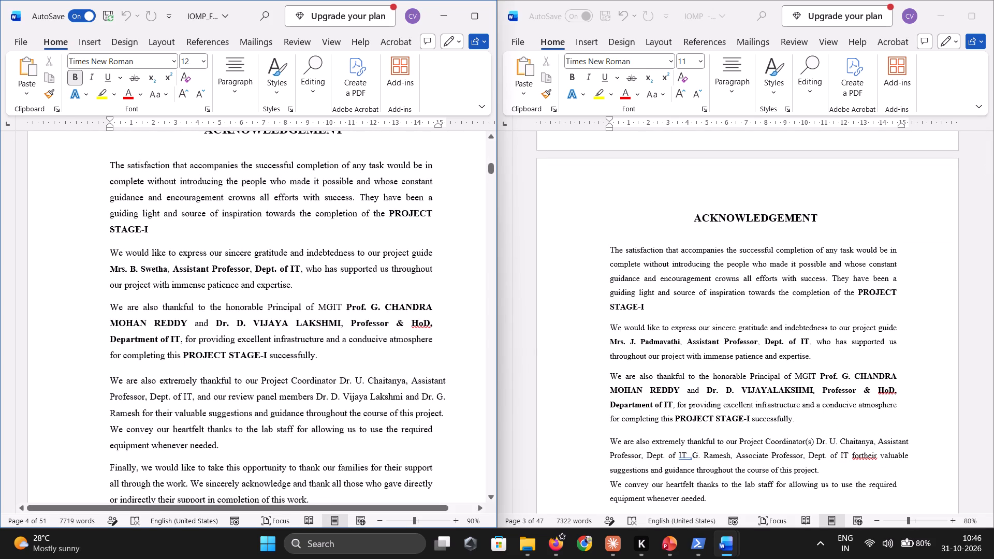
{"action": "scroll", "coordinate": [635, 405], "scroll_direction": "down", "scroll_amount": 1}
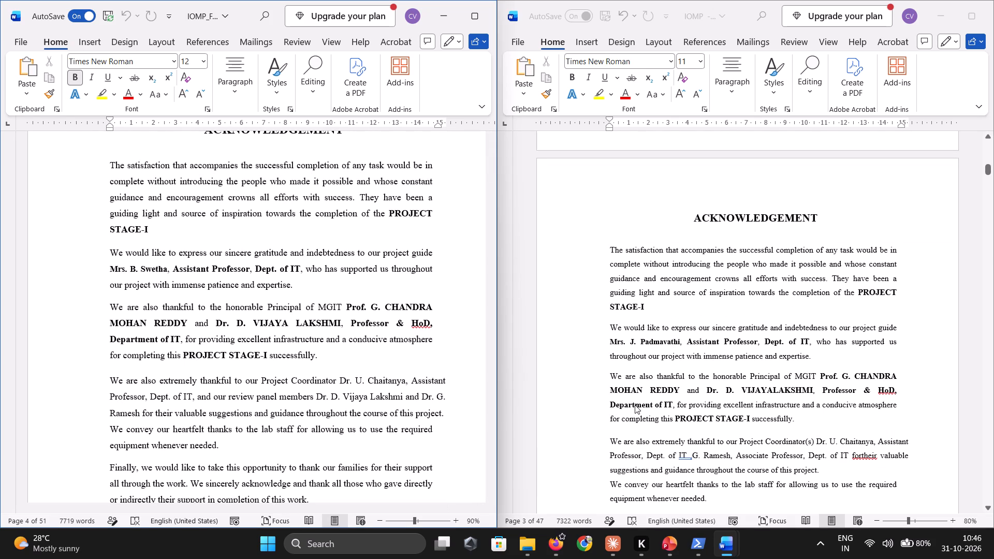
{"action": "scroll", "coordinate": [635, 405], "scroll_direction": "down", "scroll_amount": 1}
{"action": "scroll", "coordinate": [340, 446], "scroll_direction": "down", "scroll_amount": 1}
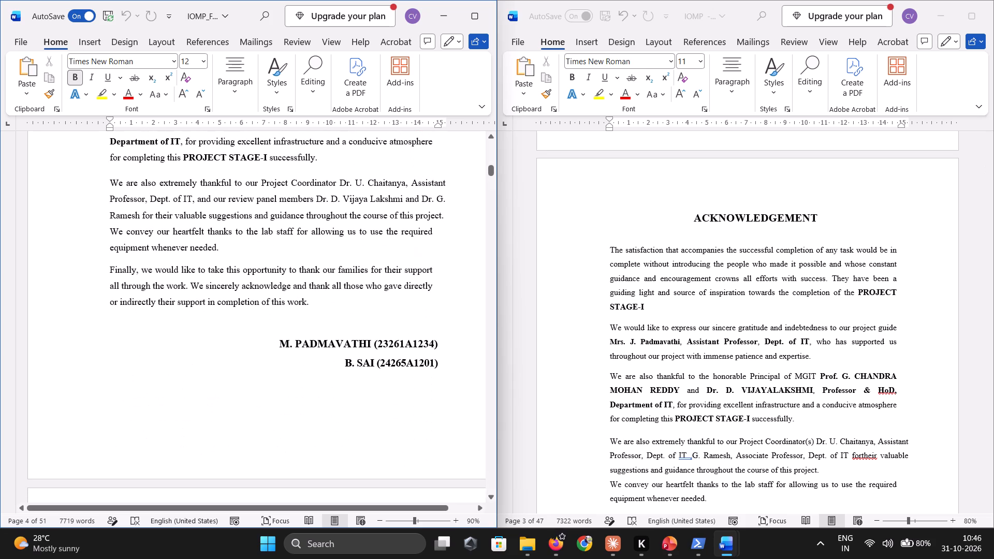
Compare the Abstract and List of Figures pages of both reports, checking their layout, figure entries and page numbering.
{"action": "scroll", "coordinate": [651, 435], "scroll_direction": "down", "scroll_amount": 4}
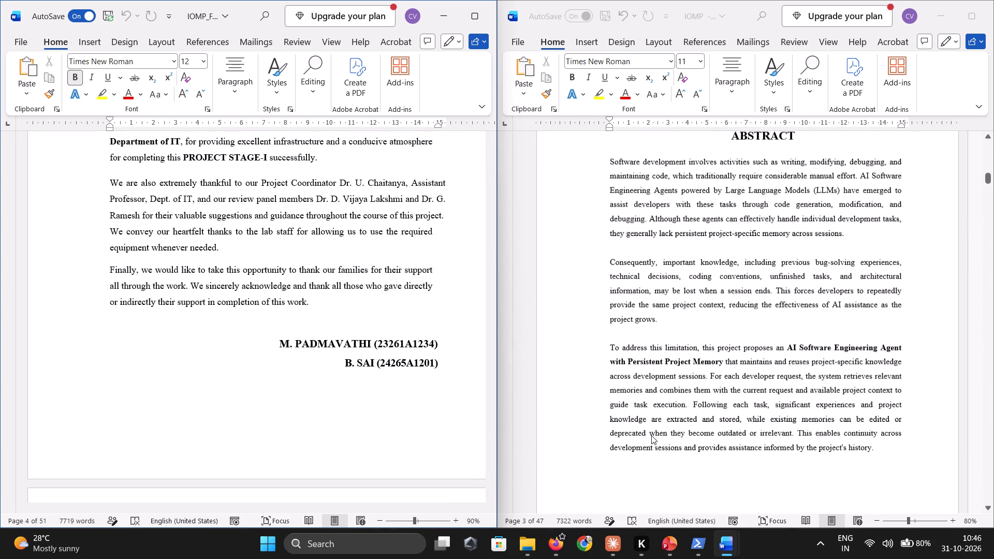
{"action": "scroll", "coordinate": [430, 419], "scroll_direction": "down", "scroll_amount": 3}
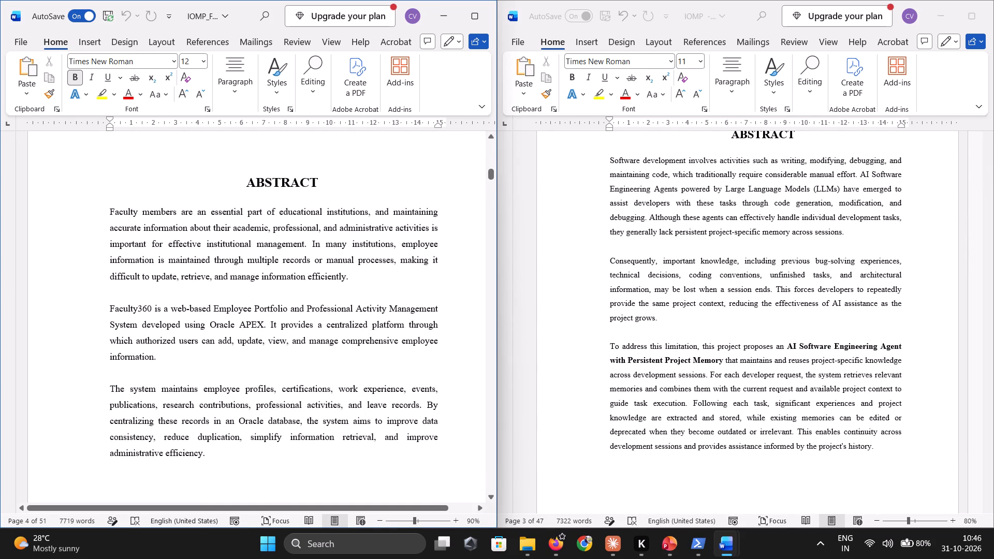
{"action": "scroll", "coordinate": [430, 419], "scroll_direction": "down", "scroll_amount": 2}
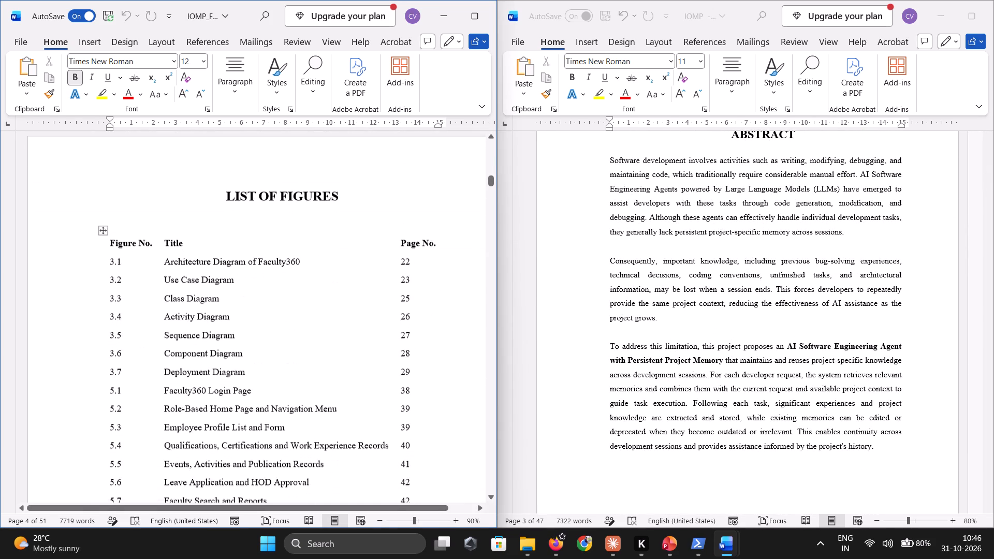
{"action": "scroll", "coordinate": [430, 419], "scroll_direction": "down", "scroll_amount": 1}
{"action": "scroll", "coordinate": [668, 356], "scroll_direction": "down", "scroll_amount": 1}
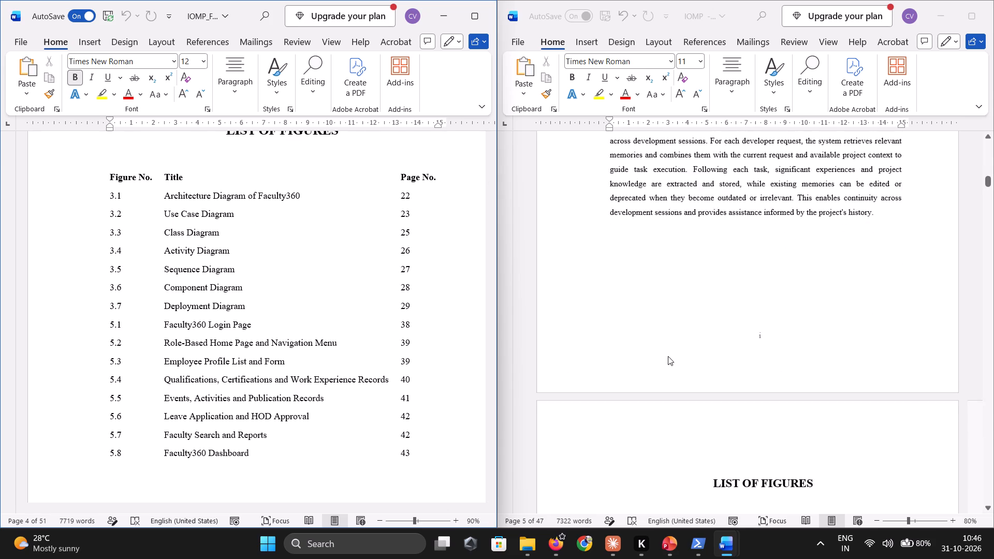
{"action": "scroll", "coordinate": [668, 356], "scroll_direction": "down", "scroll_amount": 3}
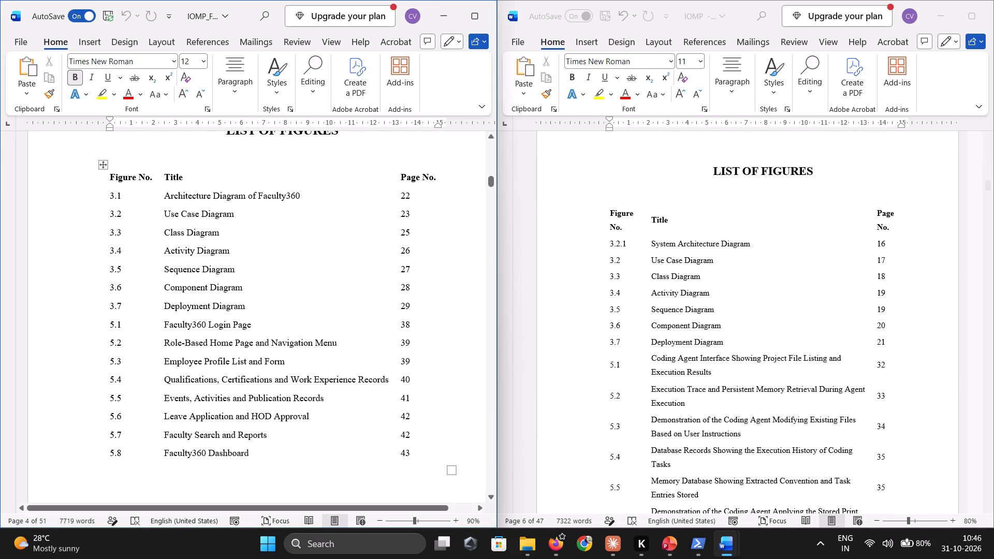
{"action": "scroll", "coordinate": [273, 360], "scroll_direction": "down", "scroll_amount": 1}
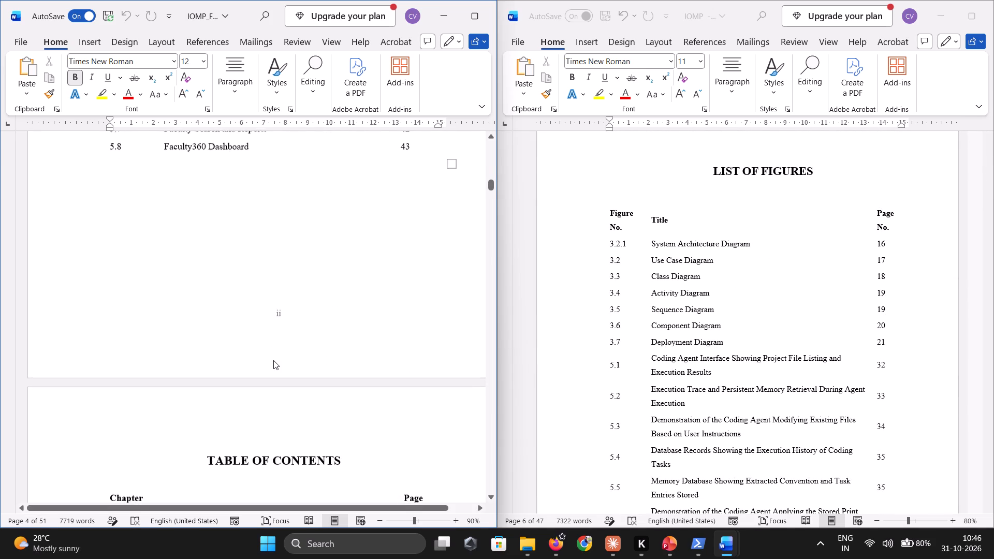
Examine the Faculty360 report's full Table of Contents against the start of the IOMP report's, checking chapter entries and page numbers.
{"action": "scroll", "coordinate": [273, 360], "scroll_direction": "down", "scroll_amount": 2}
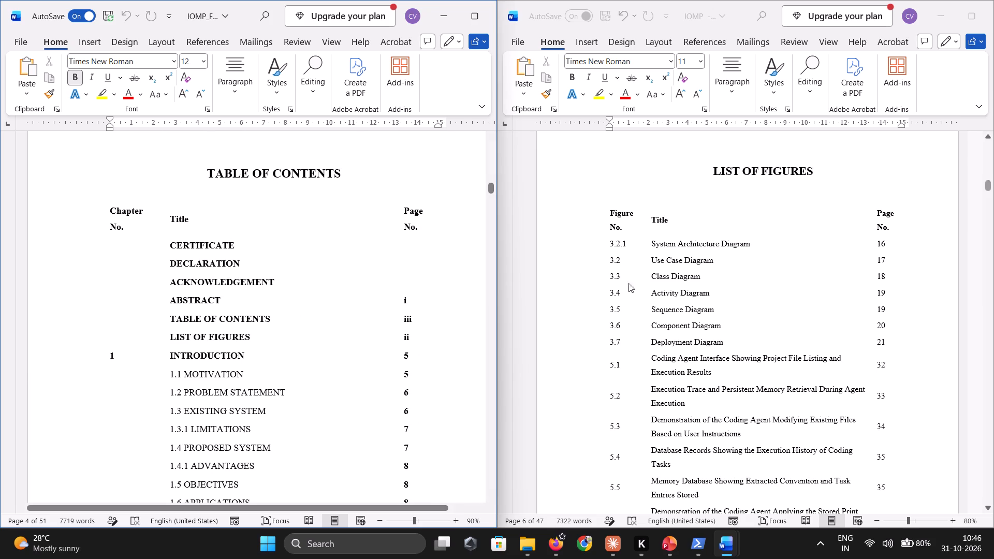
{"action": "scroll", "coordinate": [660, 291], "scroll_direction": "down", "scroll_amount": 5}
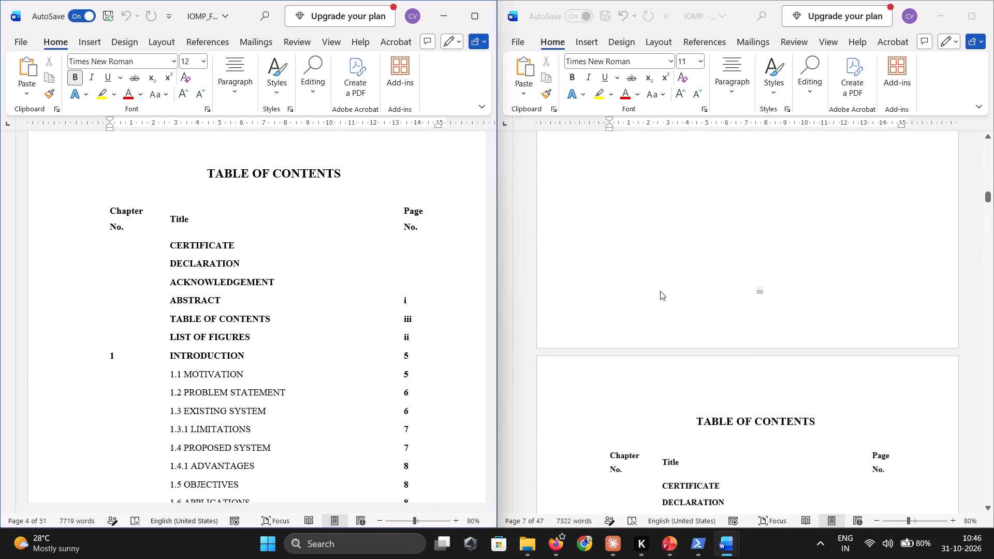
{"action": "scroll", "coordinate": [660, 291], "scroll_direction": "down", "scroll_amount": 1}
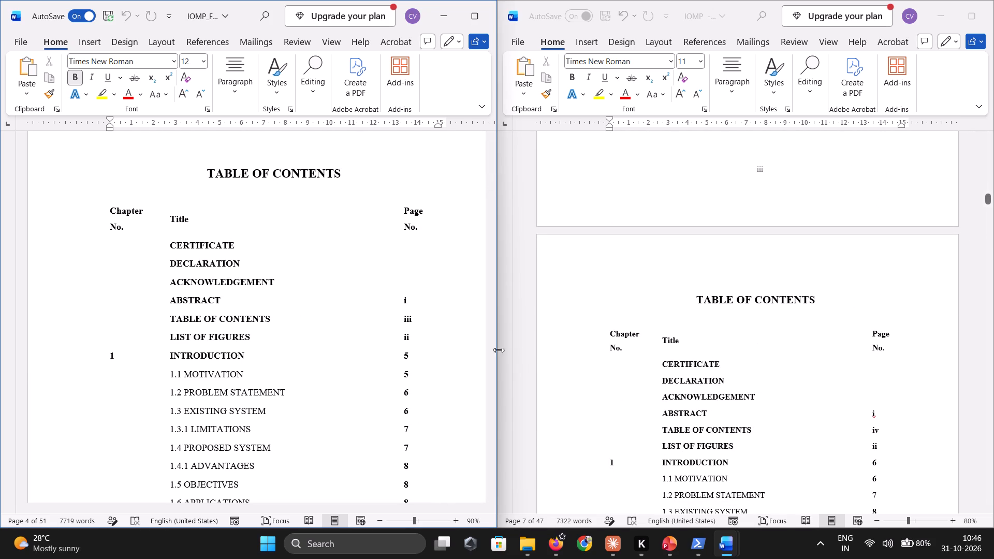
{"action": "scroll", "coordinate": [403, 341], "scroll_direction": "down", "scroll_amount": 4}
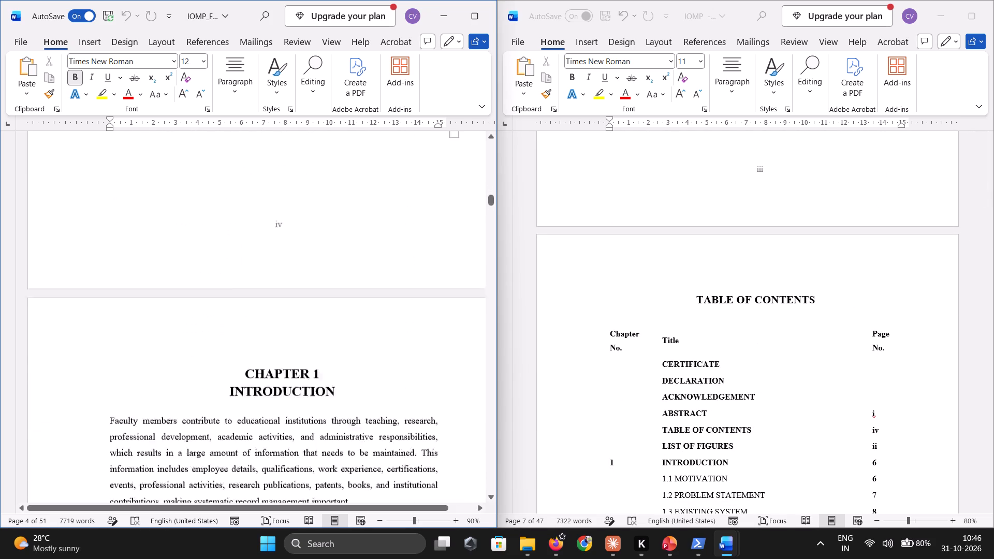
{"action": "scroll", "coordinate": [403, 341], "scroll_direction": "down", "scroll_amount": 3}
{"action": "scroll", "coordinate": [403, 341], "scroll_direction": "up", "scroll_amount": 3}
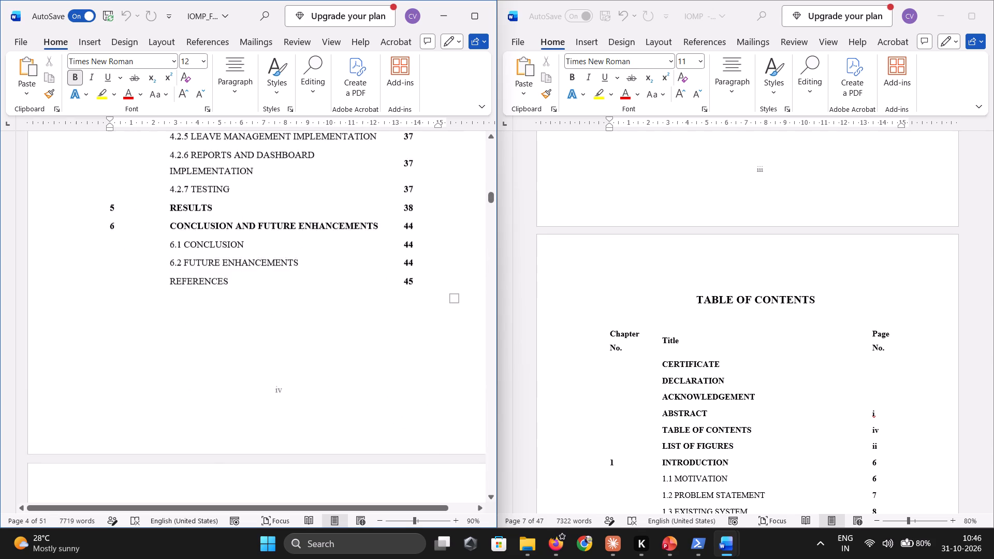
{"action": "scroll", "coordinate": [403, 341], "scroll_direction": "up", "scroll_amount": 2}
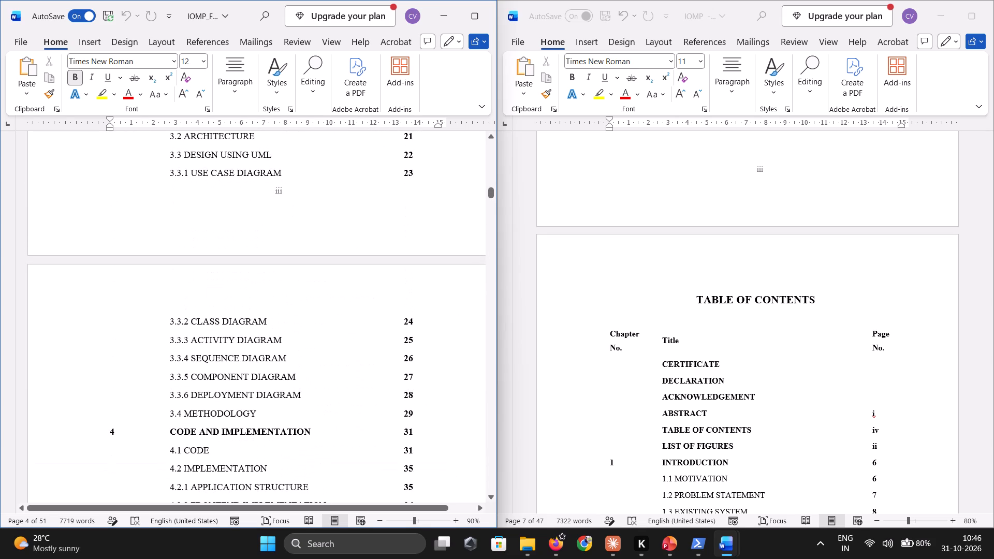
{"action": "scroll", "coordinate": [403, 341], "scroll_direction": "up", "scroll_amount": 3}
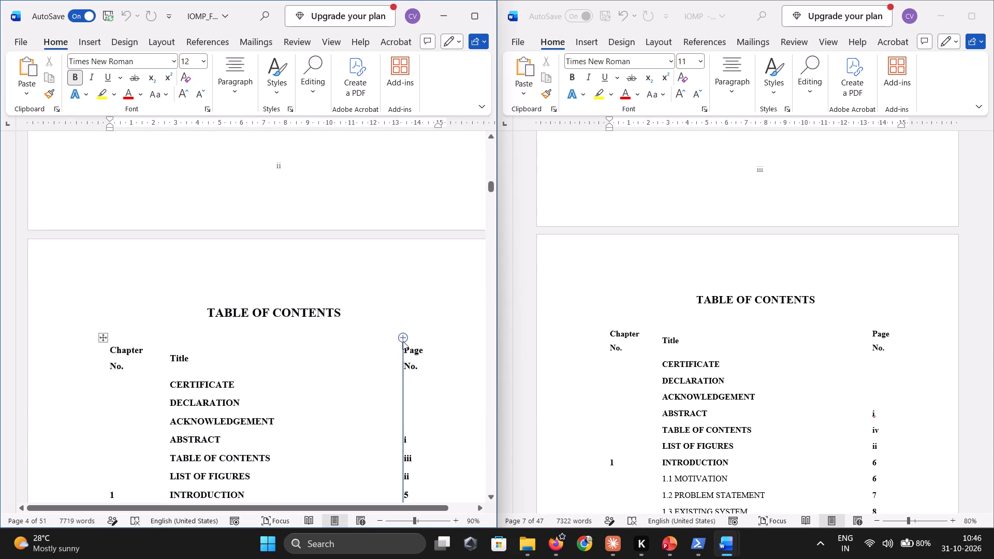
{"action": "scroll", "coordinate": [403, 341], "scroll_direction": "down", "scroll_amount": 4}
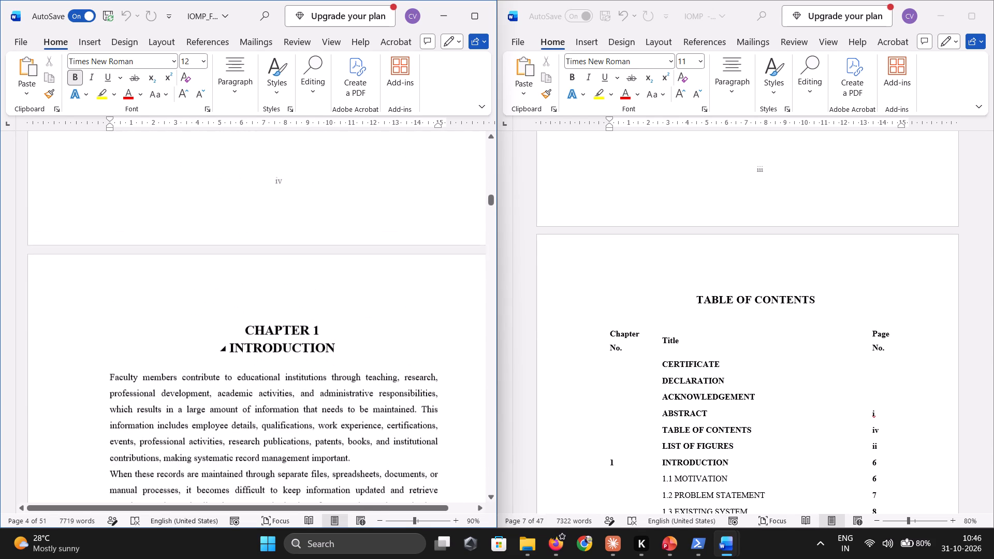
Maximize the IOMP_Faculty360_final2 window and show the document's heading Navigation Pane.
{"action": "left_click", "coordinate": [452, 14]}
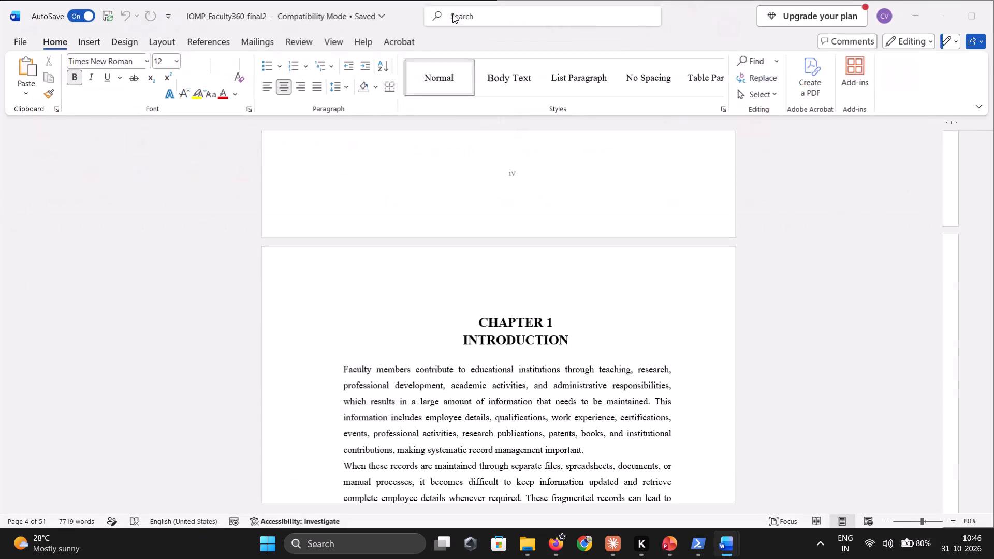
{"action": "left_click", "coordinate": [329, 41]}
{"action": "left_click", "coordinate": [304, 91]}
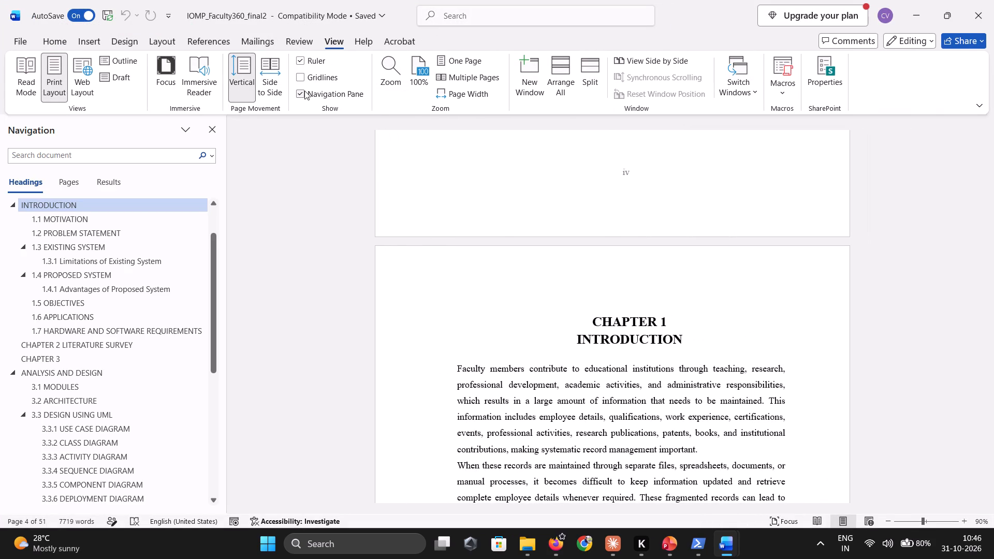
Recheck the Table of Contents and List of Figures, and examine Chapter 1's Problem Statement, Existing System and Proposed System sections.
{"action": "scroll", "coordinate": [467, 306], "scroll_direction": "up", "scroll_amount": 2}
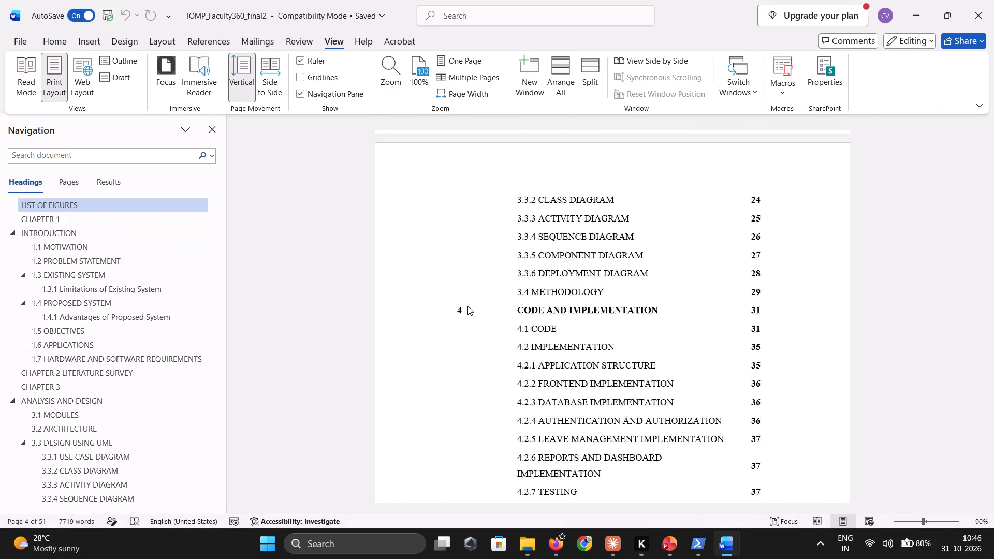
{"action": "scroll", "coordinate": [467, 306], "scroll_direction": "up", "scroll_amount": 6}
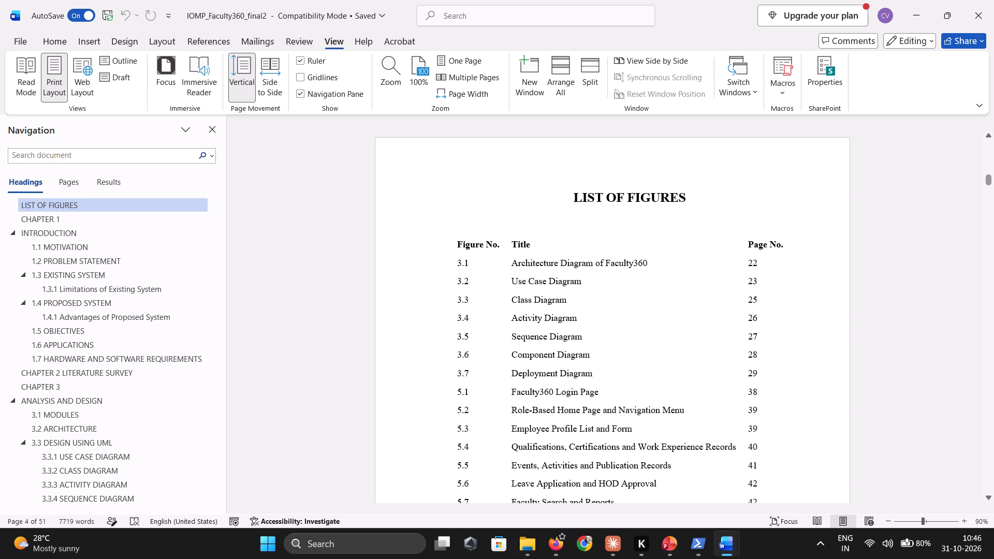
{"action": "scroll", "coordinate": [577, 304], "scroll_direction": "down", "scroll_amount": 12}
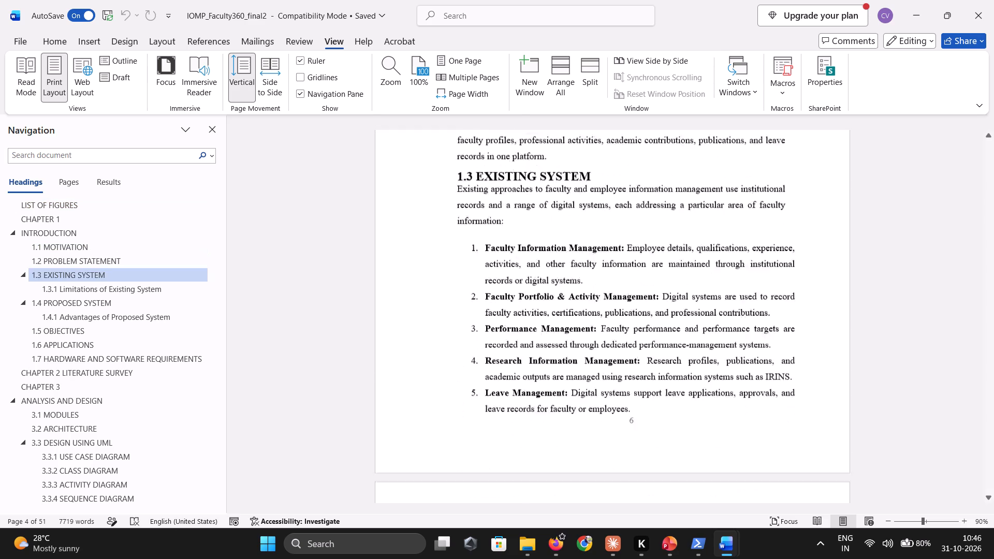
{"action": "scroll", "coordinate": [577, 304], "scroll_direction": "down", "scroll_amount": 4}
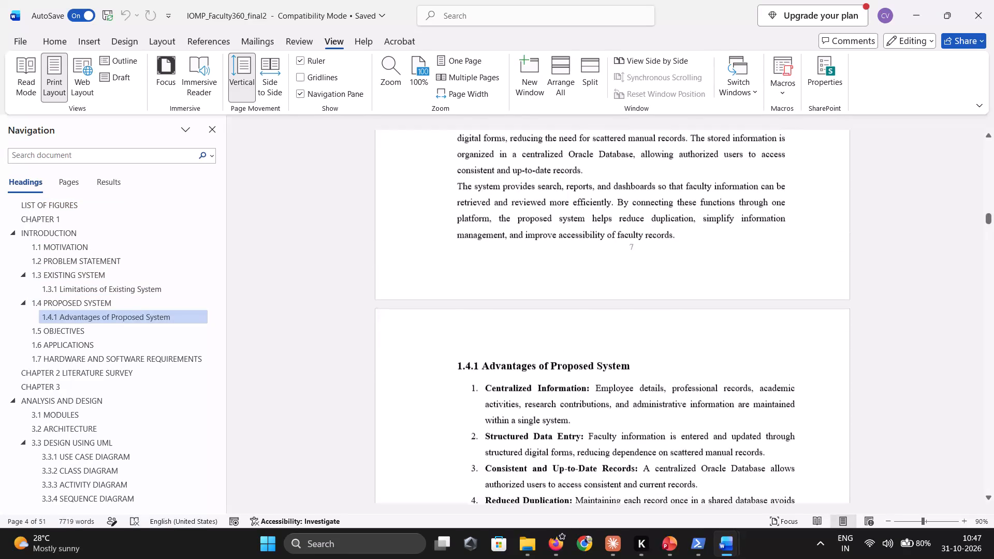
{"action": "scroll", "coordinate": [577, 304], "scroll_direction": "down", "scroll_amount": 2}
{"action": "scroll", "coordinate": [577, 304], "scroll_direction": "up", "scroll_amount": 7}
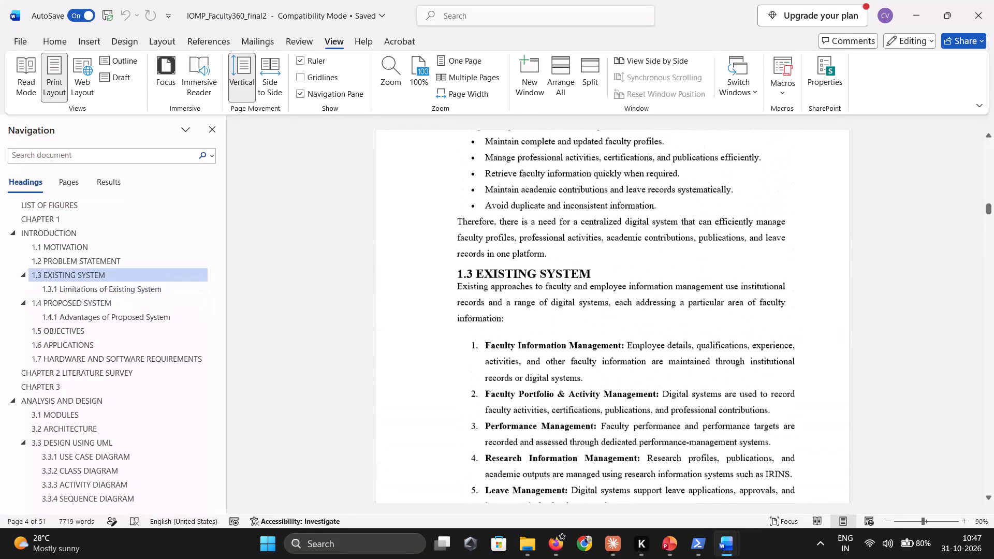
{"action": "scroll", "coordinate": [577, 304], "scroll_direction": "down", "scroll_amount": 2}
{"action": "scroll", "coordinate": [577, 304], "scroll_direction": "up", "scroll_amount": 1}
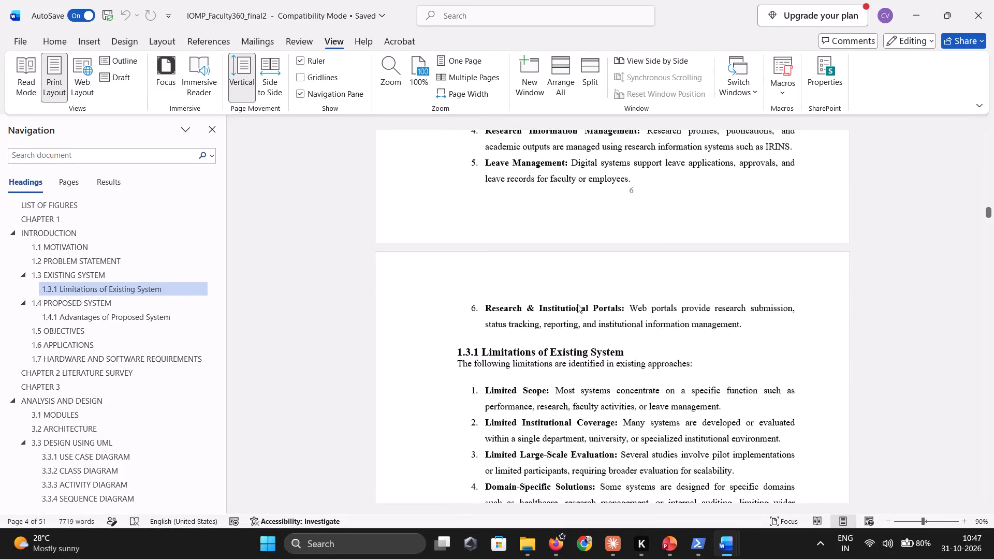
{"action": "scroll", "coordinate": [577, 304], "scroll_direction": "up", "scroll_amount": 2}
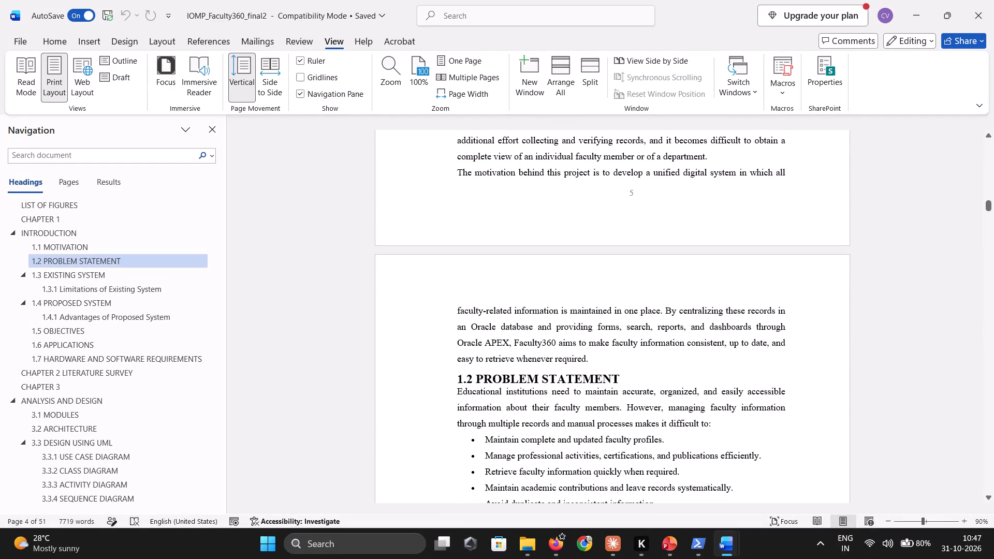
Review Chapter 1 from Proposed System through Hardware and Software Requirements up to the Chapter 2 opening, checking headings and page breaks.
{"action": "scroll", "coordinate": [577, 304], "scroll_direction": "down", "scroll_amount": 4}
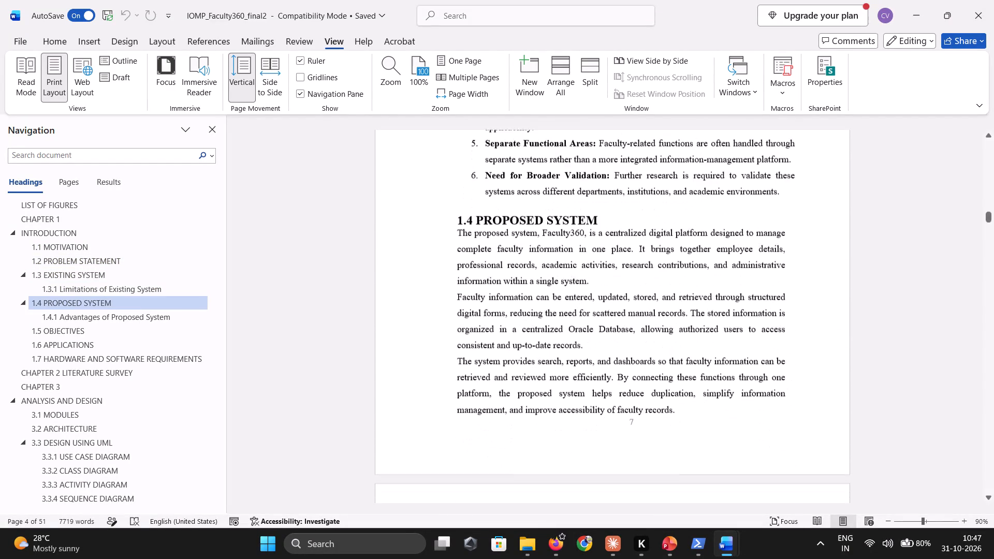
{"action": "scroll", "coordinate": [577, 304], "scroll_direction": "down", "scroll_amount": 3}
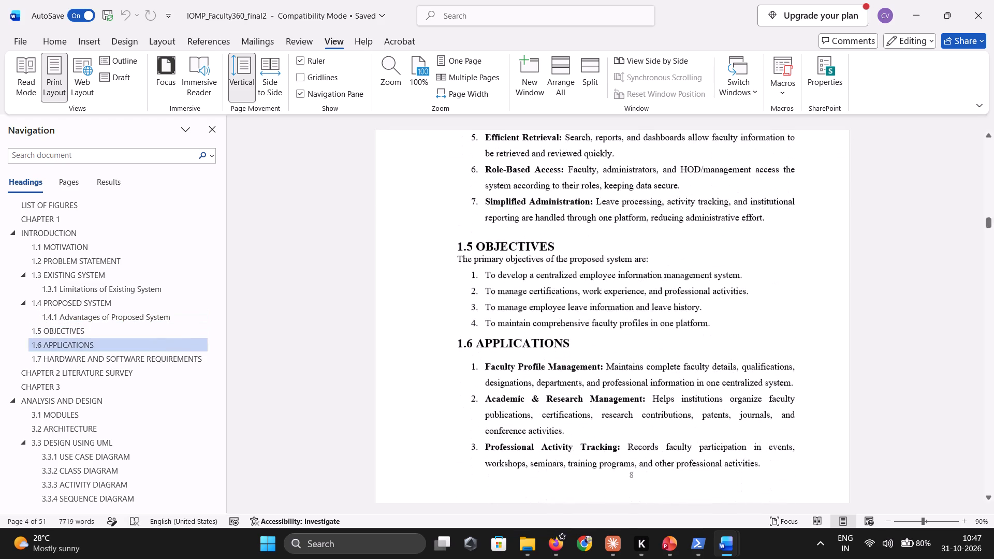
{"action": "scroll", "coordinate": [577, 304], "scroll_direction": "down", "scroll_amount": 3}
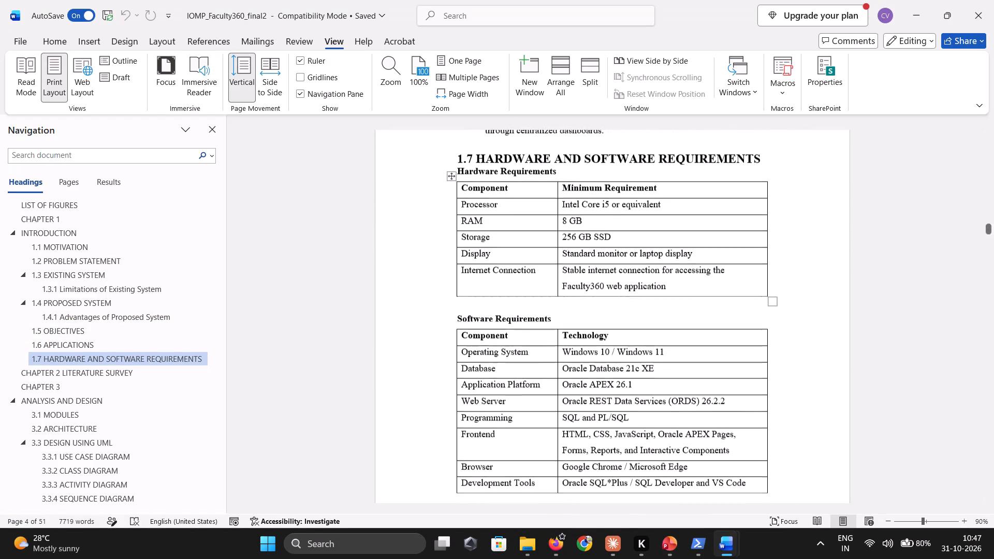
{"action": "scroll", "coordinate": [577, 304], "scroll_direction": "up", "scroll_amount": 1}
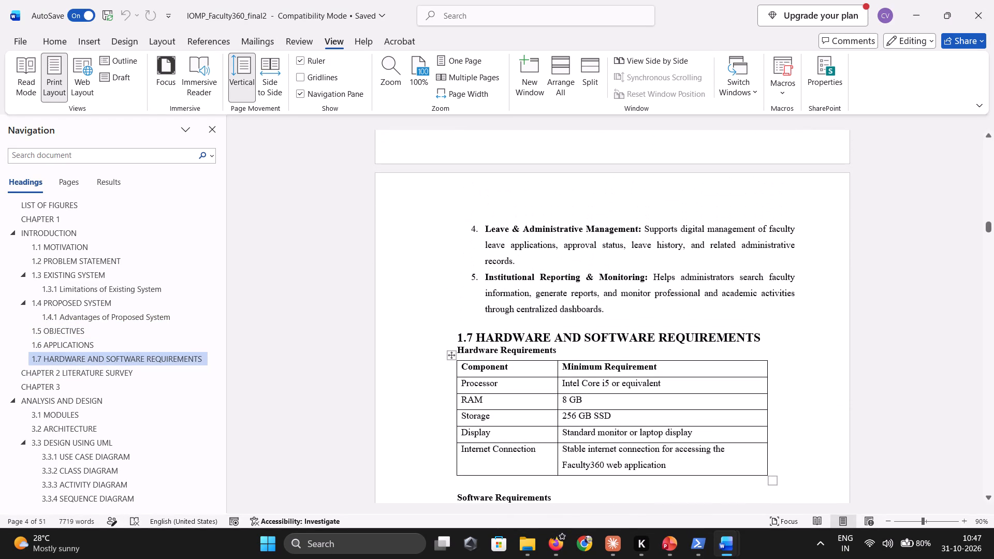
{"action": "scroll", "coordinate": [577, 304], "scroll_direction": "down", "scroll_amount": 2}
{"action": "scroll", "coordinate": [577, 304], "scroll_direction": "up", "scroll_amount": 1}
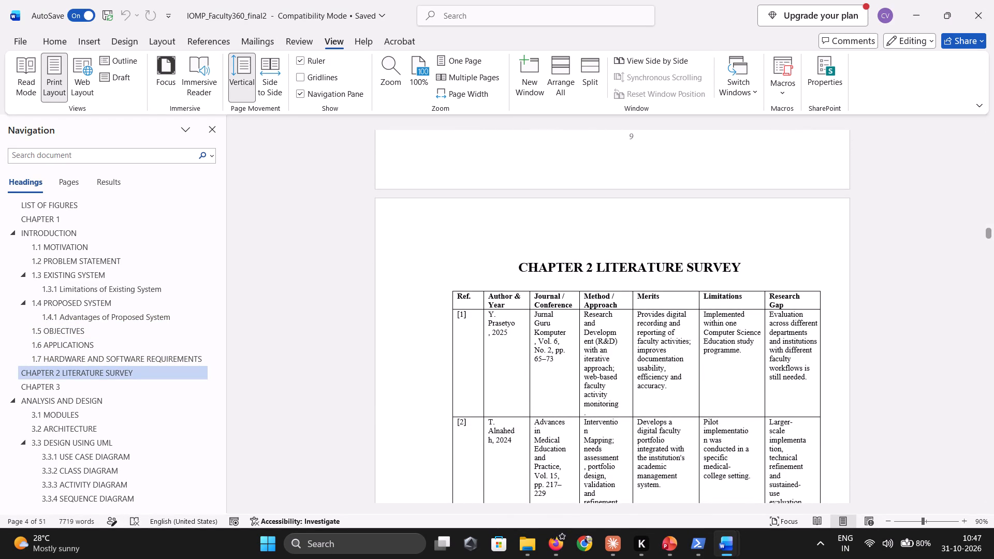
Go back through Chapter 1 to section 1.3 Existing System and inspect the spacing around its introduction and numbered list.
{"action": "scroll", "coordinate": [577, 304], "scroll_direction": "up", "scroll_amount": 4}
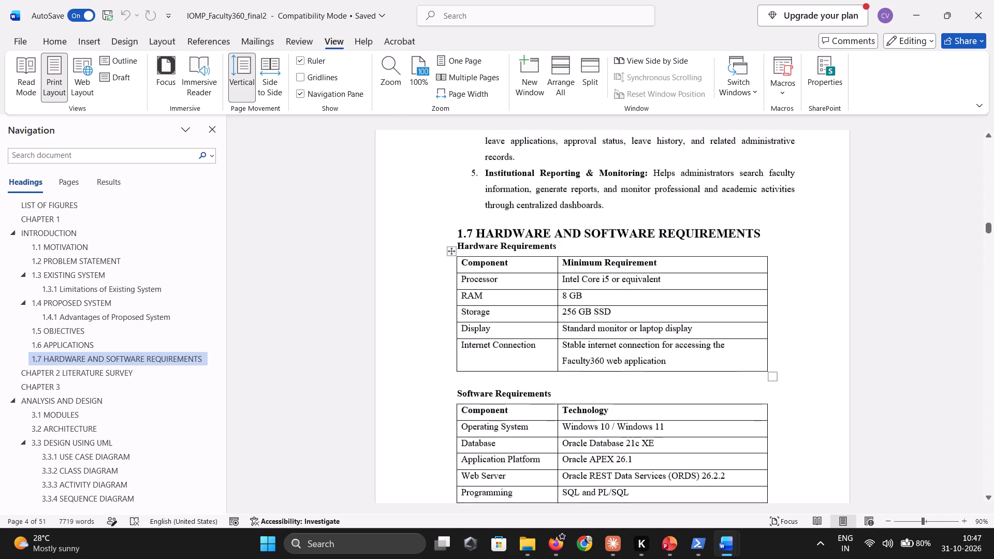
{"action": "scroll", "coordinate": [577, 304], "scroll_direction": "up", "scroll_amount": 4}
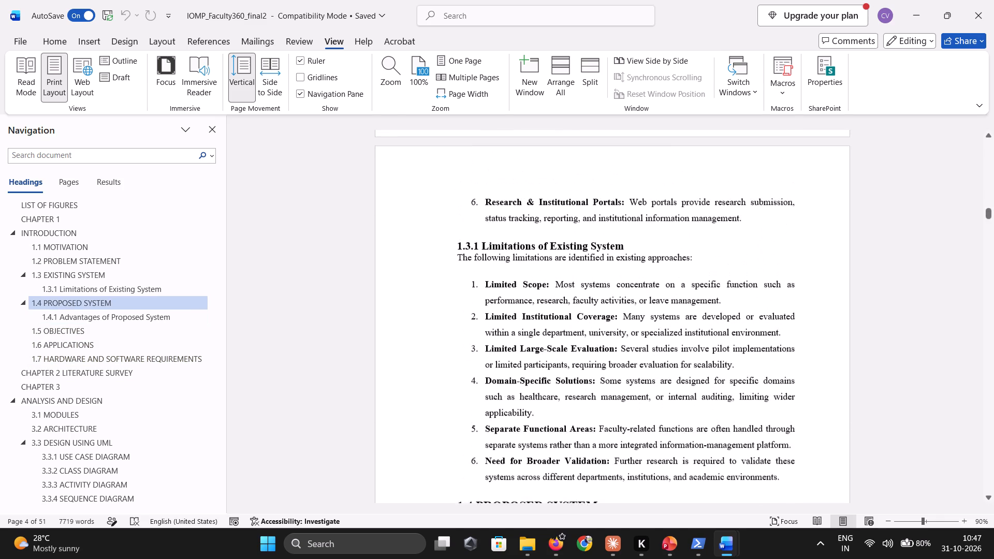
{"action": "scroll", "coordinate": [577, 304], "scroll_direction": "up", "scroll_amount": 3}
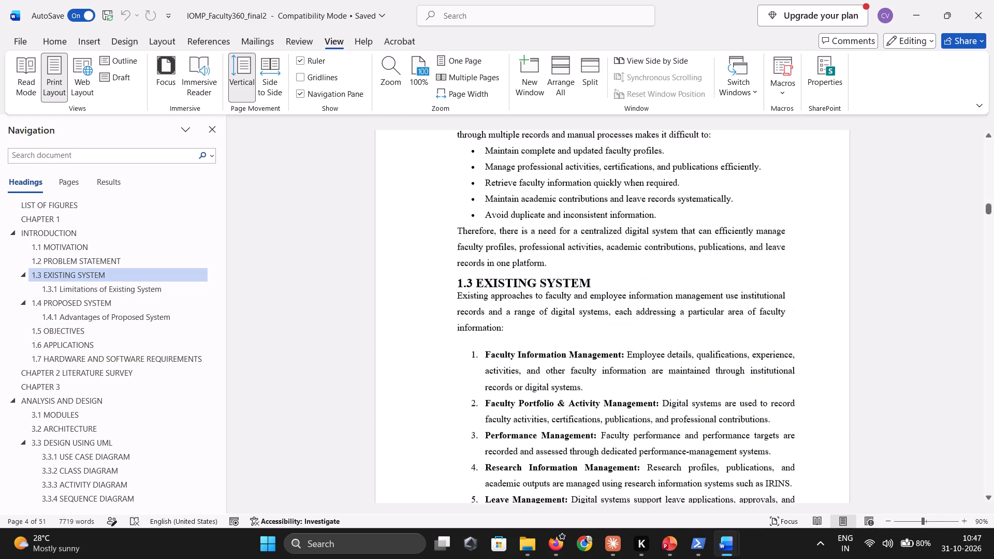
{"action": "left_click", "coordinate": [514, 344]}
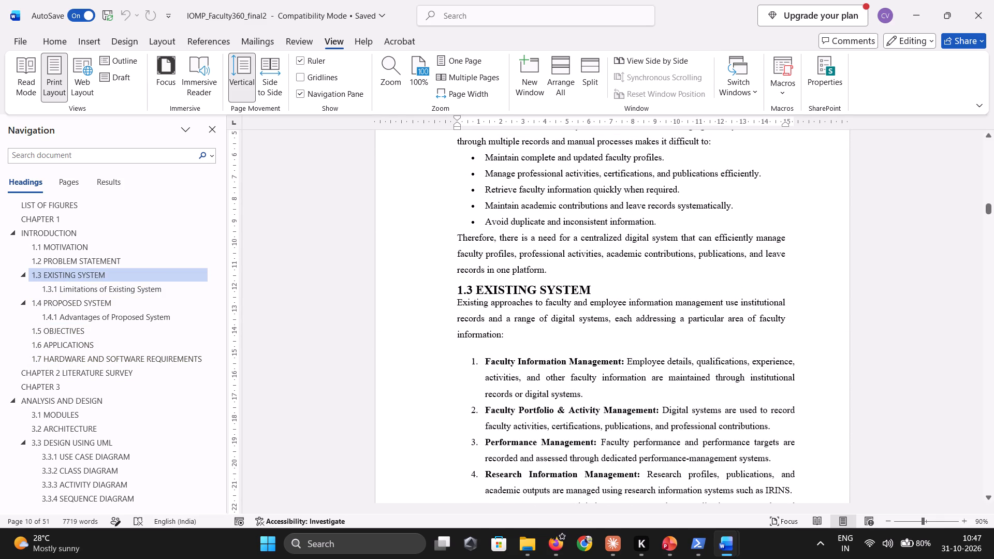
{"action": "left_click", "coordinate": [509, 347]}
{"action": "left_click", "coordinate": [483, 344]}
Examine the Problem Statement, Motivation and Introduction text at the start of Chapter 1, including paragraph layout and page numbering.
{"action": "scroll", "coordinate": [483, 344], "scroll_direction": "up", "scroll_amount": 2}
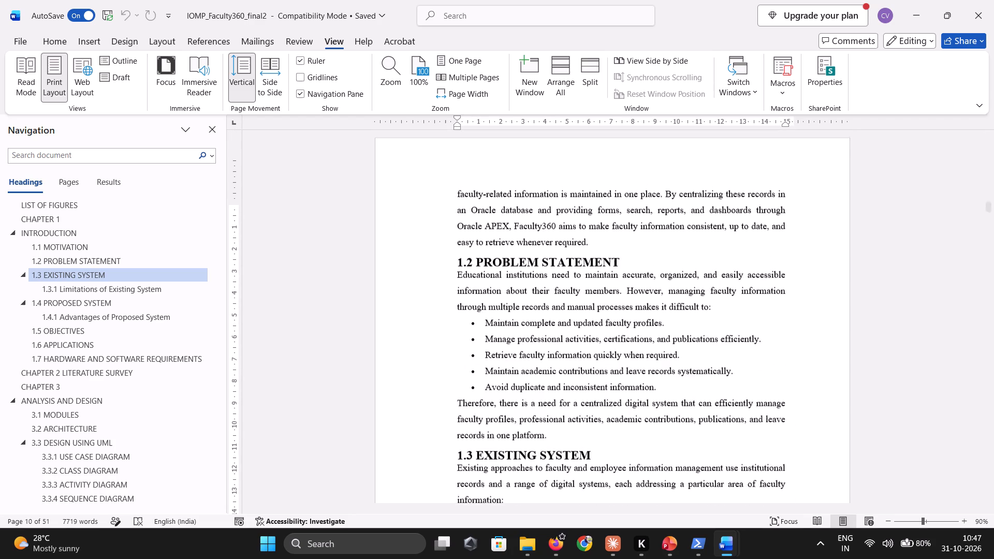
{"action": "scroll", "coordinate": [483, 344], "scroll_direction": "up", "scroll_amount": 2}
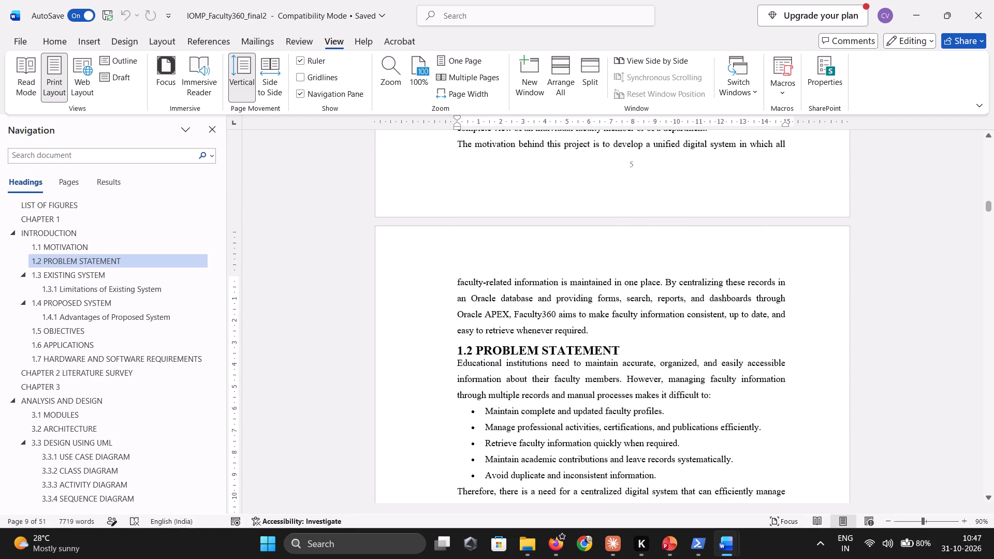
{"action": "scroll", "coordinate": [754, 273], "scroll_direction": "up", "scroll_amount": 1}
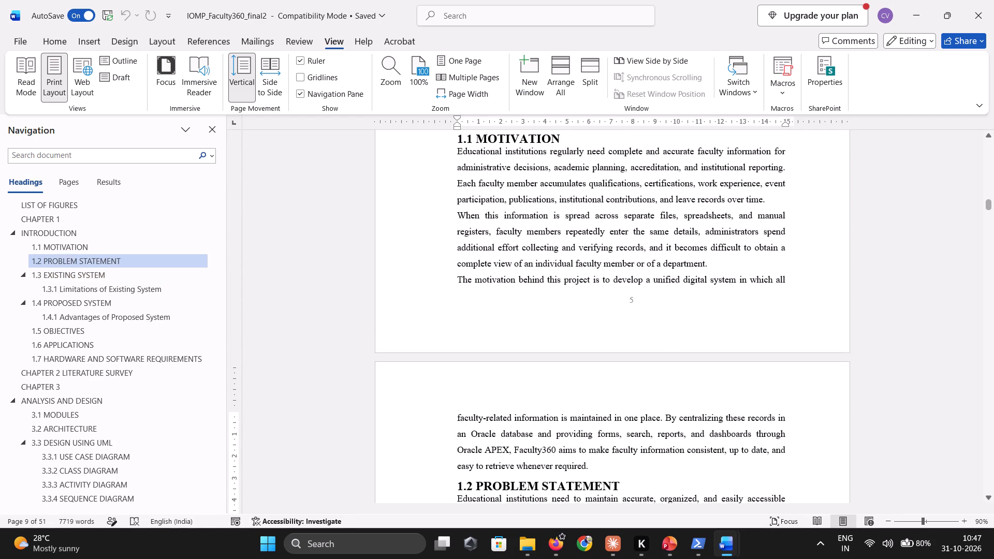
{"action": "left_click_drag", "start_coordinate": [711, 263], "coordinate": [634, 247]}
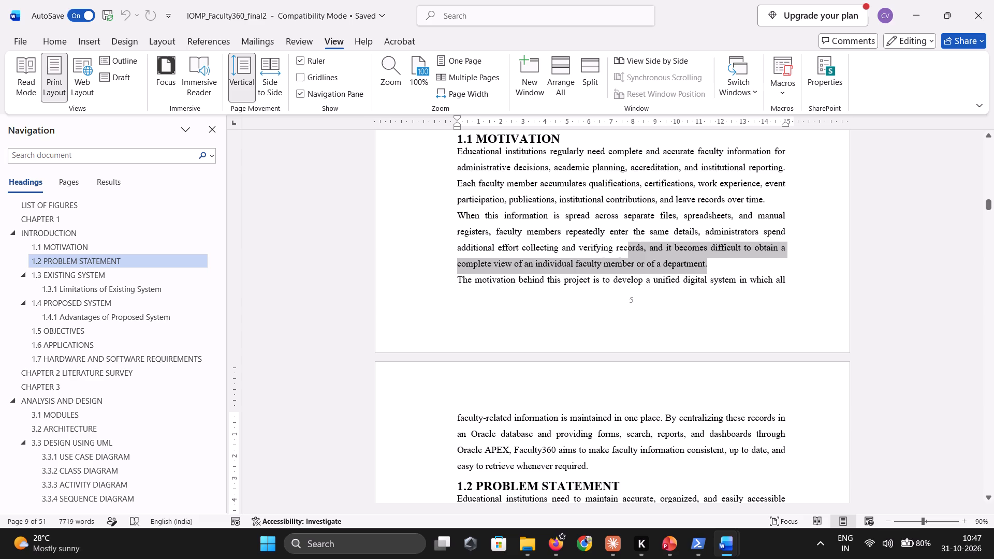
{"action": "left_click_drag", "start_coordinate": [634, 247], "coordinate": [597, 237]}
{"action": "left_click", "coordinate": [721, 269]}
{"action": "scroll", "coordinate": [721, 269], "scroll_direction": "up", "scroll_amount": 1}
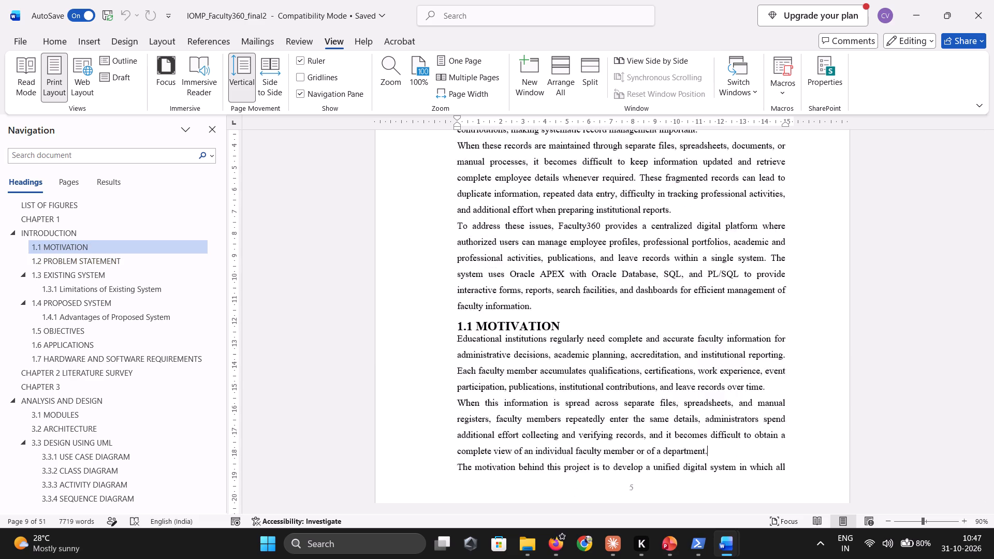
{"action": "scroll", "coordinate": [721, 269], "scroll_direction": "up", "scroll_amount": 1}
{"action": "scroll", "coordinate": [721, 269], "scroll_direction": "down", "scroll_amount": 1}
{"action": "scroll", "coordinate": [721, 269], "scroll_direction": "up", "scroll_amount": 2}
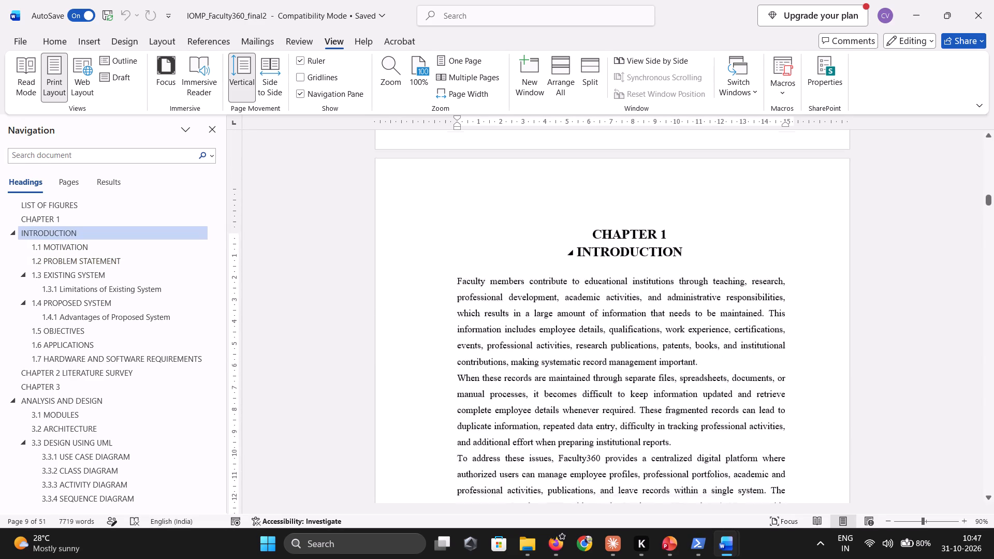
{"action": "scroll", "coordinate": [721, 269], "scroll_direction": "up", "scroll_amount": 1}
Reread Chapter 1 from section 1.1 Motivation through the hardware and software requirements tables, checking heading order, list formatting and page numbers.
{"action": "scroll", "coordinate": [721, 269], "scroll_direction": "down", "scroll_amount": 1}
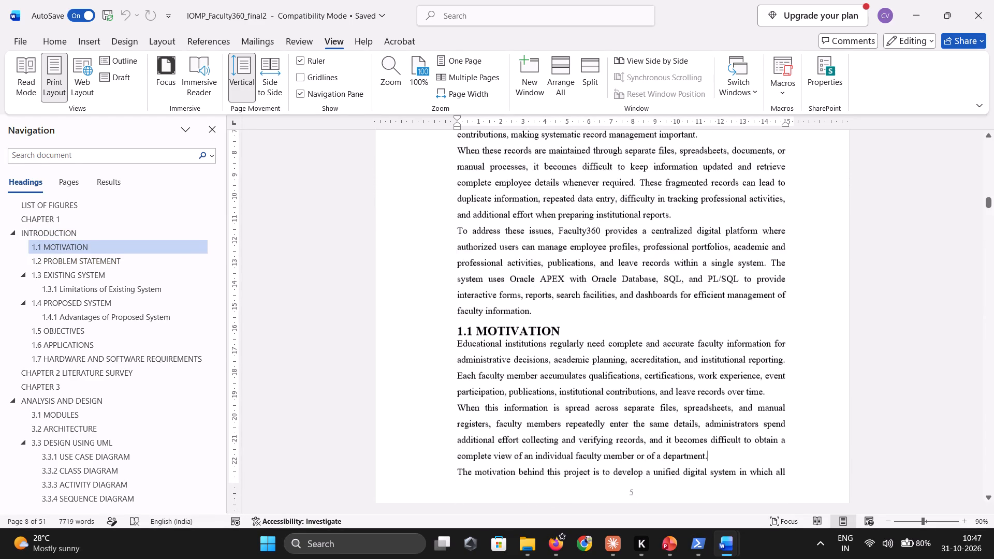
{"action": "scroll", "coordinate": [721, 269], "scroll_direction": "down", "scroll_amount": 4}
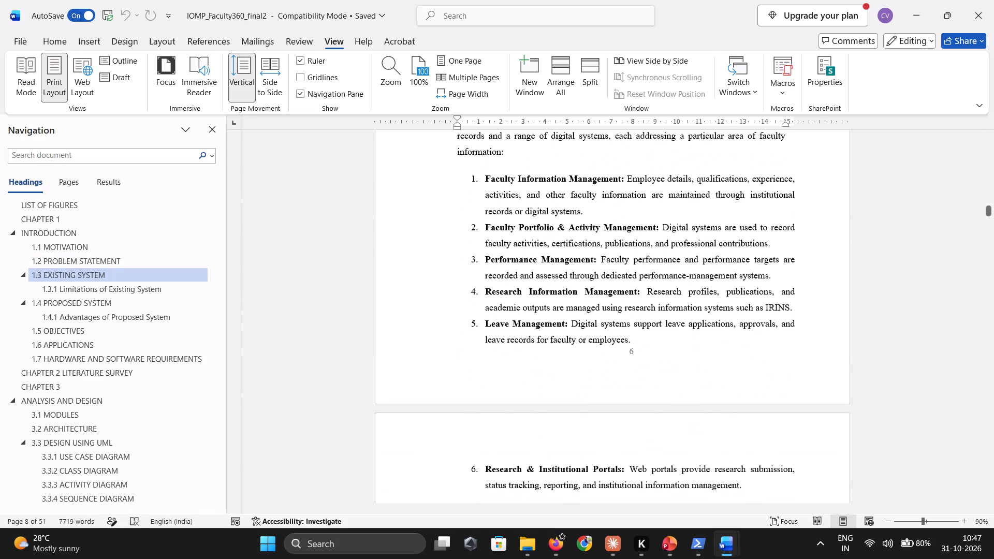
{"action": "scroll", "coordinate": [721, 269], "scroll_direction": "down", "scroll_amount": 5}
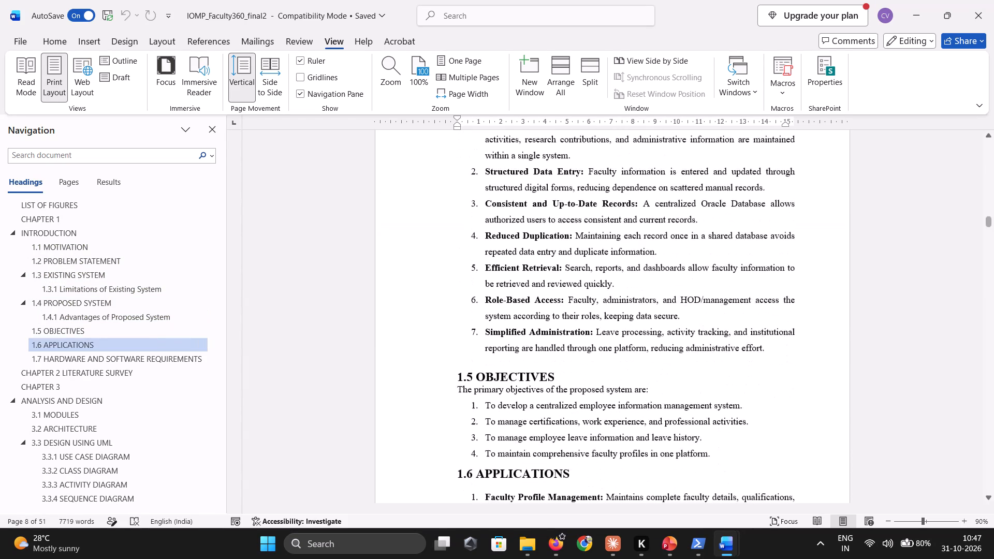
{"action": "scroll", "coordinate": [721, 269], "scroll_direction": "down", "scroll_amount": 3}
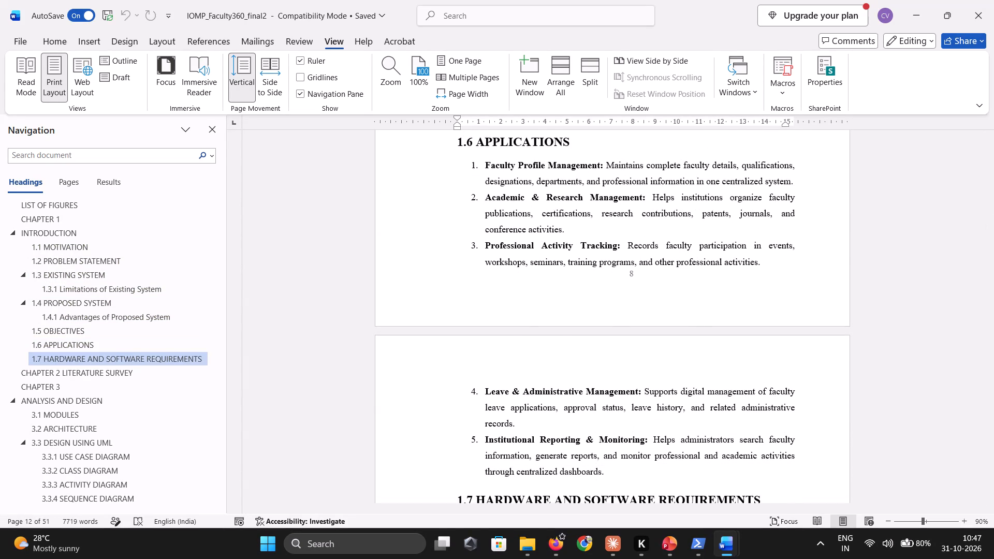
{"action": "scroll", "coordinate": [721, 269], "scroll_direction": "down", "scroll_amount": 3}
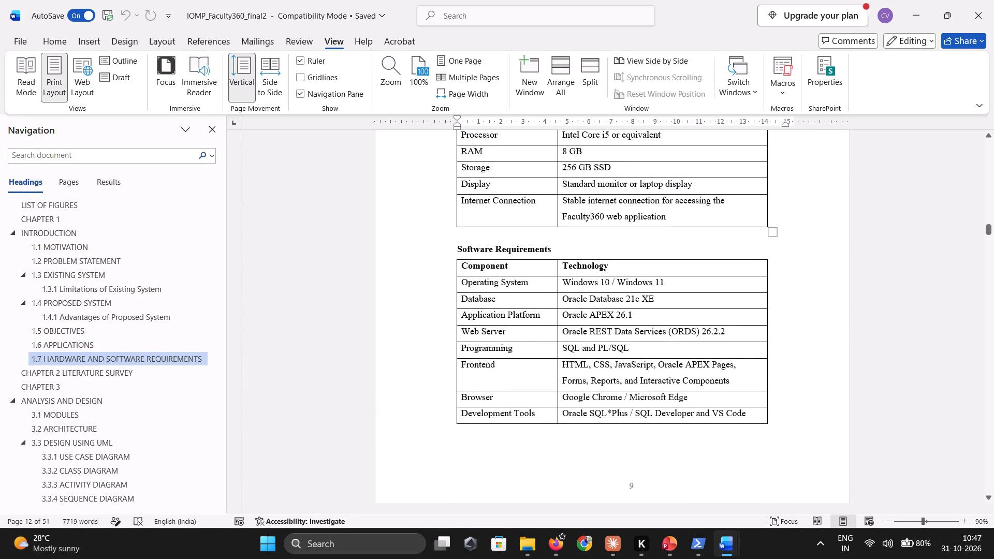
Review the Chapter 2 Literature Survey table across its pages, checking reference rows, column layout and page numbers.
{"action": "scroll", "coordinate": [721, 269], "scroll_direction": "down", "scroll_amount": 3}
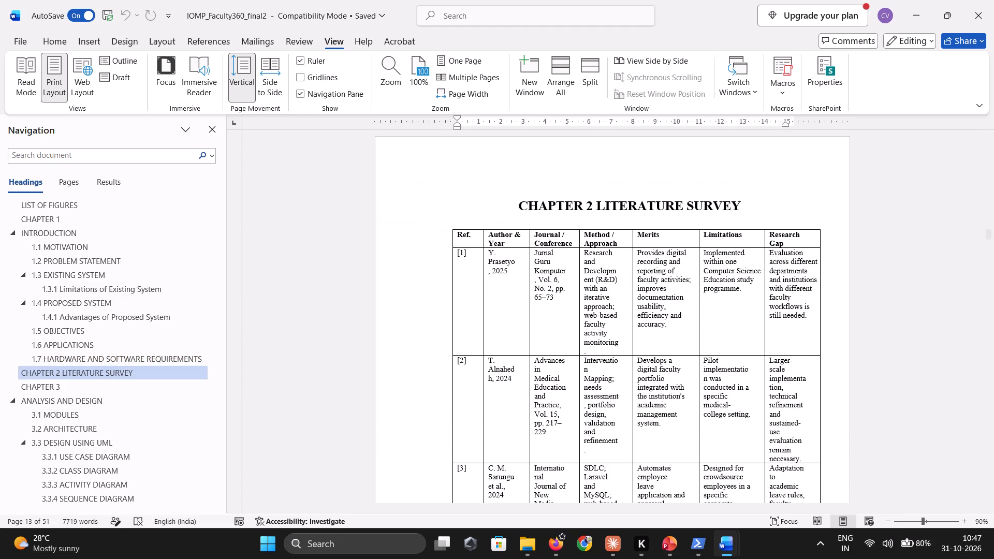
{"action": "scroll", "coordinate": [721, 269], "scroll_direction": "down", "scroll_amount": 4}
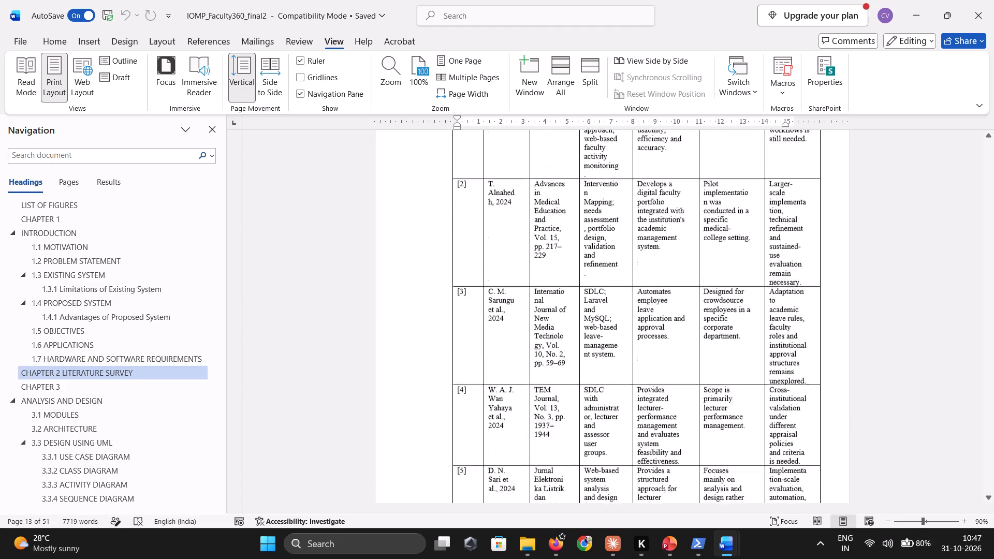
{"action": "scroll", "coordinate": [721, 269], "scroll_direction": "down", "scroll_amount": 4}
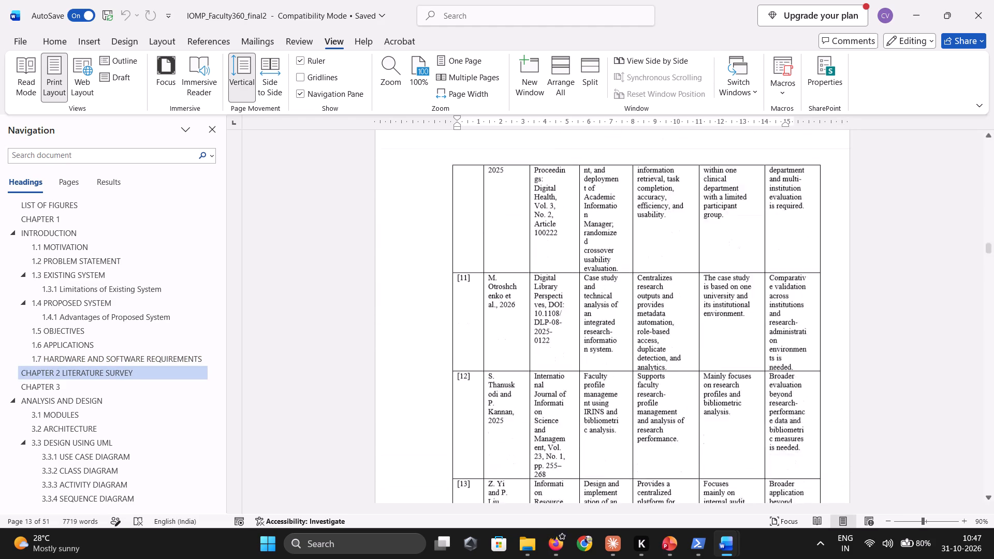
{"action": "scroll", "coordinate": [721, 269], "scroll_direction": "down", "scroll_amount": 5}
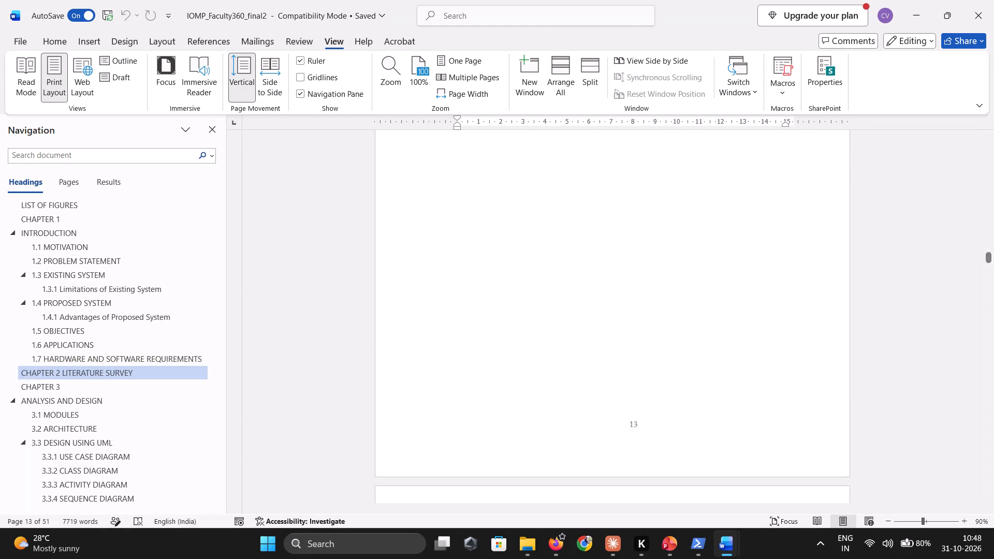
Insert a blank paragraph before the Sample Record heading under Table 3.1 to move that heading onto the next page with its record.
{"action": "scroll", "coordinate": [721, 269], "scroll_direction": "down", "scroll_amount": 3}
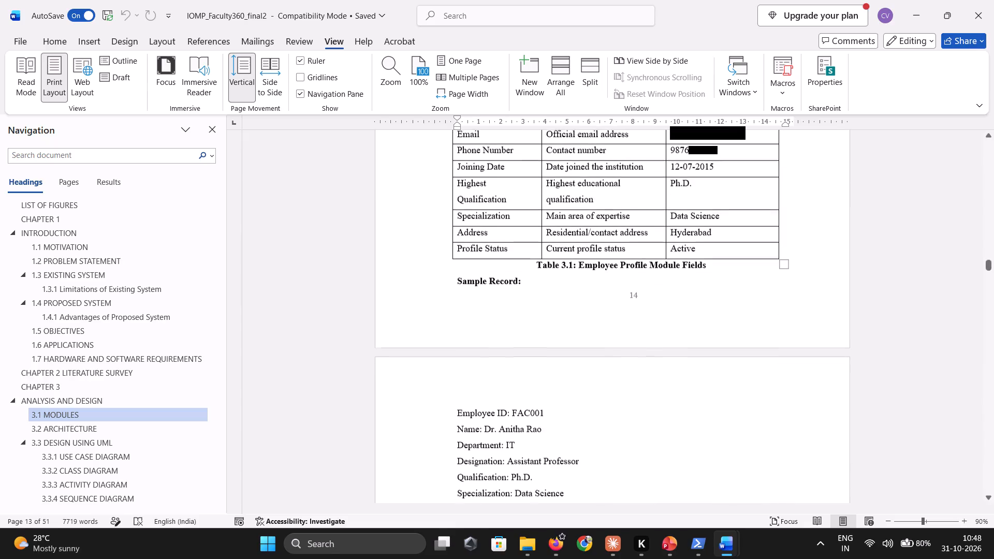
{"action": "scroll", "coordinate": [721, 269], "scroll_direction": "up", "scroll_amount": 1}
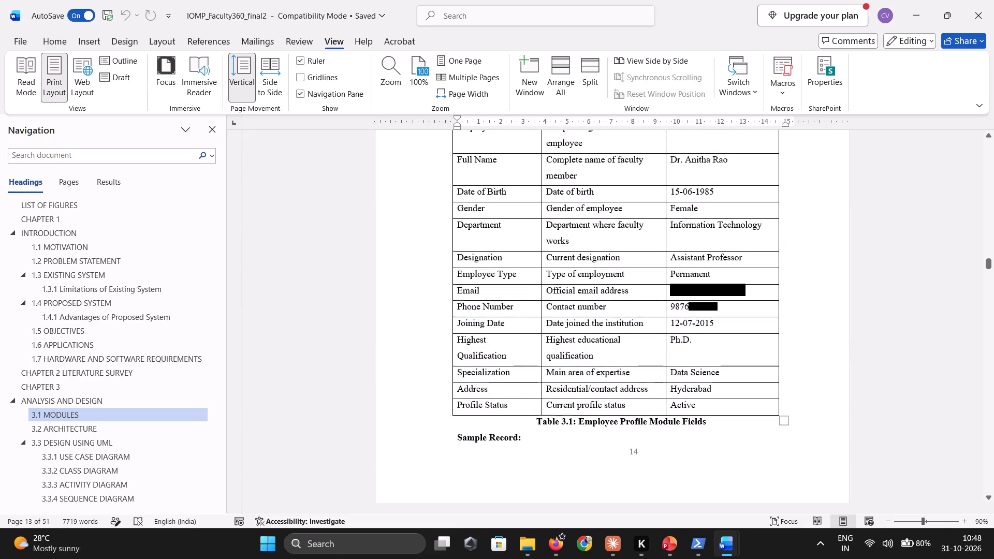
{"action": "scroll", "coordinate": [698, 291], "scroll_direction": "up", "scroll_amount": 1}
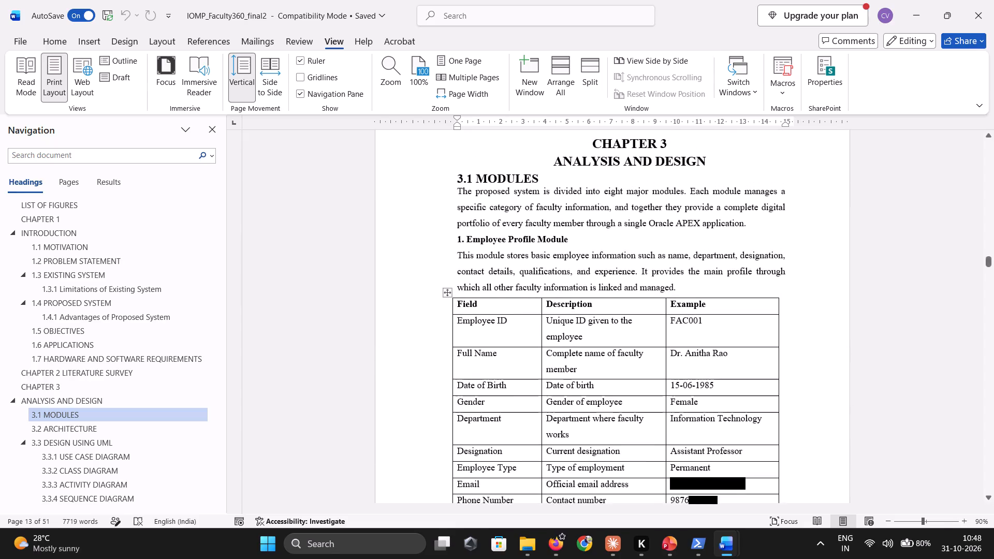
{"action": "scroll", "coordinate": [698, 291], "scroll_direction": "down", "scroll_amount": 2}
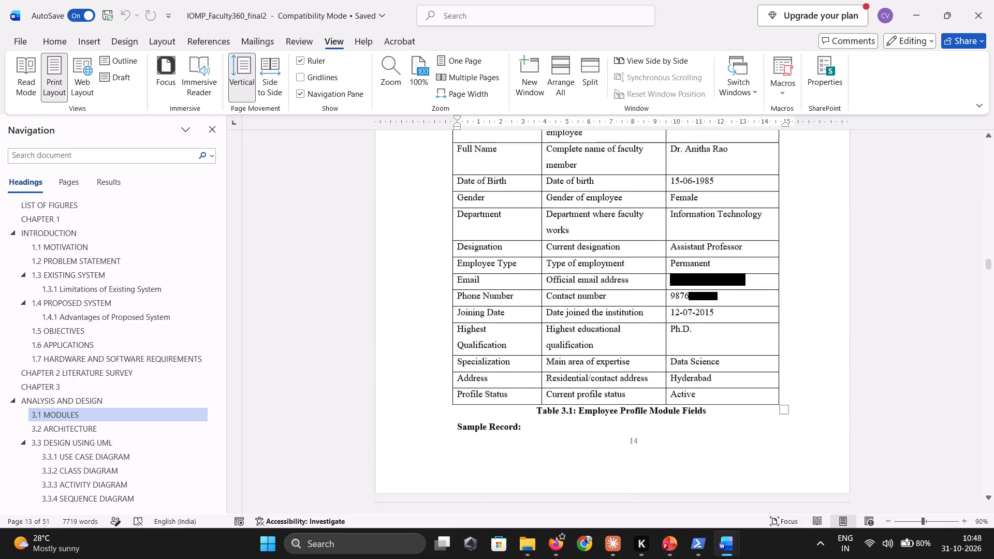
{"action": "scroll", "coordinate": [698, 291], "scroll_direction": "down", "scroll_amount": 1}
{"action": "left_click", "coordinate": [455, 403]}
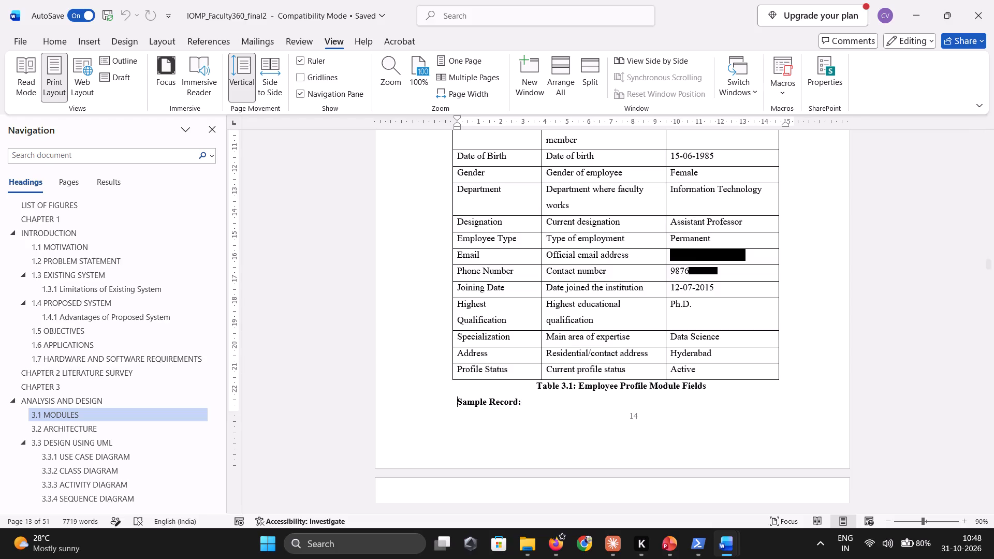
{"action": "key", "text": "Return"}
Review section 3.1 from the Employee Profile sample record through Table 3.5, checking module headings, tables, captions and page breaks.
{"action": "scroll", "coordinate": [455, 403], "scroll_direction": "down", "scroll_amount": 2}
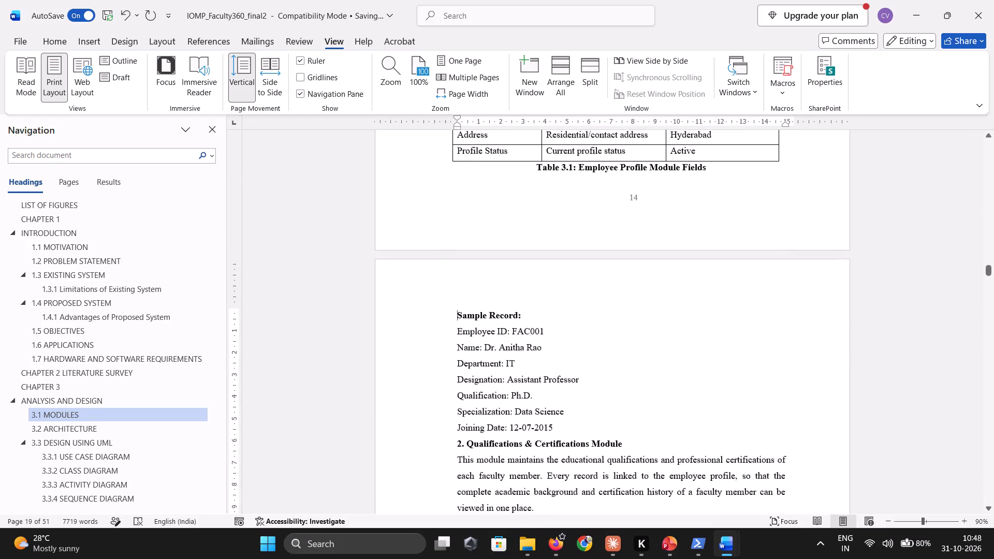
{"action": "scroll", "coordinate": [455, 403], "scroll_direction": "down", "scroll_amount": 2}
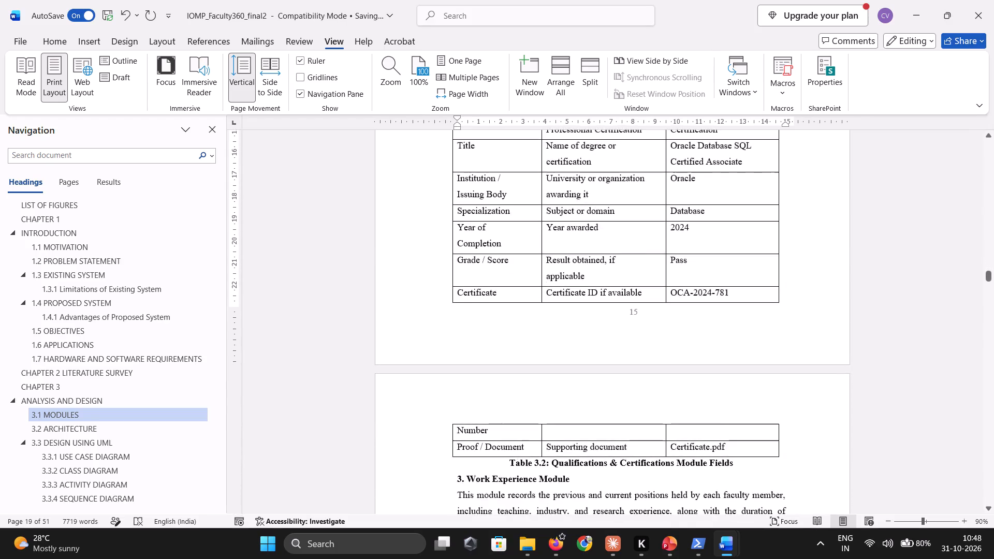
{"action": "scroll", "coordinate": [455, 403], "scroll_direction": "up", "scroll_amount": 2}
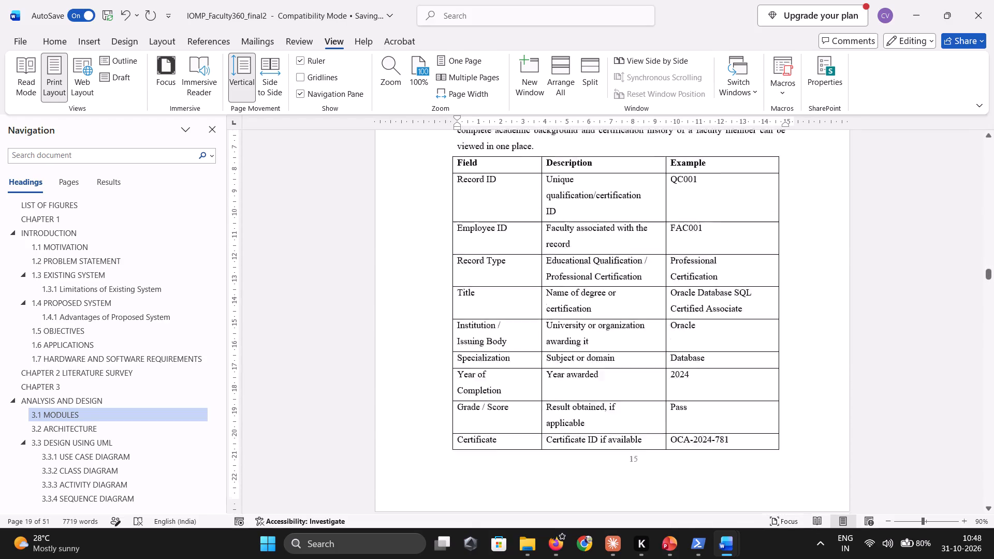
{"action": "scroll", "coordinate": [455, 403], "scroll_direction": "up", "scroll_amount": 1}
{"action": "scroll", "coordinate": [455, 403], "scroll_direction": "down", "scroll_amount": 5}
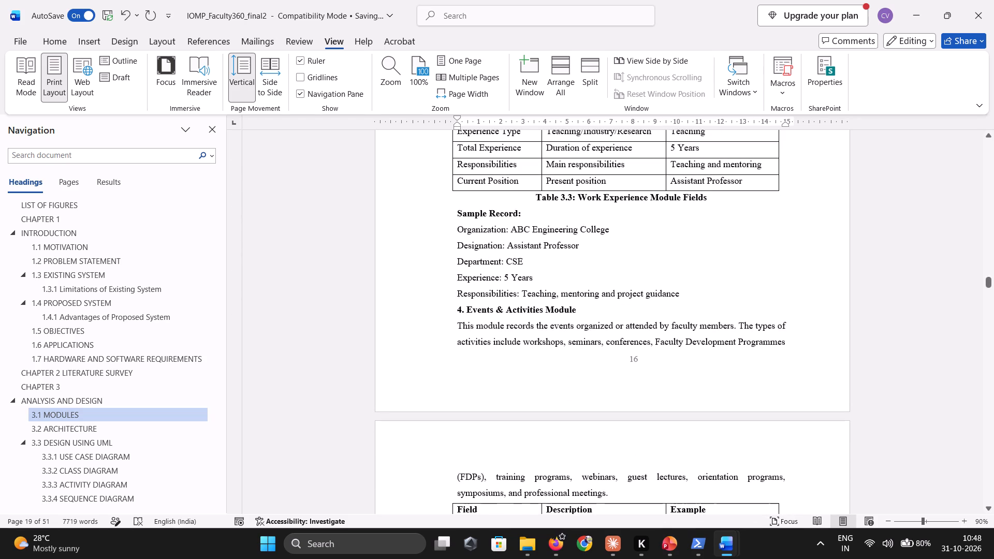
{"action": "scroll", "coordinate": [455, 403], "scroll_direction": "down", "scroll_amount": 1}
{"action": "scroll", "coordinate": [468, 302], "scroll_direction": "down", "scroll_amount": 1}
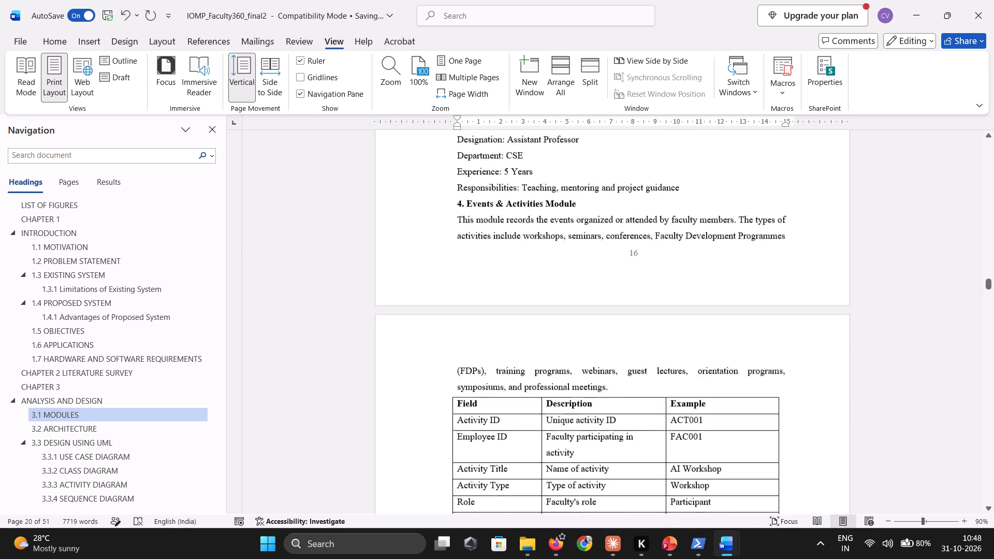
{"action": "scroll", "coordinate": [468, 302], "scroll_direction": "down", "scroll_amount": 3}
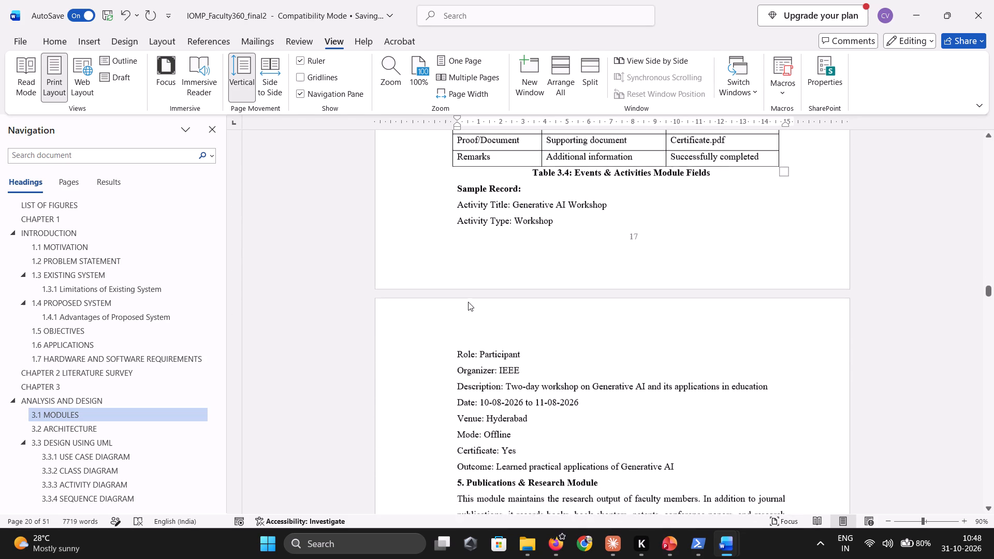
{"action": "scroll", "coordinate": [468, 302], "scroll_direction": "down", "scroll_amount": 3}
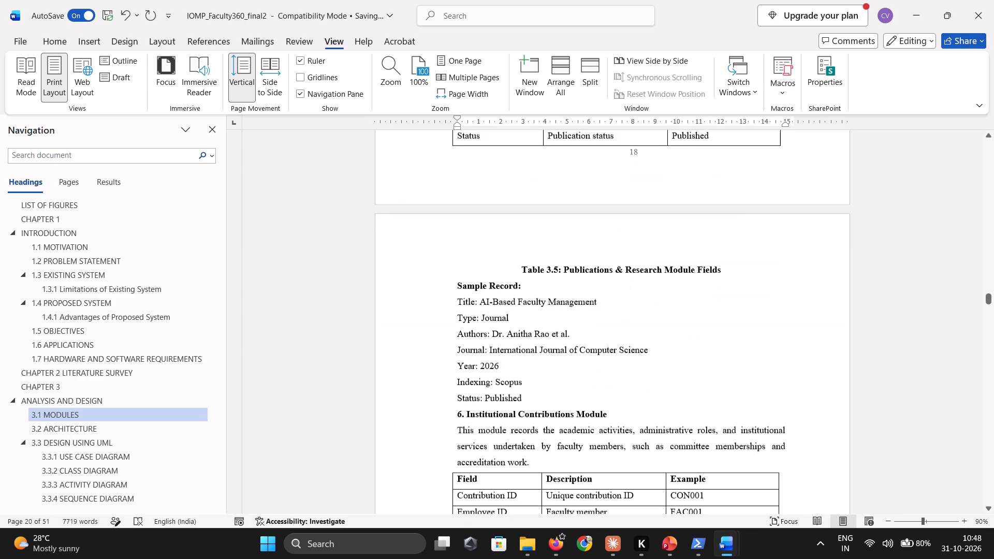
Go back from Table 3.5 to the Qualifications & Certifications Module, rechecking how each module's table and text break across pages.
{"action": "scroll", "coordinate": [468, 302], "scroll_direction": "up", "scroll_amount": 1}
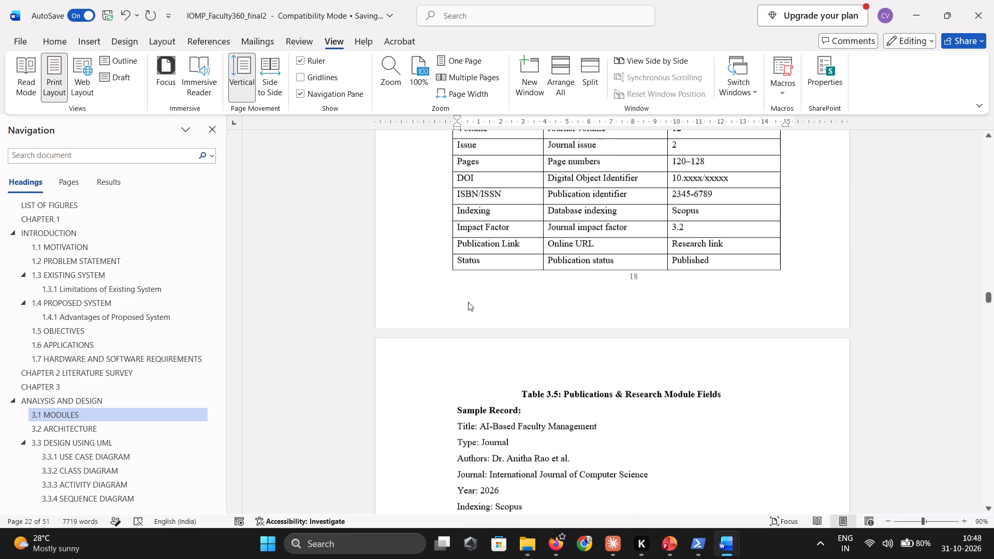
{"action": "scroll", "coordinate": [468, 302], "scroll_direction": "up", "scroll_amount": 1}
{"action": "scroll", "coordinate": [493, 357], "scroll_direction": "up", "scroll_amount": 2}
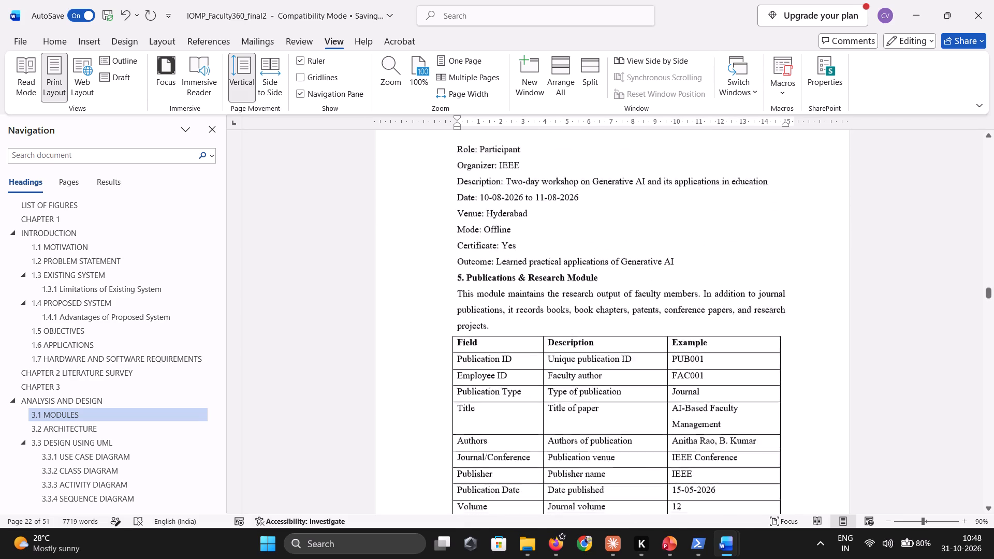
{"action": "scroll", "coordinate": [493, 357], "scroll_direction": "up", "scroll_amount": 1}
{"action": "scroll", "coordinate": [493, 357], "scroll_direction": "down", "scroll_amount": 1}
{"action": "scroll", "coordinate": [493, 357], "scroll_direction": "up", "scroll_amount": 3}
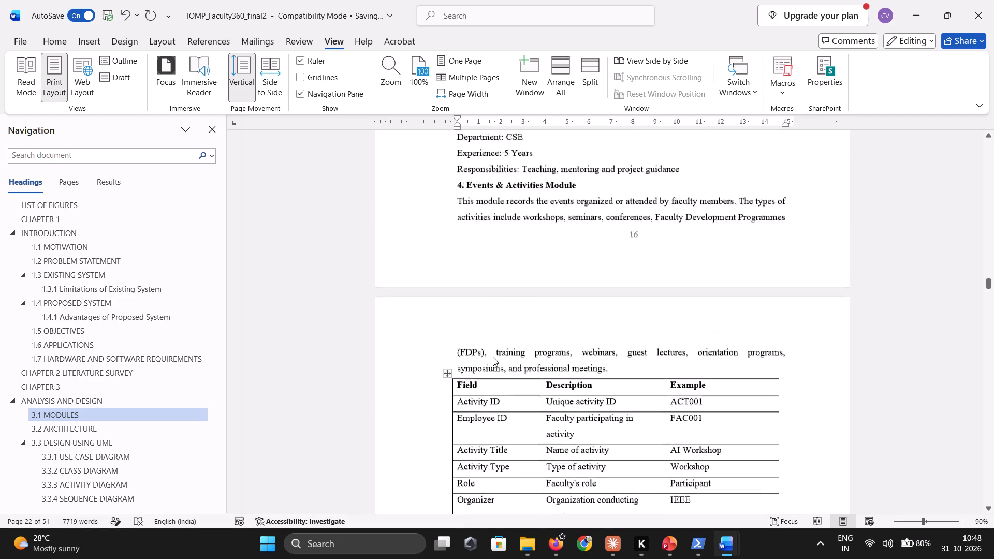
{"action": "scroll", "coordinate": [493, 357], "scroll_direction": "up", "scroll_amount": 4}
{"action": "scroll", "coordinate": [493, 357], "scroll_direction": "down", "scroll_amount": 1}
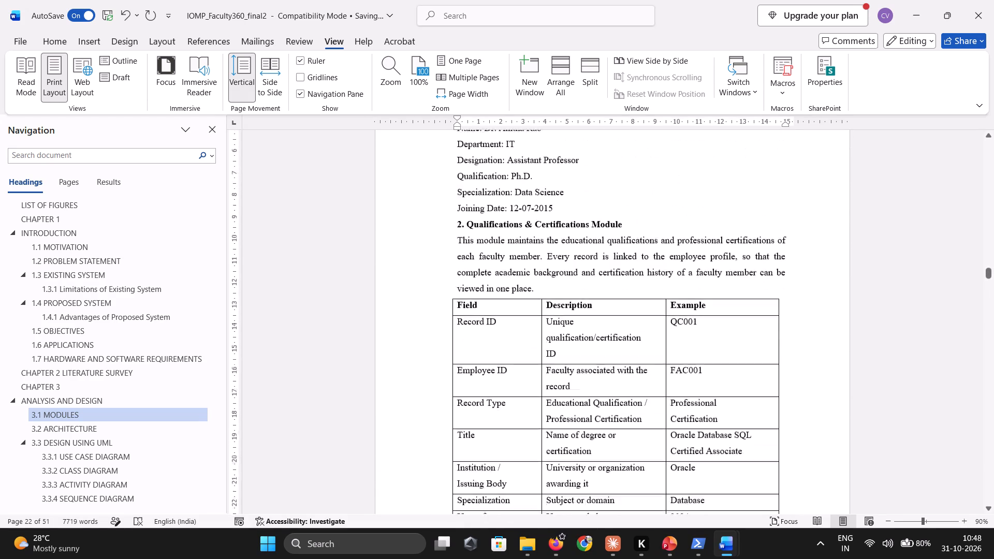
Examine where Table 3.2 breaks between pages 15 and 16, along with the module text and sample record above it.
{"action": "scroll", "coordinate": [493, 357], "scroll_direction": "down", "scroll_amount": 2}
{"action": "scroll", "coordinate": [493, 357], "scroll_direction": "up", "scroll_amount": 1}
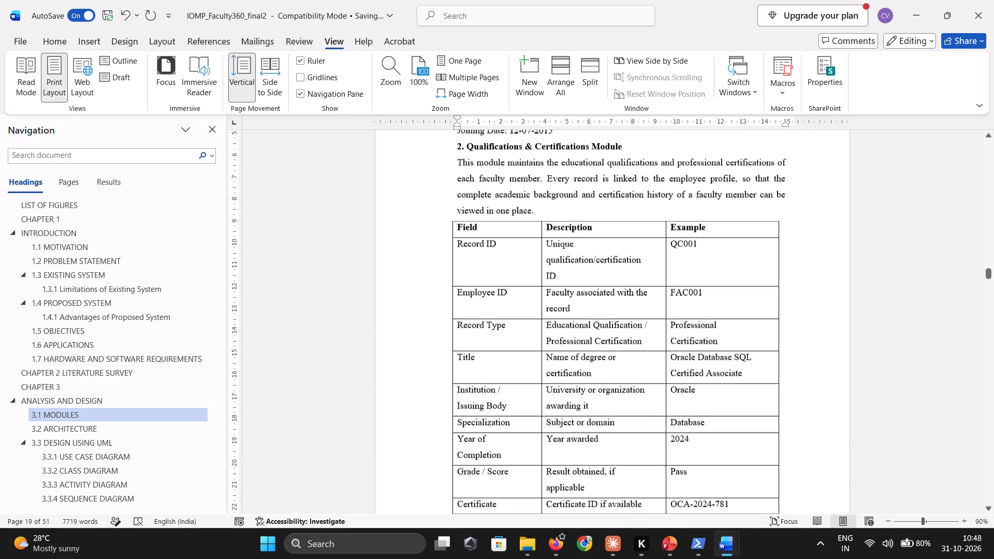
{"action": "scroll", "coordinate": [493, 357], "scroll_direction": "up", "scroll_amount": 2}
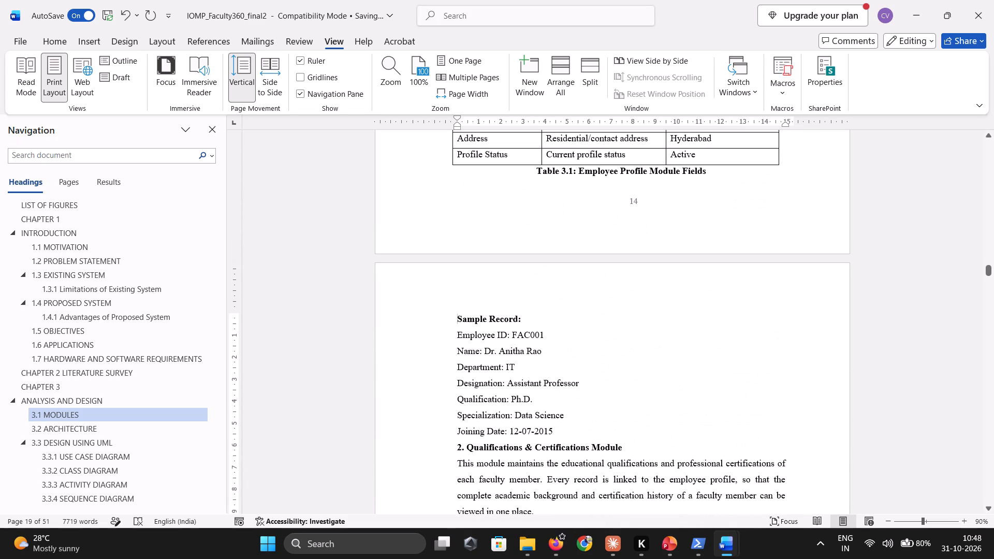
{"action": "scroll", "coordinate": [493, 357], "scroll_direction": "down", "scroll_amount": 2}
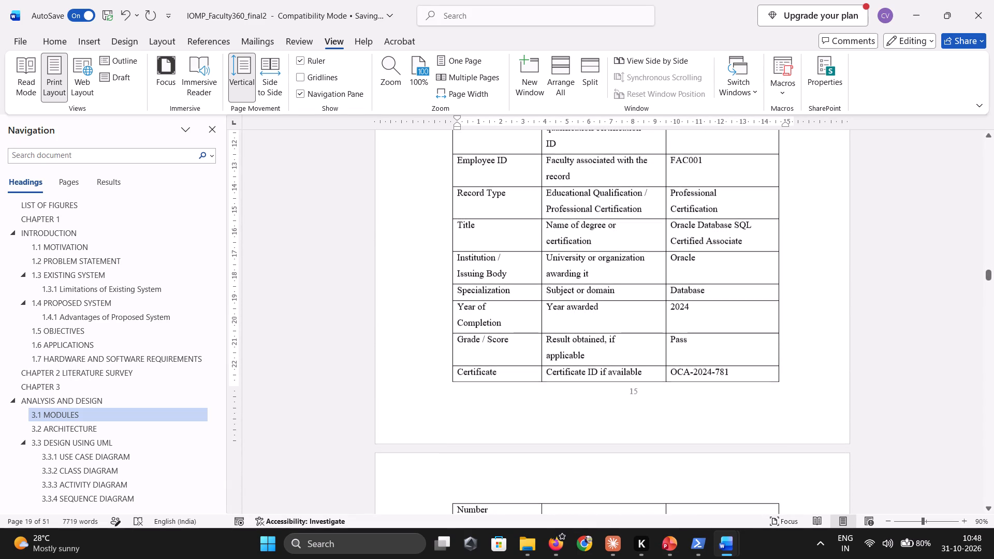
{"action": "scroll", "coordinate": [493, 357], "scroll_direction": "down", "scroll_amount": 1}
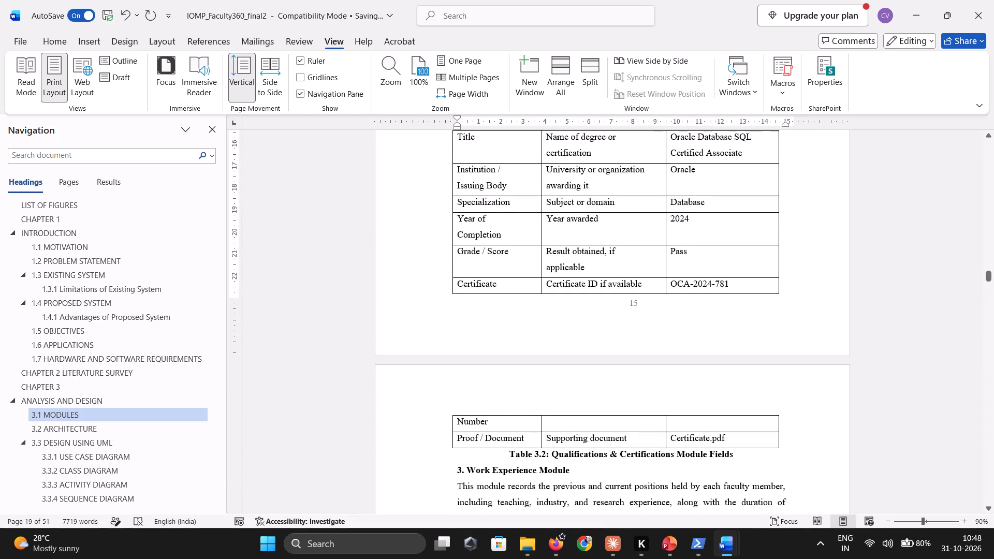
{"action": "scroll", "coordinate": [493, 357], "scroll_direction": "up", "scroll_amount": 2}
{"action": "scroll", "coordinate": [493, 357], "scroll_direction": "down", "scroll_amount": 1}
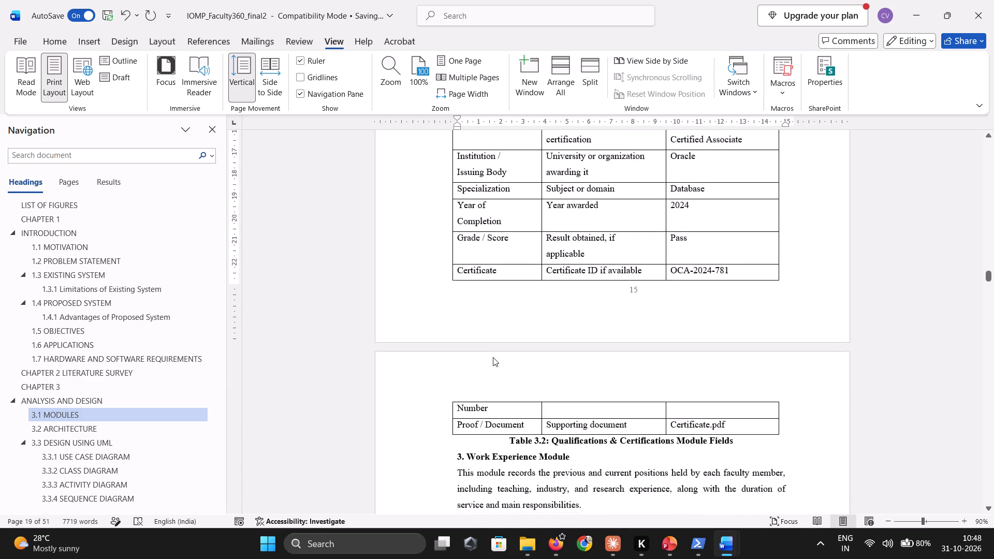
{"action": "scroll", "coordinate": [493, 357], "scroll_direction": "down", "scroll_amount": 1}
{"action": "scroll", "coordinate": [493, 357], "scroll_direction": "up", "scroll_amount": 2}
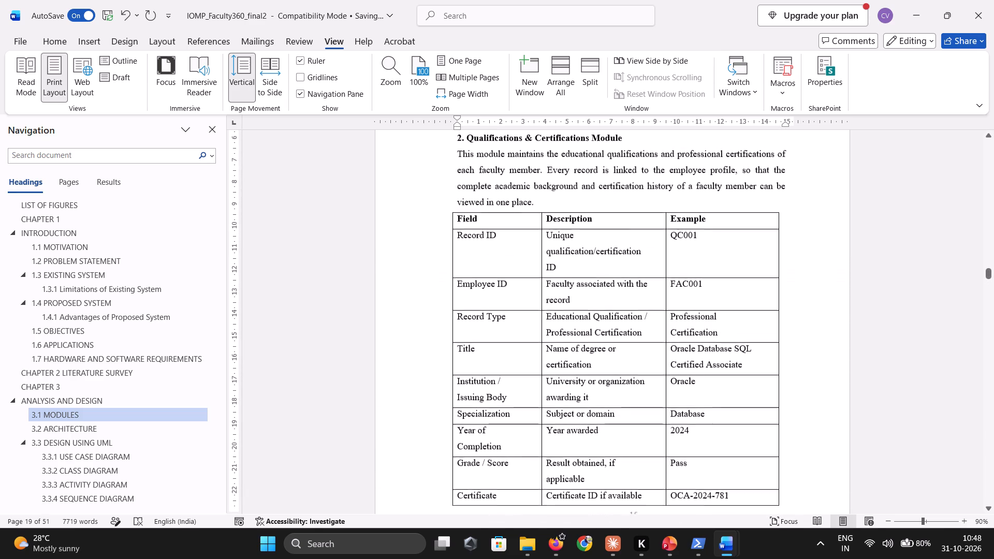
Try to shrink Table 3.2 upward from its lower corner towards the end of page 15, narrowing it slightly.
{"action": "left_click", "coordinate": [493, 357]}
{"action": "scroll", "coordinate": [550, 469], "scroll_direction": "down", "scroll_amount": 1}
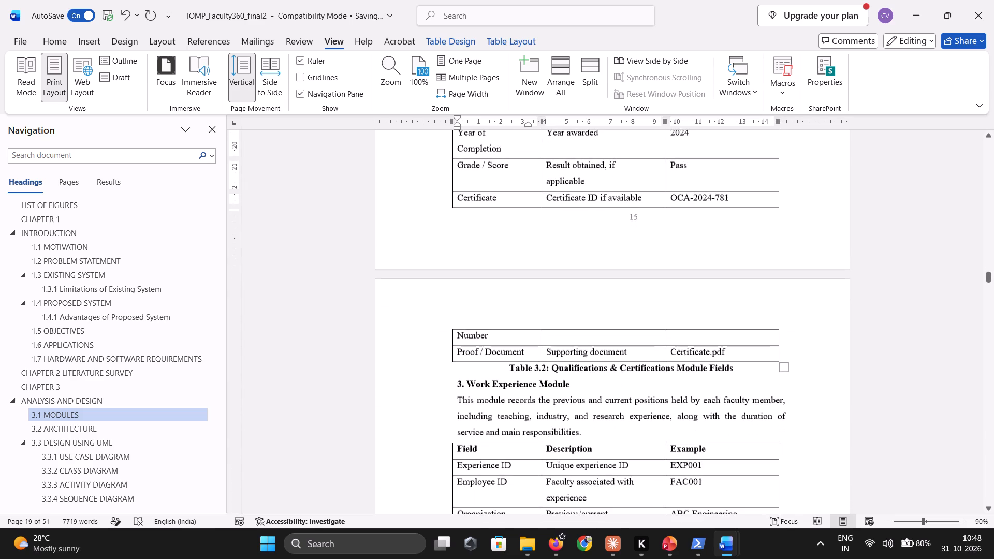
{"action": "left_click_drag", "start_coordinate": [782, 365], "coordinate": [772, 284]}
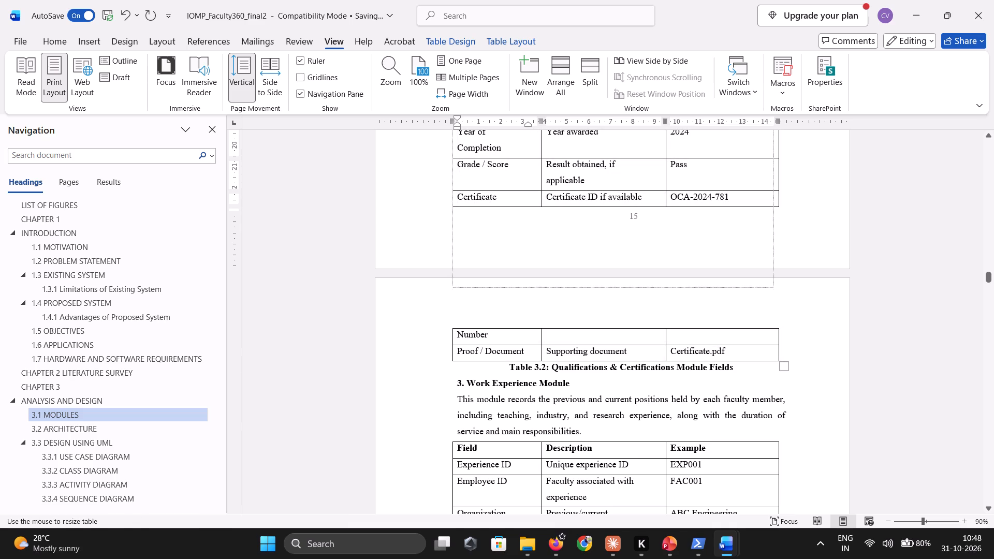
{"action": "left_click_drag", "start_coordinate": [772, 284], "coordinate": [778, 217]}
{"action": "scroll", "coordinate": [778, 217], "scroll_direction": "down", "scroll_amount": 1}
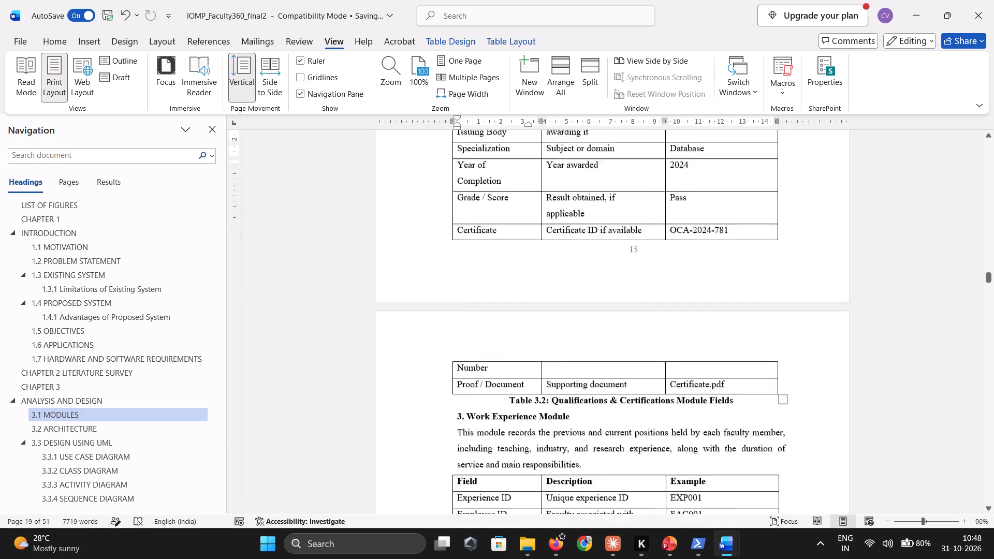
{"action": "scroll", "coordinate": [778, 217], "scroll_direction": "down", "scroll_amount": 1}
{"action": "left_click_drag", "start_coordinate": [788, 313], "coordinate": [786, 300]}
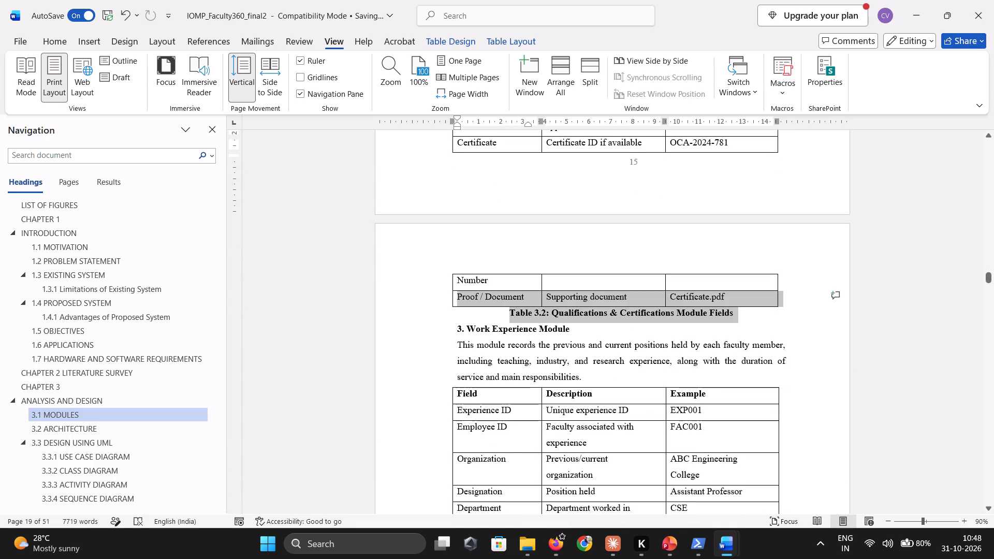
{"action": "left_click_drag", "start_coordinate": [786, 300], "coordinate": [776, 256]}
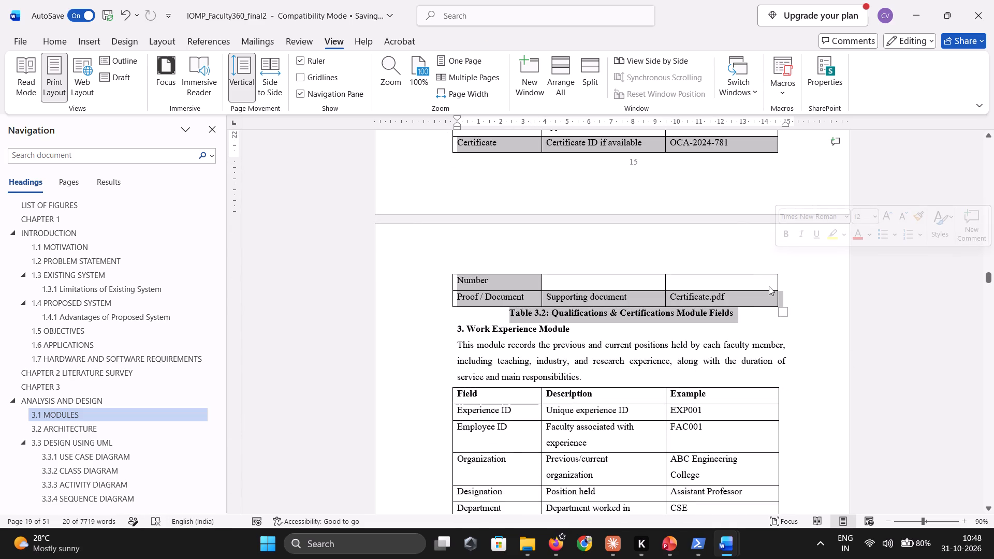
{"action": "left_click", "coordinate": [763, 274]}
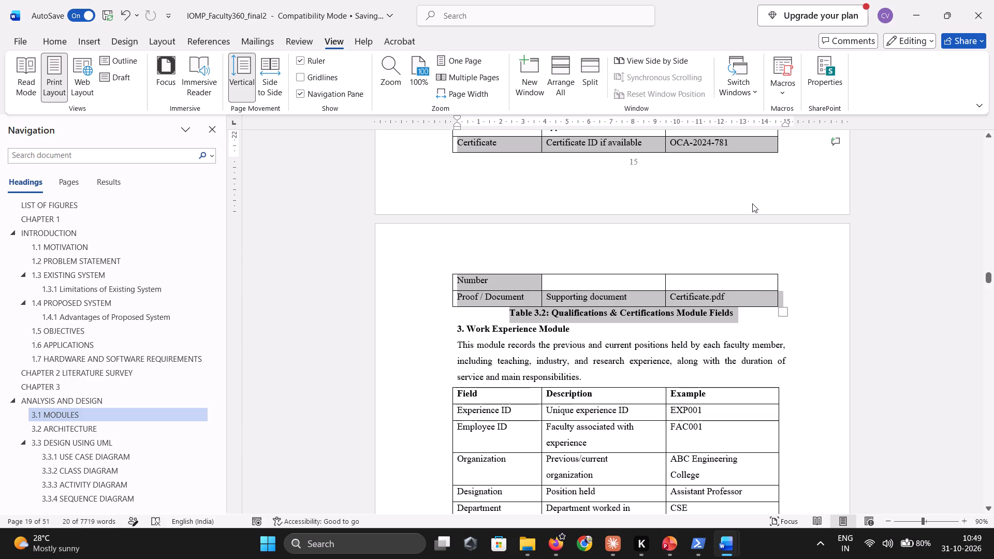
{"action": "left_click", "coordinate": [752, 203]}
Resize Table 3.2 from its lower corner, making it slightly wider and shorter so all its rows fit on page 15.
{"action": "scroll", "coordinate": [752, 203], "scroll_direction": "up", "scroll_amount": 2}
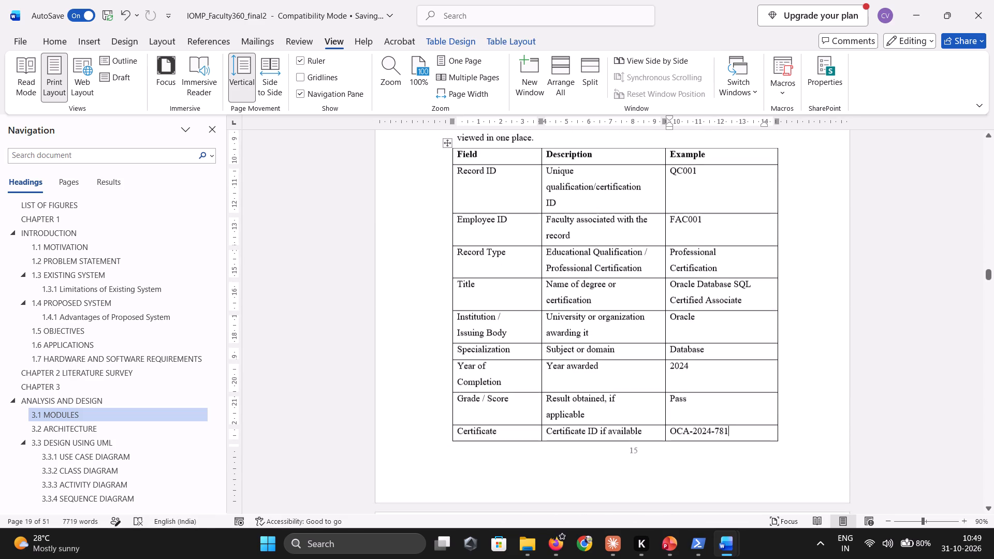
{"action": "scroll", "coordinate": [752, 203], "scroll_direction": "down", "scroll_amount": 1}
{"action": "scroll", "coordinate": [752, 203], "scroll_direction": "down", "scroll_amount": 2, "text": "ctrl"}
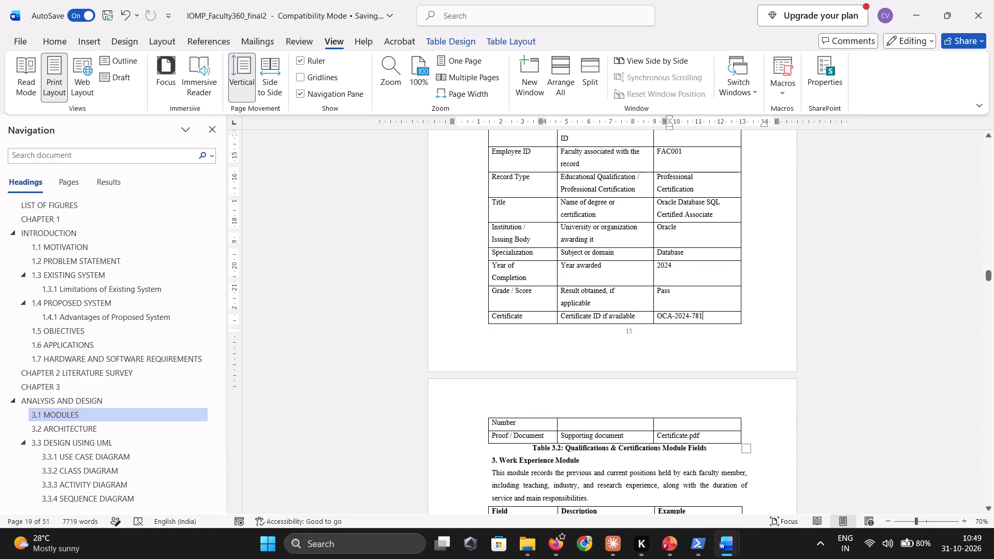
{"action": "left_click_drag", "start_coordinate": [700, 436], "coordinate": [700, 434]}
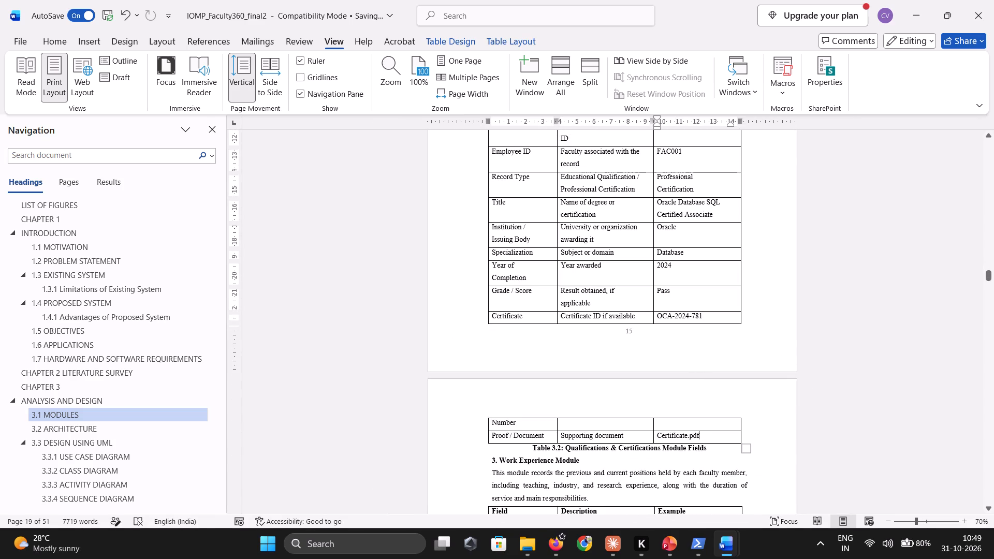
{"action": "left_click_drag", "start_coordinate": [700, 434], "coordinate": [486, 145]}
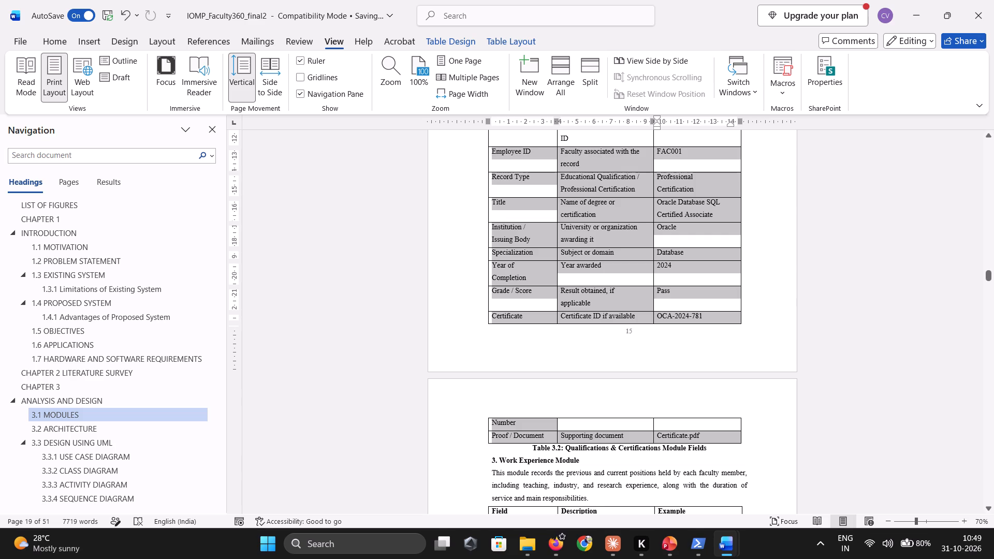
{"action": "left_click_drag", "start_coordinate": [486, 145], "coordinate": [477, 181]}
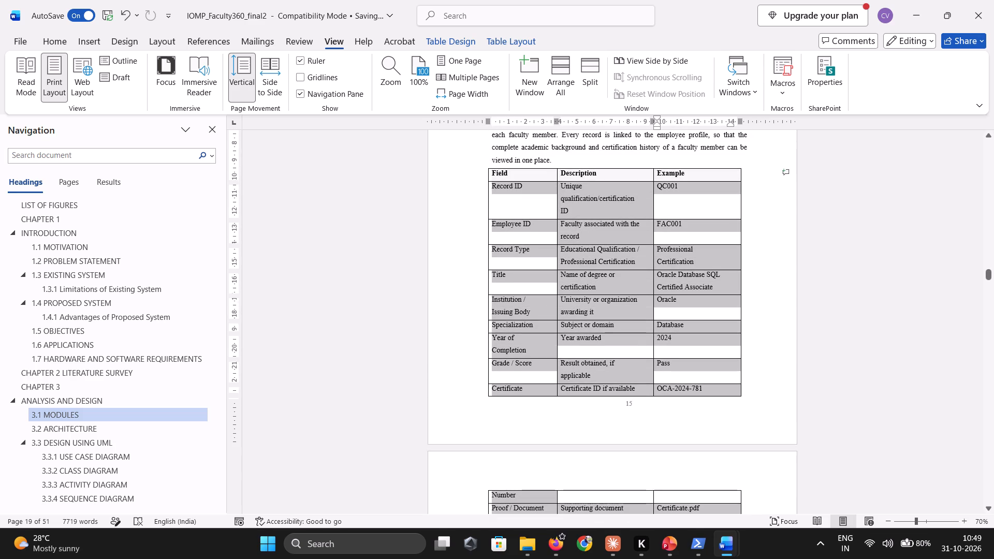
{"action": "left_click_drag", "start_coordinate": [477, 181], "coordinate": [478, 178]}
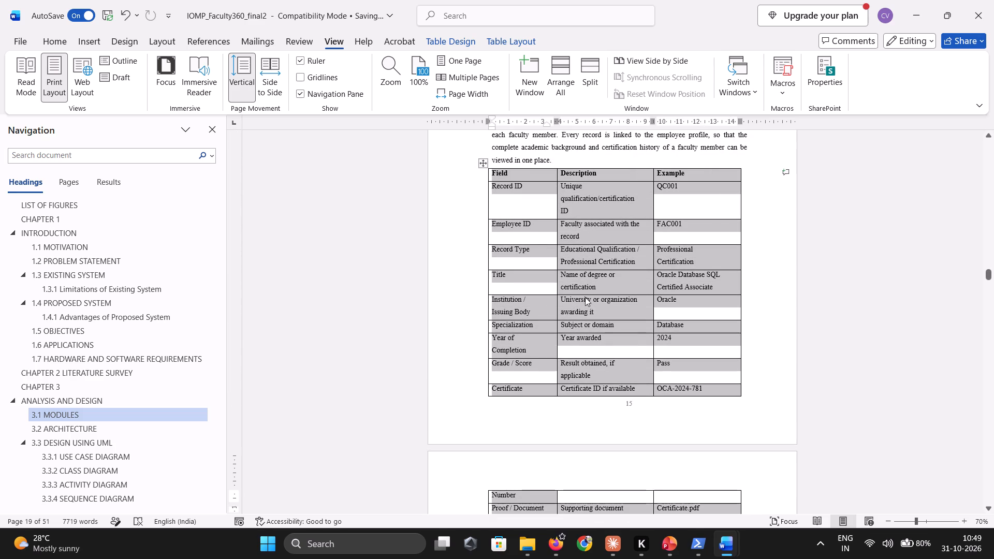
{"action": "scroll", "coordinate": [586, 299], "scroll_direction": "down", "scroll_amount": 1}
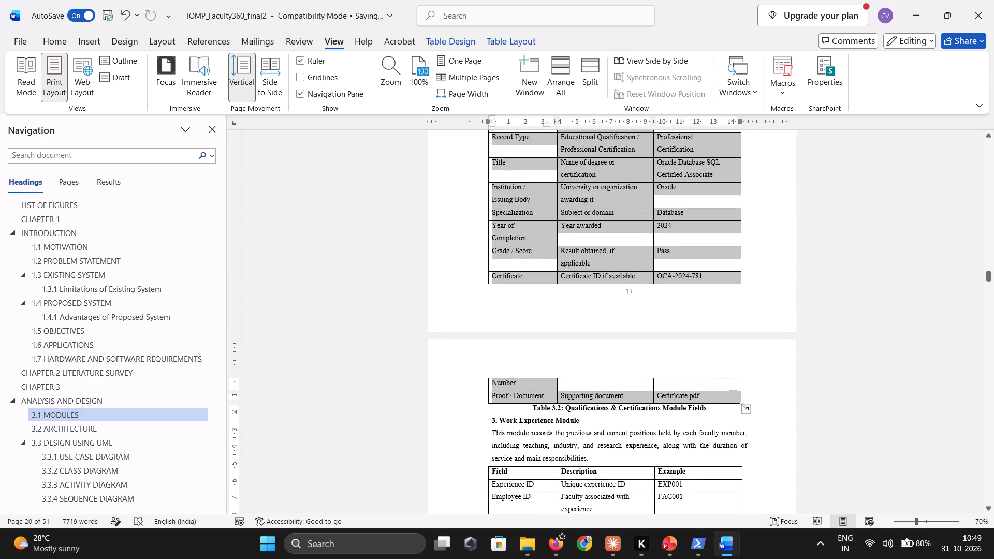
{"action": "left_click_drag", "start_coordinate": [744, 407], "coordinate": [731, 286]}
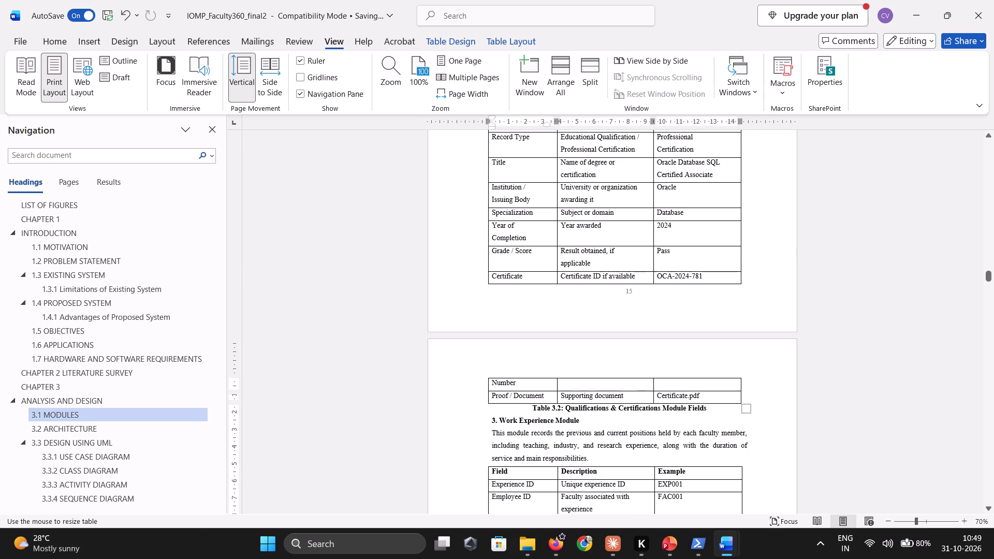
{"action": "left_click_drag", "start_coordinate": [731, 286], "coordinate": [747, 269]}
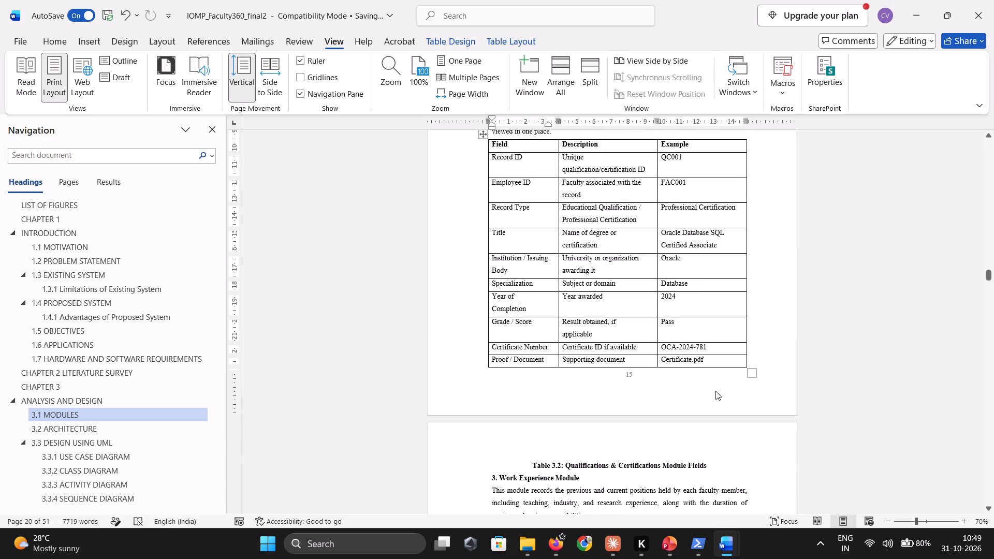
Widen Table 3.2 further and reduce its height so its caption fits beneath it on page 15.
{"action": "scroll", "coordinate": [715, 391], "scroll_direction": "up", "scroll_amount": 1}
{"action": "left_click", "coordinate": [776, 369]}
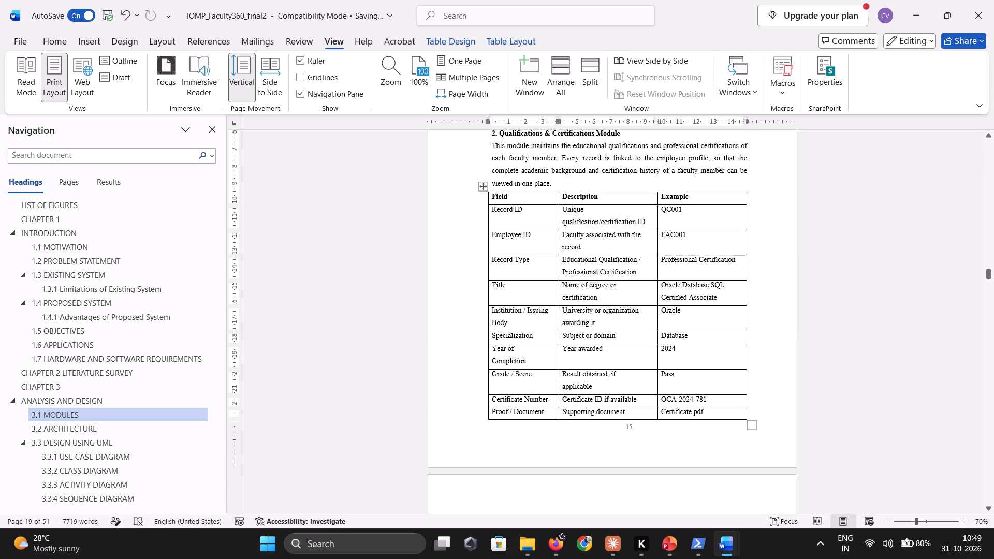
{"action": "scroll", "coordinate": [776, 369], "scroll_direction": "up", "scroll_amount": 1}
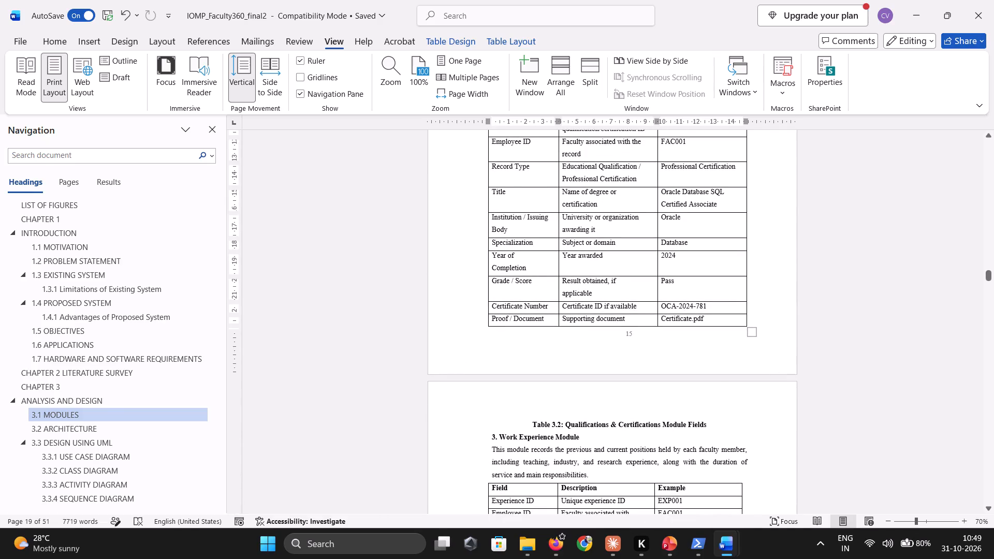
{"action": "left_click", "coordinate": [529, 422]}
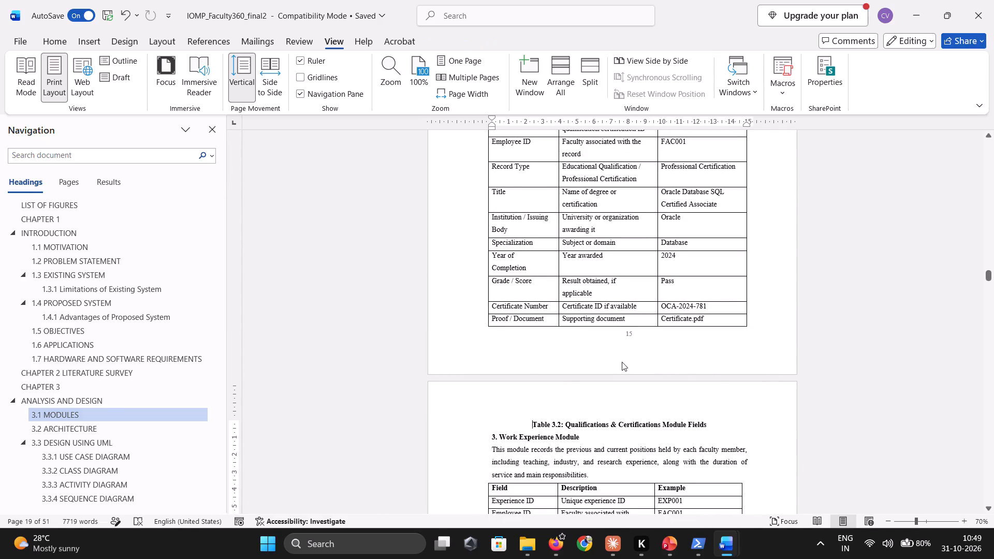
{"action": "left_click", "coordinate": [701, 302]}
{"action": "left_click_drag", "start_coordinate": [748, 330], "coordinate": [747, 307]}
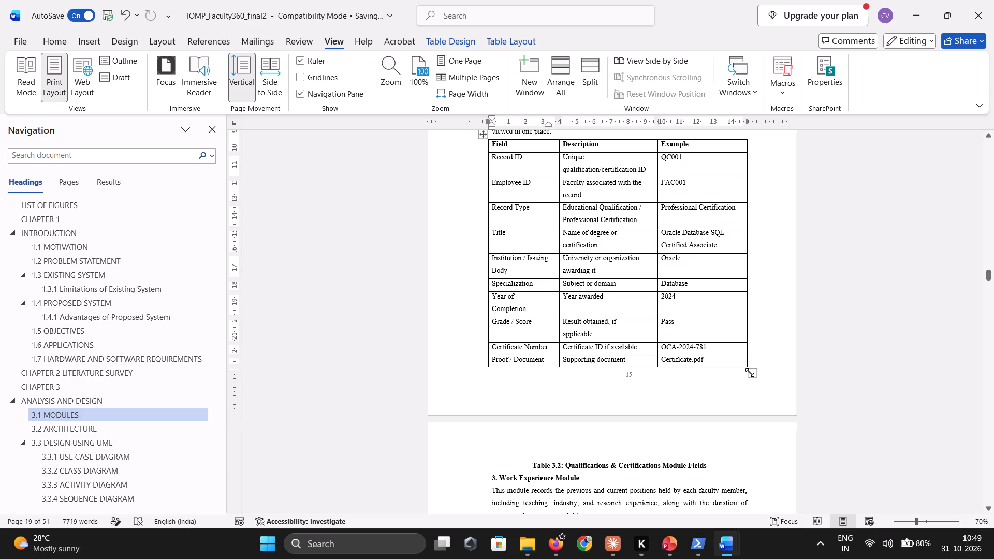
{"action": "left_click_drag", "start_coordinate": [749, 372], "coordinate": [760, 351]}
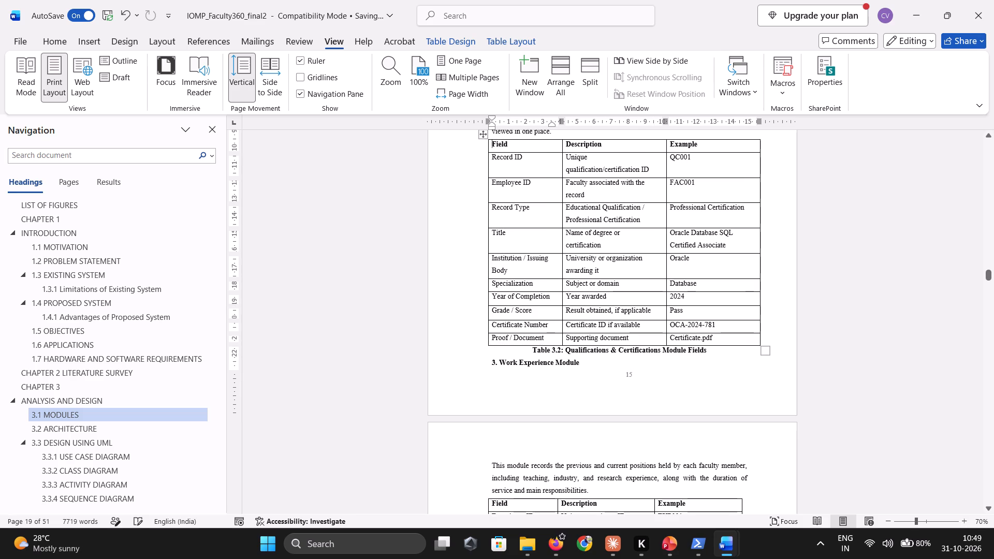
Insert a blank line after the Table 3.2 caption to push the "3. Work Experience Module" heading onto page 16.
{"action": "left_click", "coordinate": [690, 359]}
{"action": "left_click", "coordinate": [717, 348]}
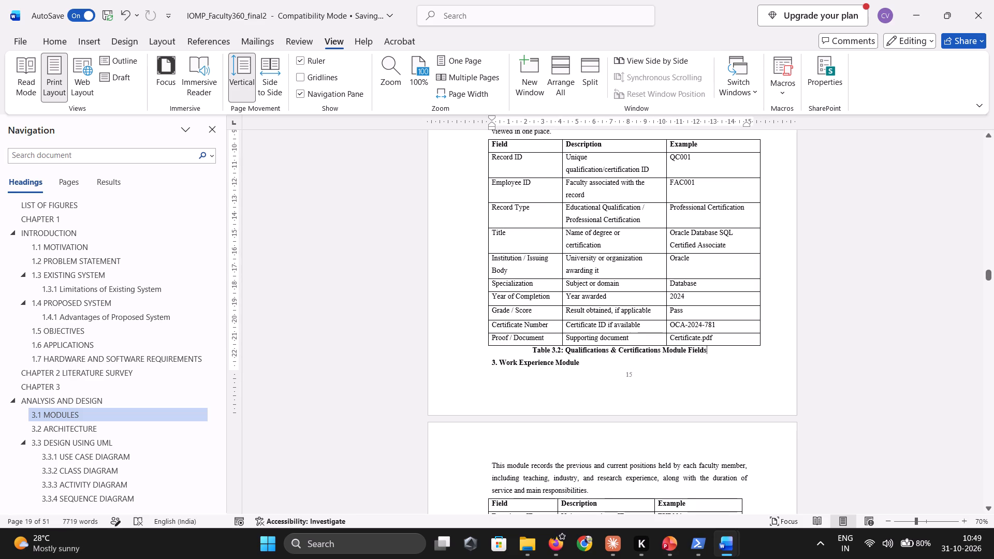
{"action": "key", "text": "Return"}
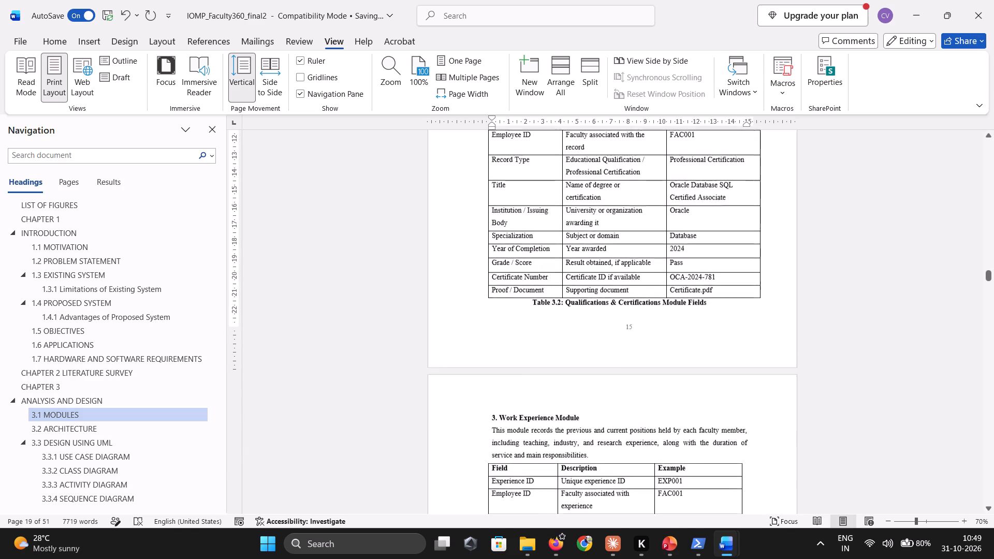
{"action": "scroll", "coordinate": [717, 348], "scroll_direction": "up", "scroll_amount": 3}
{"action": "scroll", "coordinate": [717, 348], "scroll_direction": "down", "scroll_amount": 1}
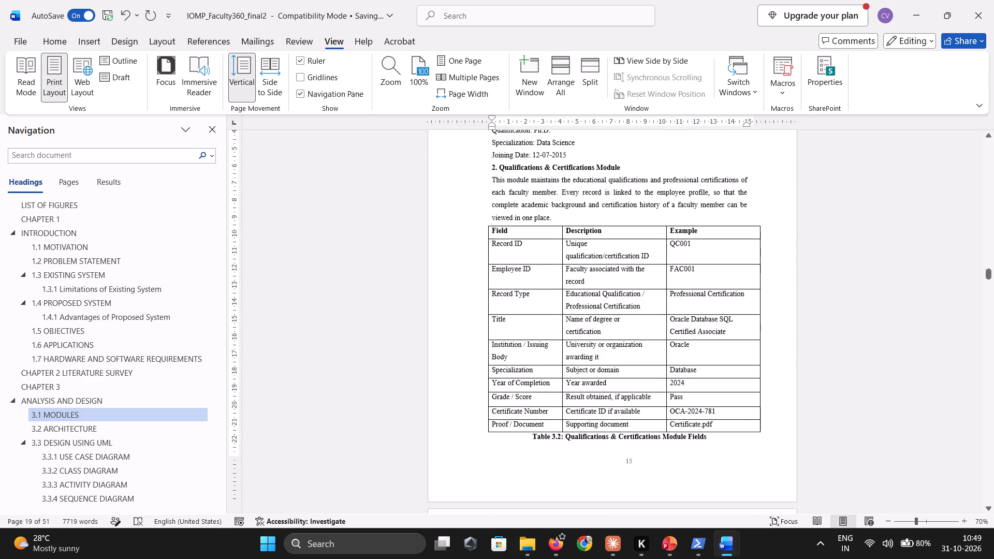
Insert a blank line after the Events & Activities Module introduction to move Table 3.4's stranded header row onto page 17.
{"action": "scroll", "coordinate": [717, 348], "scroll_direction": "down", "scroll_amount": 3}
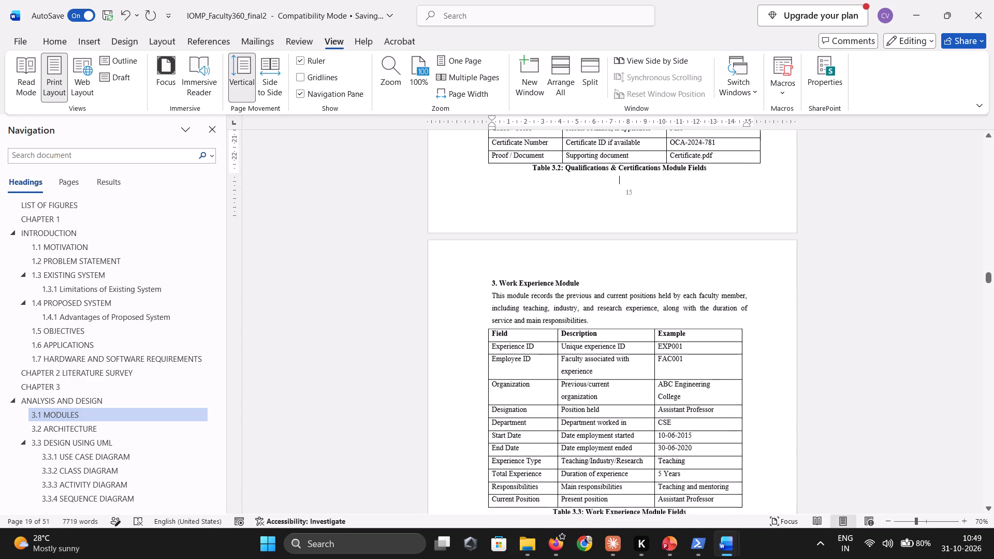
{"action": "scroll", "coordinate": [717, 348], "scroll_direction": "down", "scroll_amount": 3}
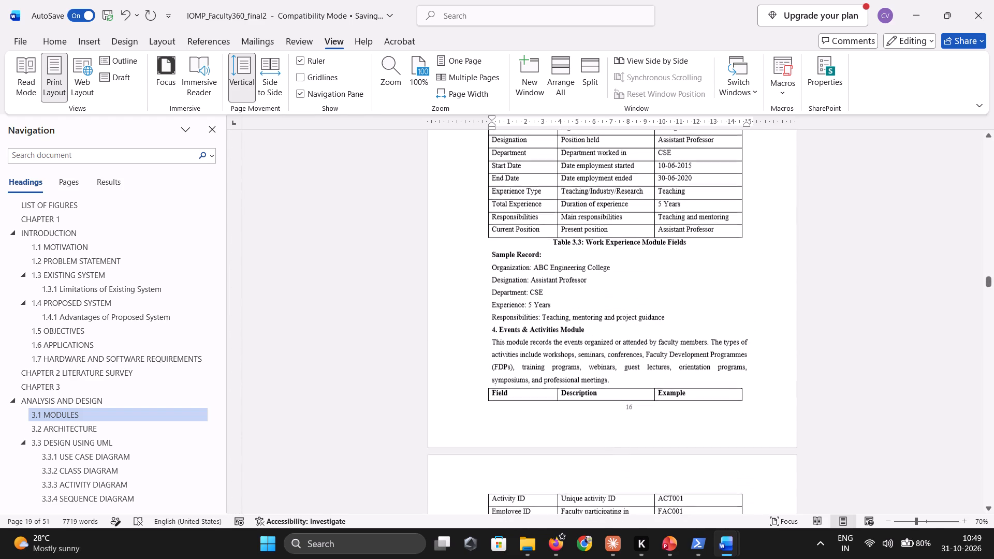
{"action": "scroll", "coordinate": [717, 348], "scroll_direction": "down", "scroll_amount": 3}
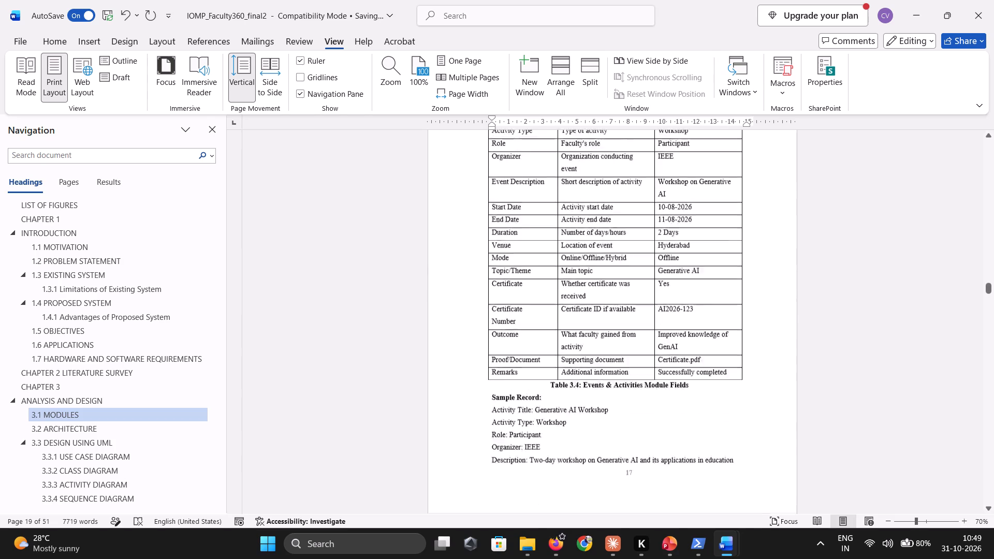
{"action": "scroll", "coordinate": [717, 348], "scroll_direction": "down", "scroll_amount": 1}
{"action": "scroll", "coordinate": [717, 348], "scroll_direction": "up", "scroll_amount": 2}
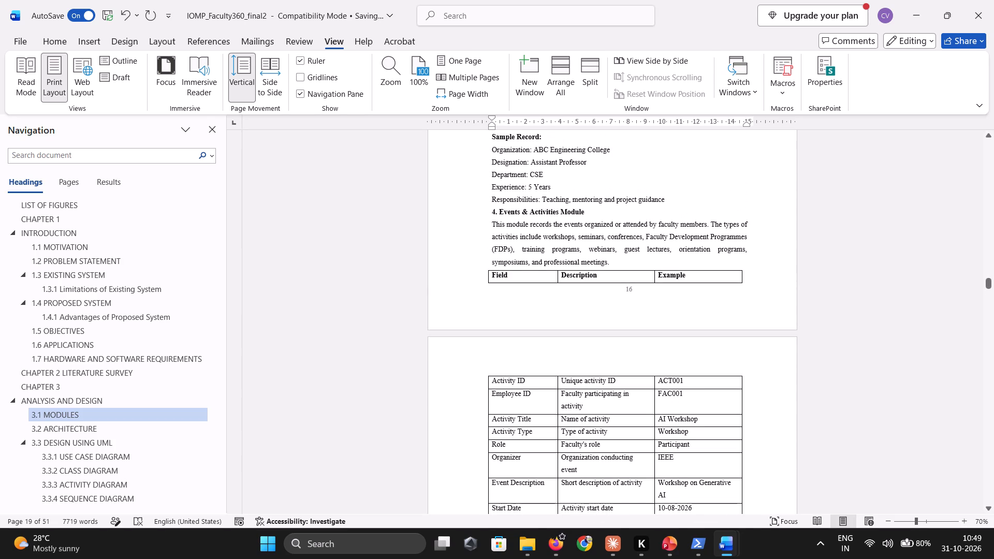
{"action": "left_click", "coordinate": [631, 265]}
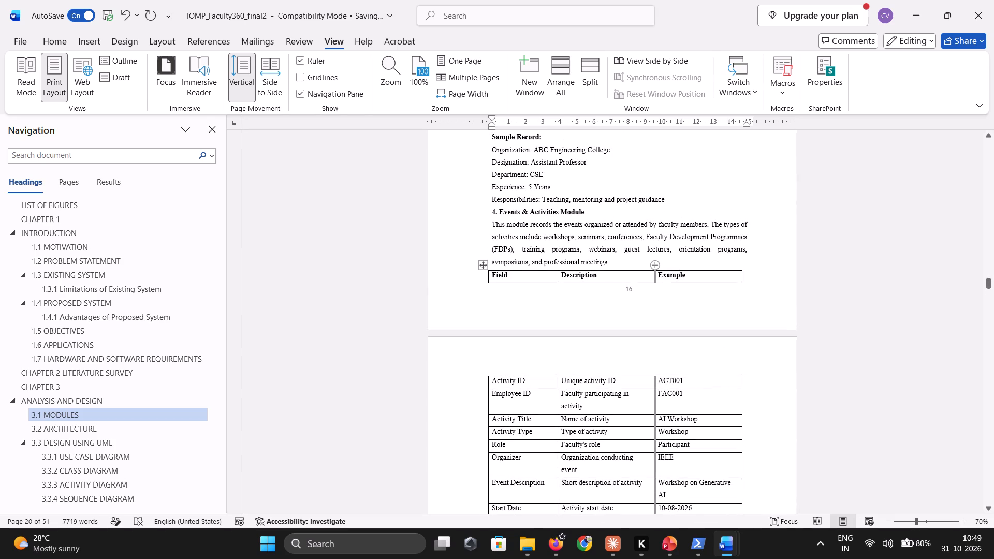
{"action": "key", "text": "Return"}
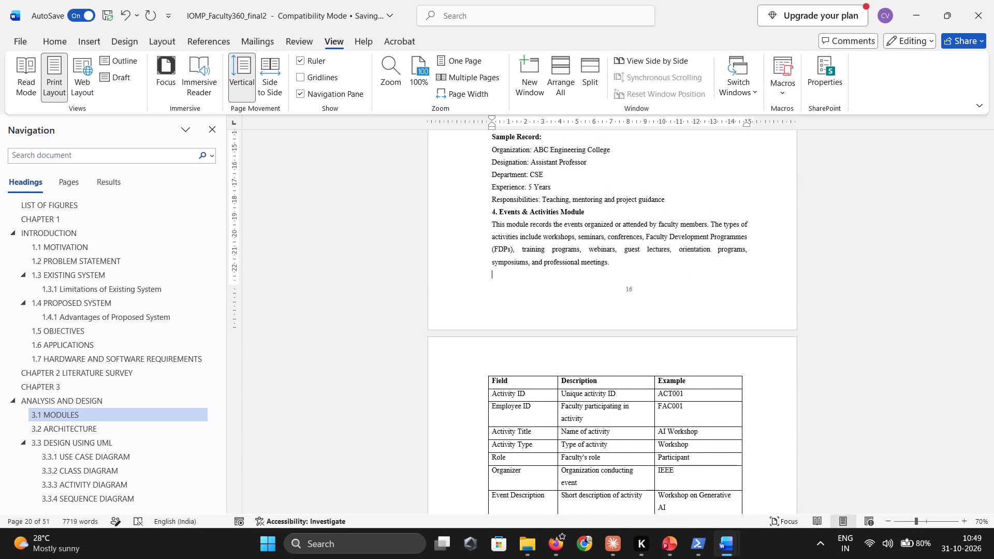
Insert a blank line after the Table 3.5 caption to push the stranded "Sample Record:" heading onto page 19.
{"action": "scroll", "coordinate": [631, 265], "scroll_direction": "down", "scroll_amount": 4}
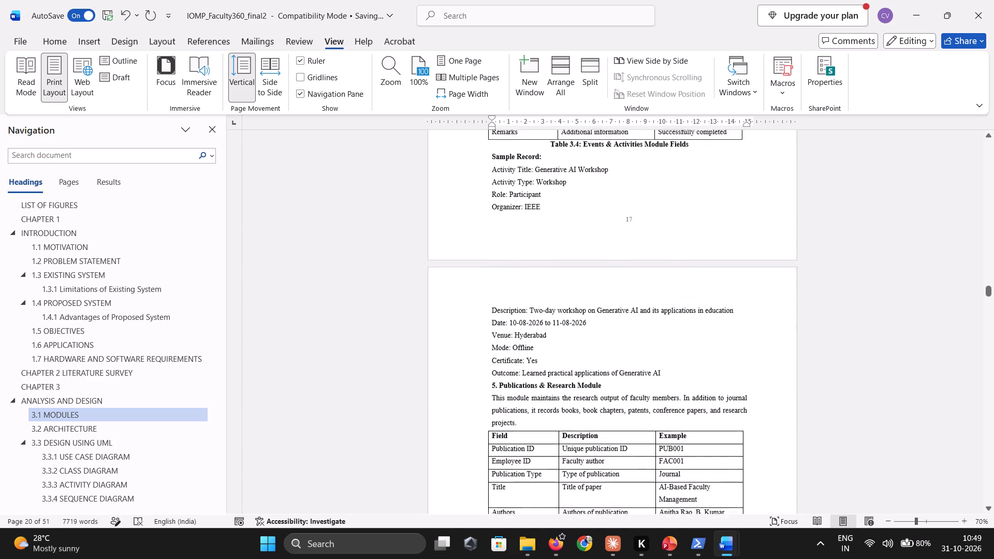
{"action": "scroll", "coordinate": [631, 265], "scroll_direction": "down", "scroll_amount": 3}
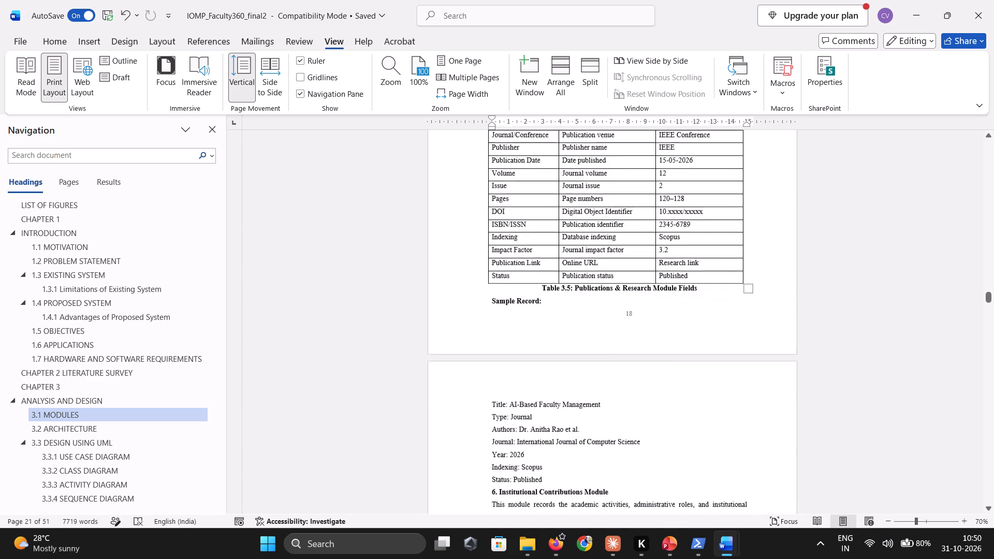
{"action": "scroll", "coordinate": [631, 265], "scroll_direction": "down", "scroll_amount": 1}
{"action": "left_click", "coordinate": [711, 273]}
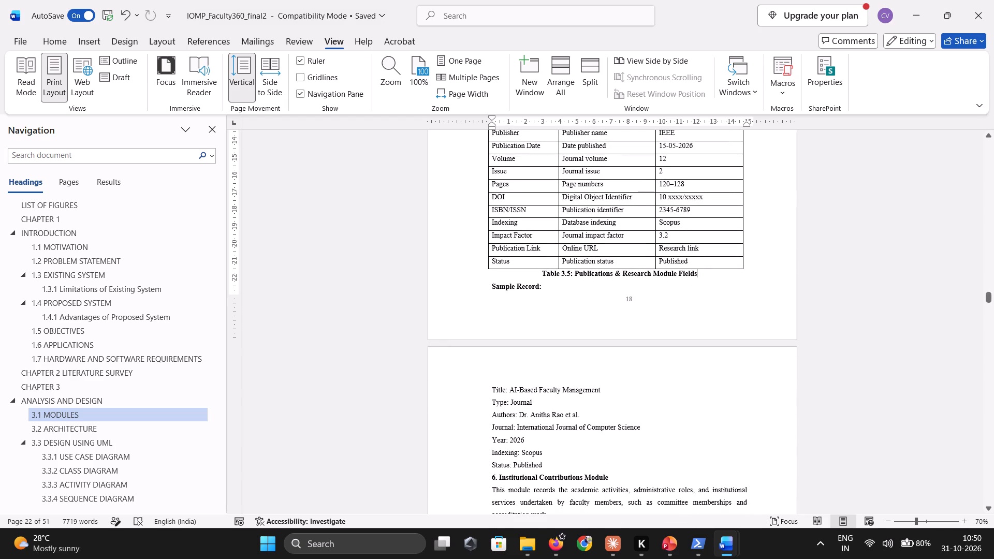
{"action": "key", "text": "Return"}
Review the Institutional Contributions, Leave Management, and Reports & Dashboard modules, checking how tables and sample records break across pages 19 to 21.
{"action": "scroll", "coordinate": [711, 273], "scroll_direction": "down", "scroll_amount": 1}
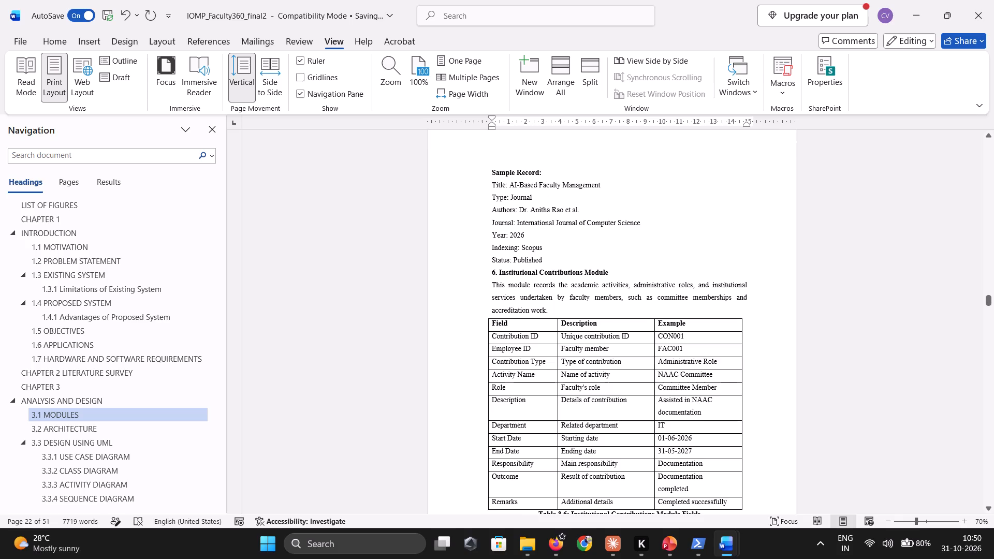
{"action": "scroll", "coordinate": [711, 273], "scroll_direction": "down", "scroll_amount": 2}
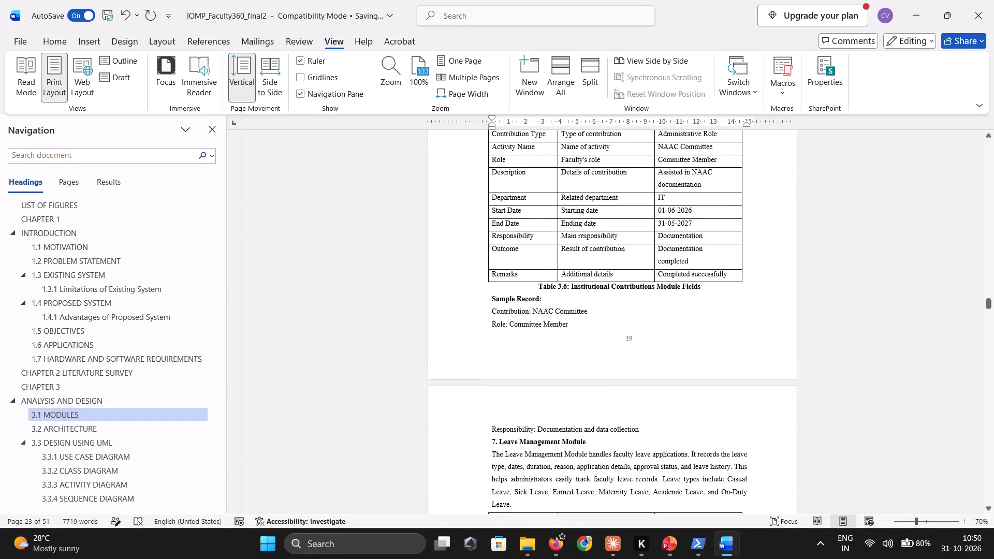
{"action": "scroll", "coordinate": [653, 332], "scroll_direction": "down", "scroll_amount": 2}
{"action": "scroll", "coordinate": [653, 332], "scroll_direction": "up", "scroll_amount": 1}
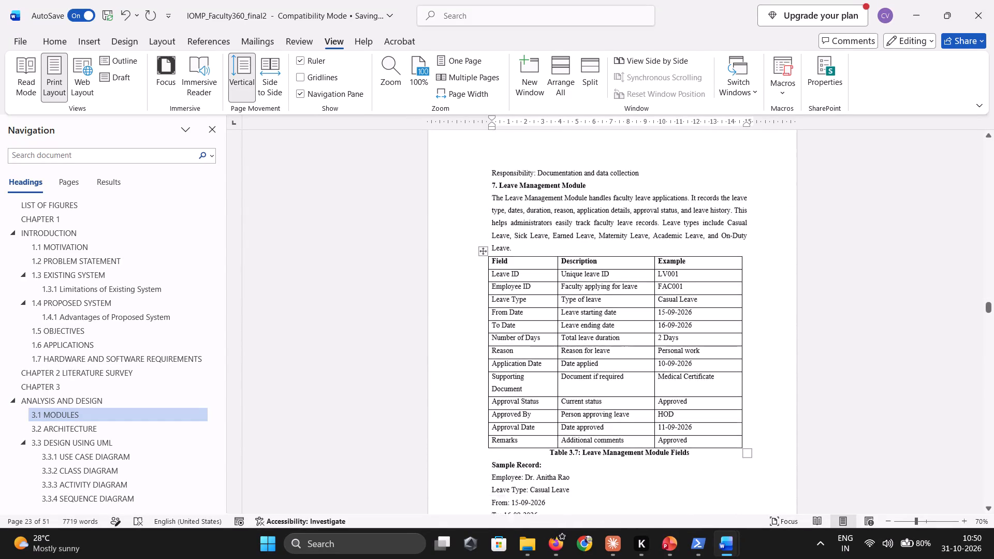
{"action": "scroll", "coordinate": [653, 332], "scroll_direction": "up", "scroll_amount": 1}
{"action": "scroll", "coordinate": [653, 332], "scroll_direction": "down", "scroll_amount": 1}
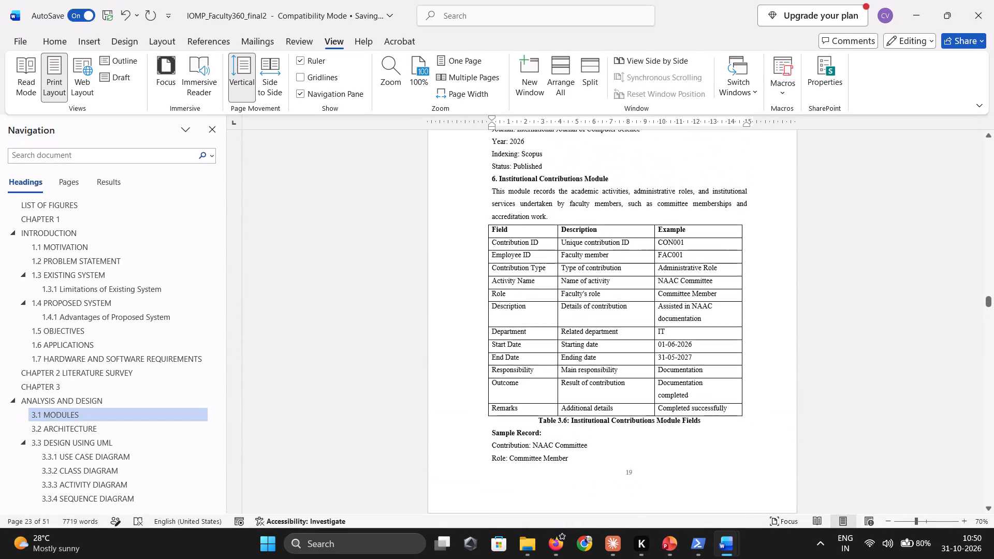
{"action": "scroll", "coordinate": [653, 332], "scroll_direction": "down", "scroll_amount": 2}
{"action": "scroll", "coordinate": [653, 332], "scroll_direction": "up", "scroll_amount": 1}
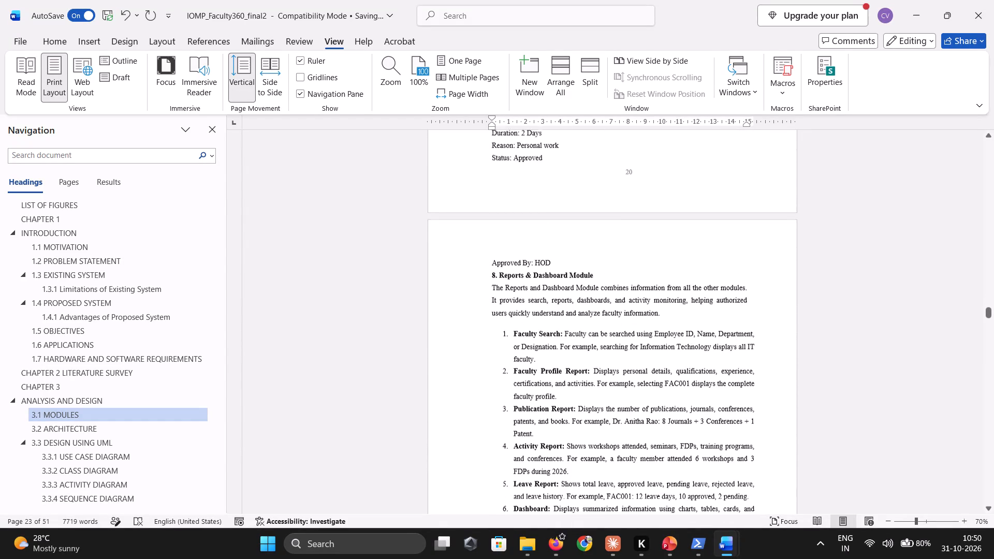
{"action": "scroll", "coordinate": [653, 332], "scroll_direction": "up", "scroll_amount": 1}
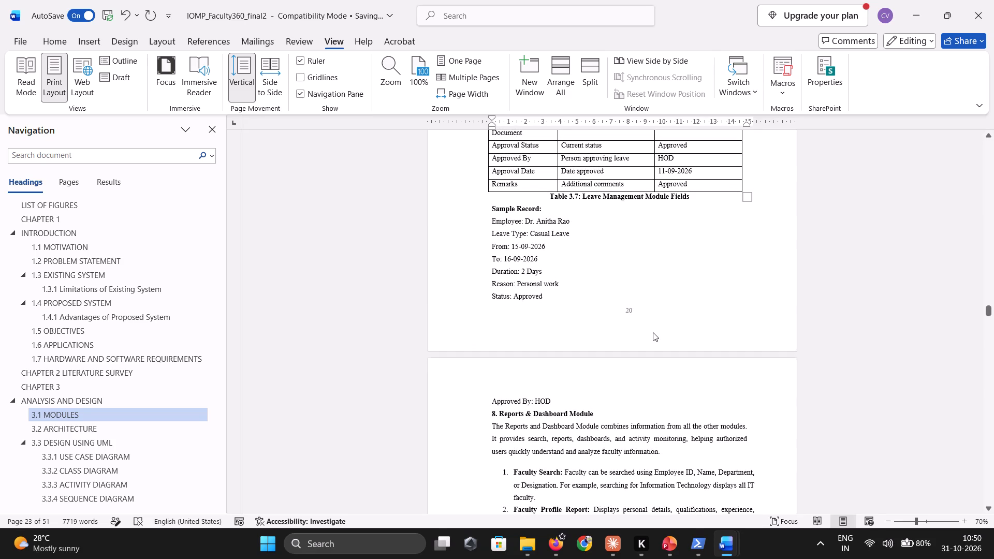
{"action": "scroll", "coordinate": [653, 332], "scroll_direction": "down", "scroll_amount": 2}
{"action": "scroll", "coordinate": [653, 332], "scroll_direction": "up", "scroll_amount": 2}
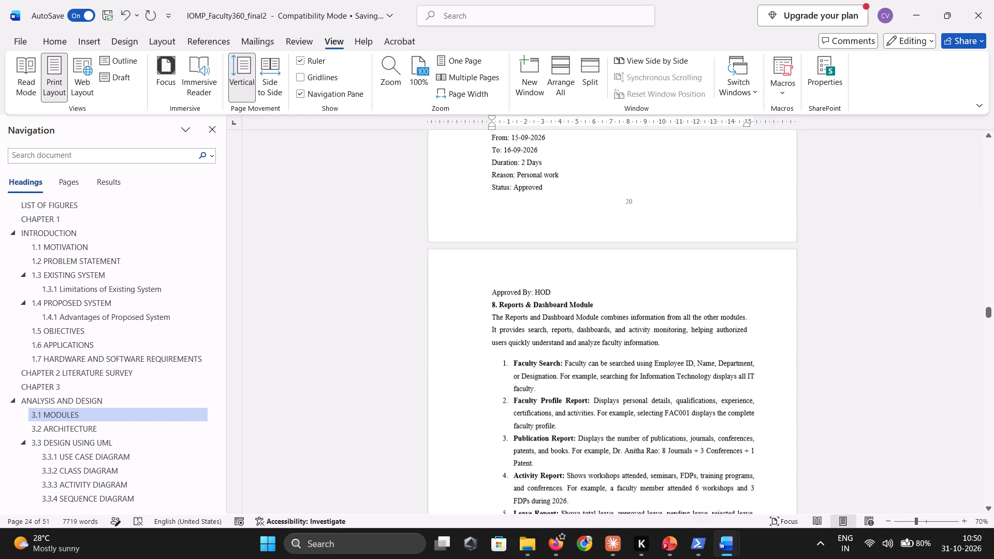
{"action": "scroll", "coordinate": [653, 332], "scroll_direction": "up", "scroll_amount": 1}
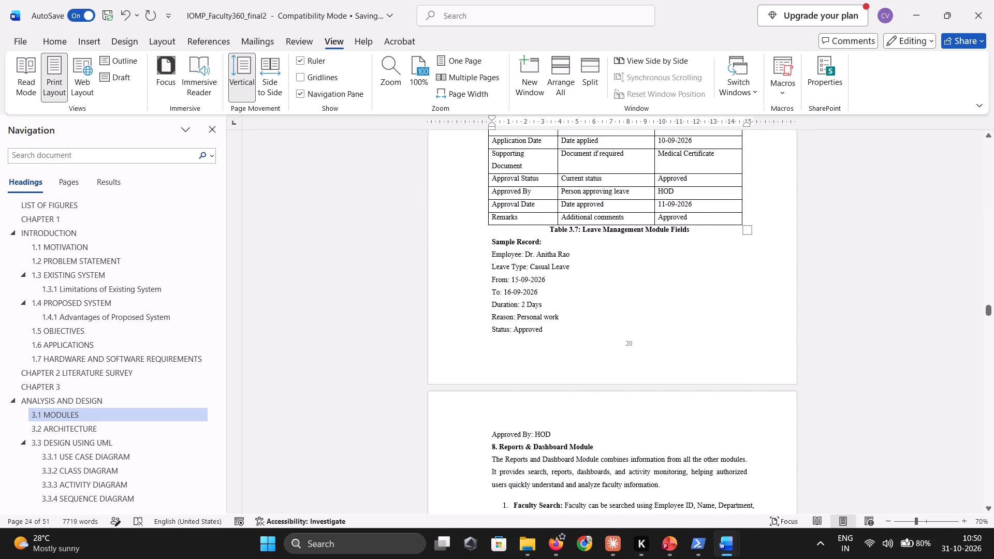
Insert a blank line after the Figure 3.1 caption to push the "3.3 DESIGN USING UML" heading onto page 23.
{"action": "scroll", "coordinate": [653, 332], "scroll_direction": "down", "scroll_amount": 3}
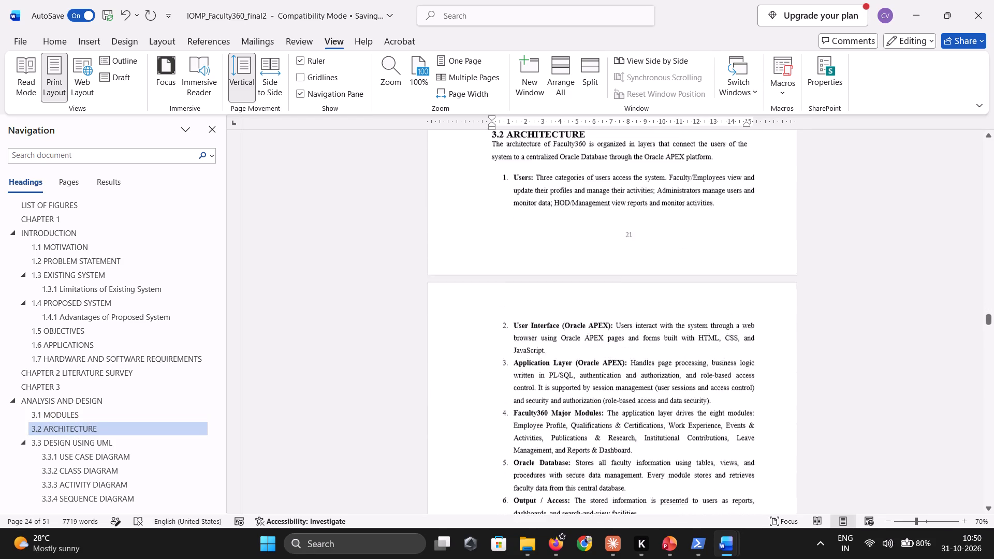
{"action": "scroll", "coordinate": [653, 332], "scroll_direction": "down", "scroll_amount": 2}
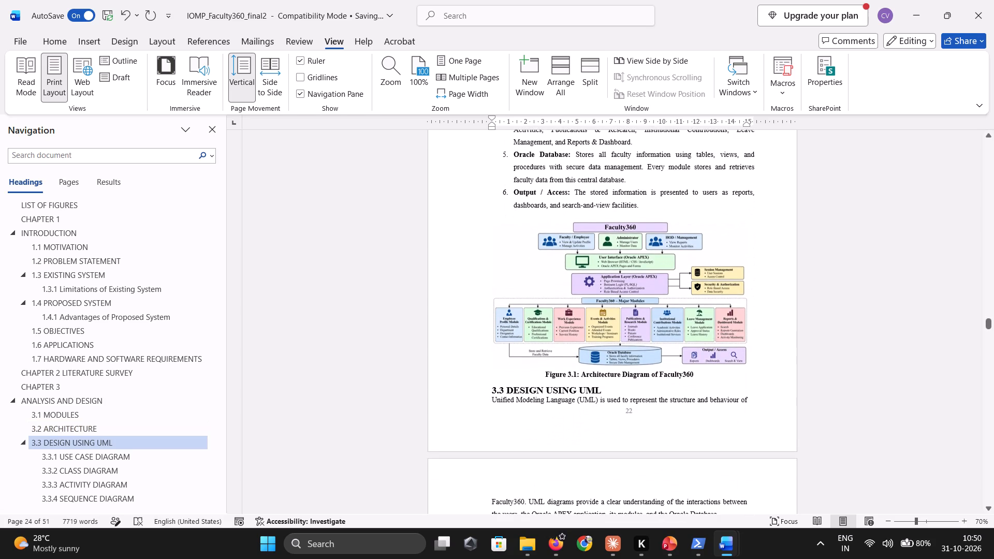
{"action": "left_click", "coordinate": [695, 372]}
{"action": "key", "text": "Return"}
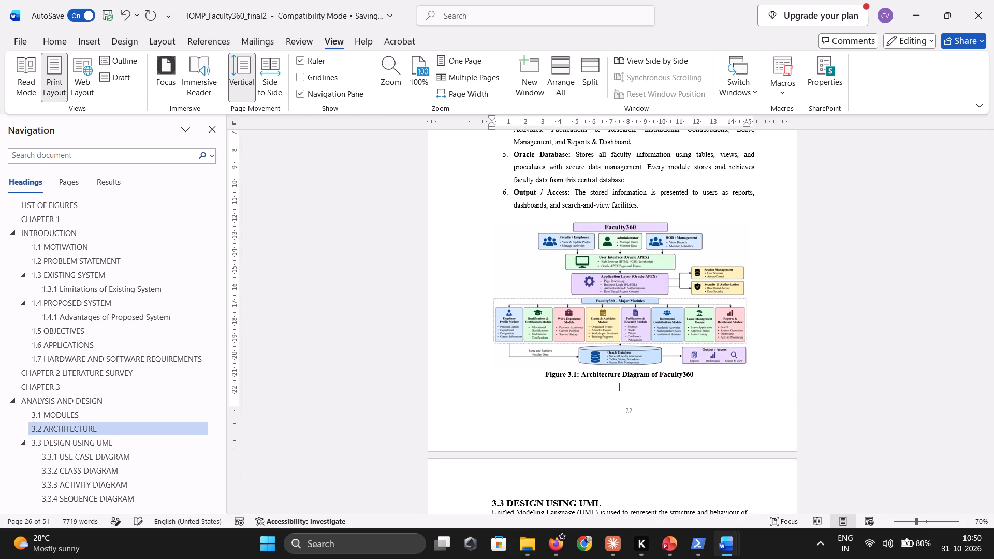
Review how the Architecture section and the start of the UML design section break across pages 21 to 24.
{"action": "scroll", "coordinate": [695, 372], "scroll_direction": "right", "scroll_amount": 1}
{"action": "scroll", "coordinate": [695, 372], "scroll_direction": "up", "scroll_amount": 1}
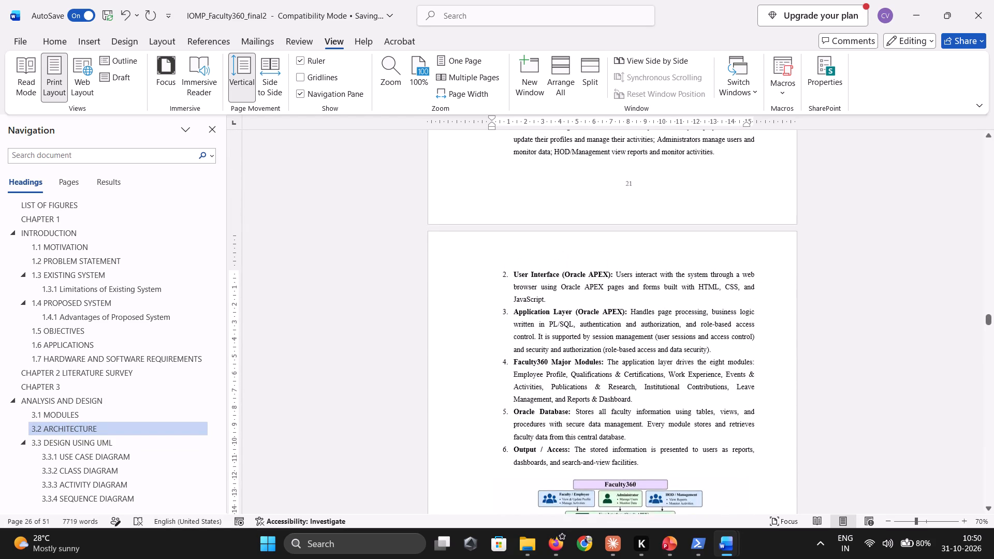
{"action": "scroll", "coordinate": [695, 372], "scroll_direction": "up", "scroll_amount": 1}
{"action": "scroll", "coordinate": [695, 372], "scroll_direction": "down", "scroll_amount": 1}
{"action": "scroll", "coordinate": [695, 372], "scroll_direction": "up", "scroll_amount": 1}
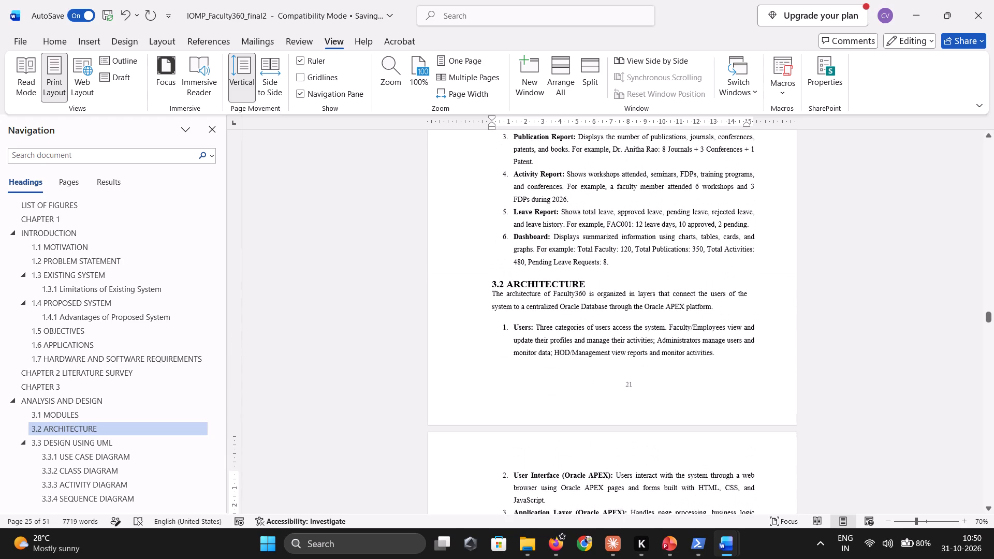
{"action": "scroll", "coordinate": [695, 372], "scroll_direction": "down", "scroll_amount": 1}
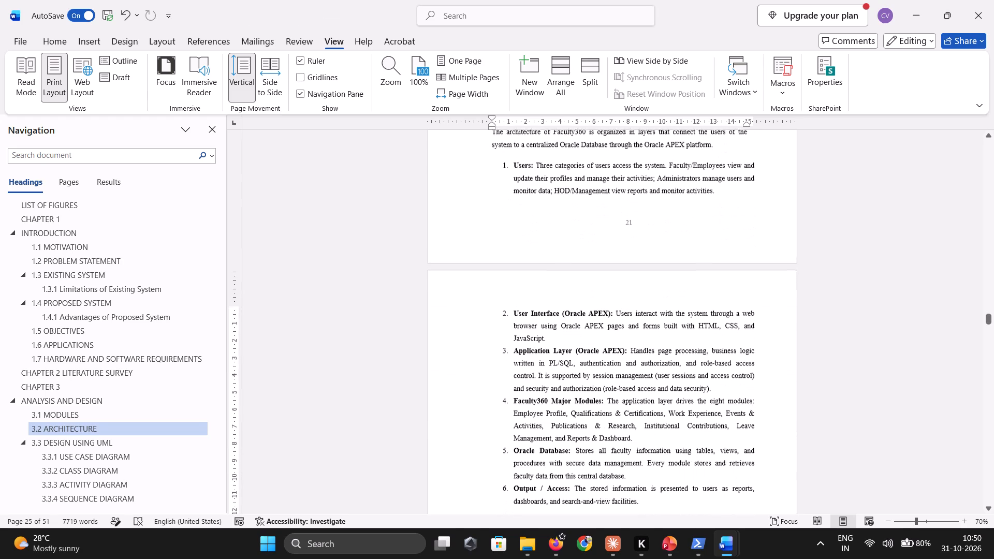
{"action": "scroll", "coordinate": [695, 372], "scroll_direction": "down", "scroll_amount": 3}
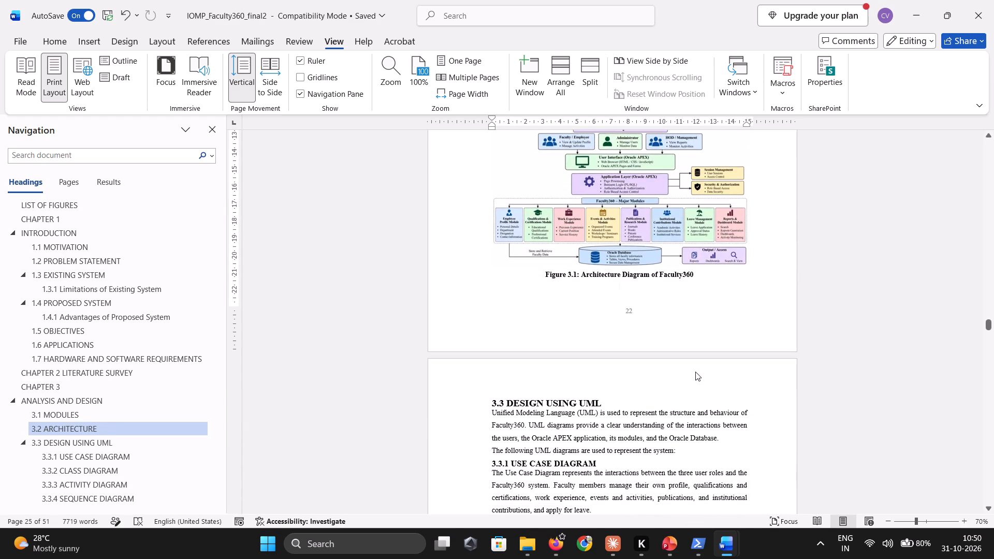
{"action": "scroll", "coordinate": [695, 372], "scroll_direction": "down", "scroll_amount": 3}
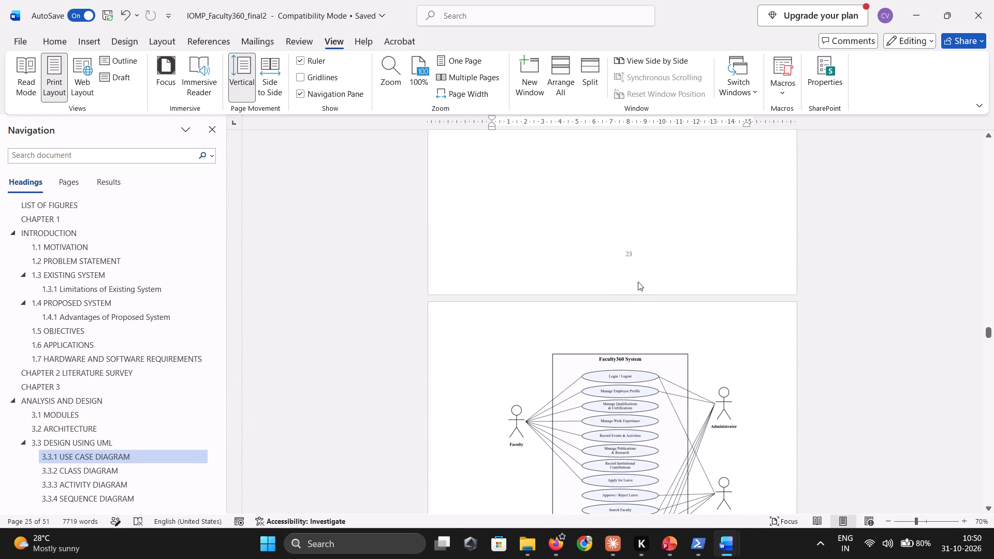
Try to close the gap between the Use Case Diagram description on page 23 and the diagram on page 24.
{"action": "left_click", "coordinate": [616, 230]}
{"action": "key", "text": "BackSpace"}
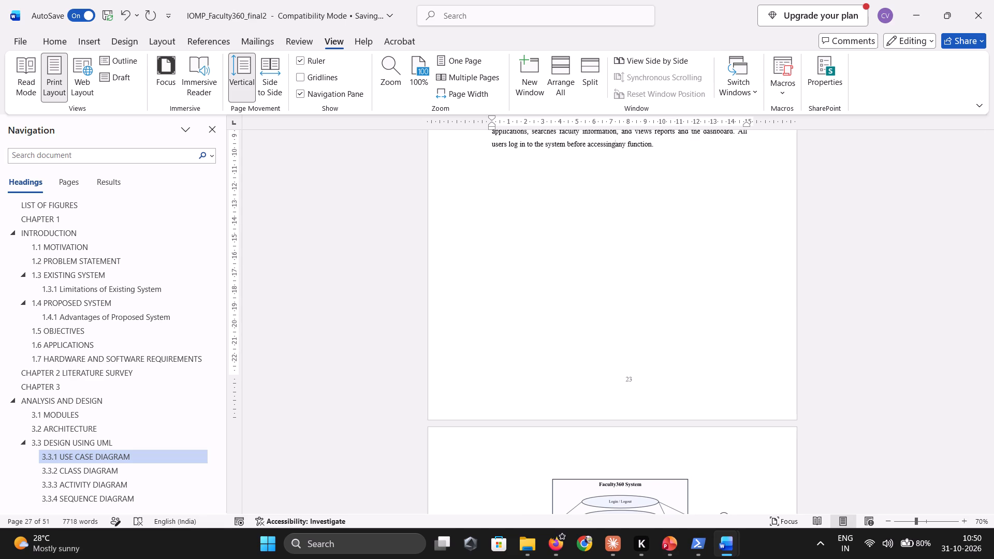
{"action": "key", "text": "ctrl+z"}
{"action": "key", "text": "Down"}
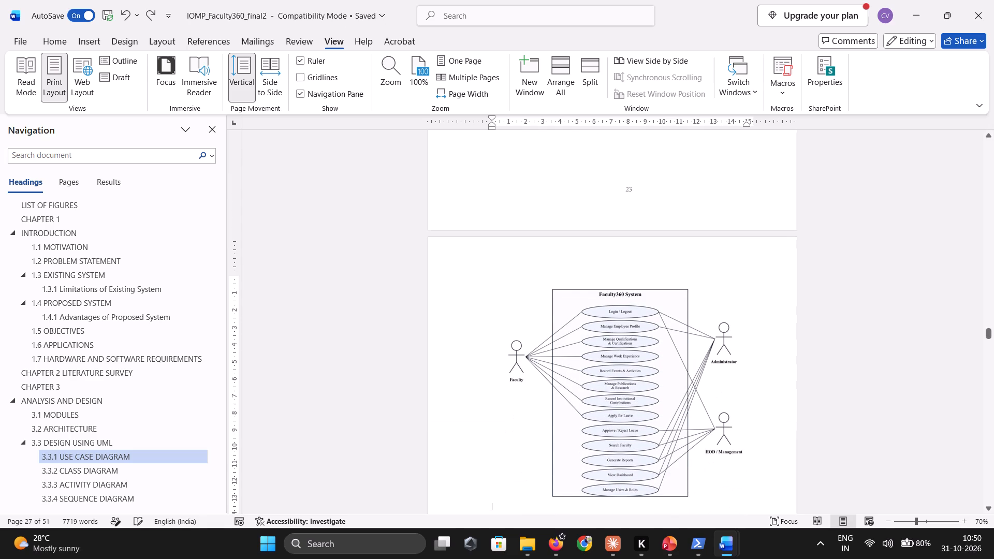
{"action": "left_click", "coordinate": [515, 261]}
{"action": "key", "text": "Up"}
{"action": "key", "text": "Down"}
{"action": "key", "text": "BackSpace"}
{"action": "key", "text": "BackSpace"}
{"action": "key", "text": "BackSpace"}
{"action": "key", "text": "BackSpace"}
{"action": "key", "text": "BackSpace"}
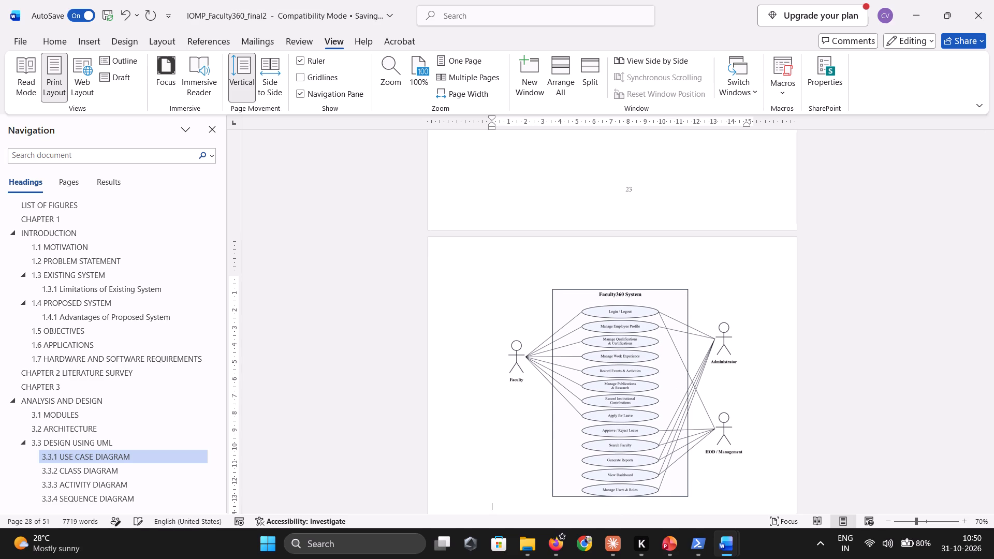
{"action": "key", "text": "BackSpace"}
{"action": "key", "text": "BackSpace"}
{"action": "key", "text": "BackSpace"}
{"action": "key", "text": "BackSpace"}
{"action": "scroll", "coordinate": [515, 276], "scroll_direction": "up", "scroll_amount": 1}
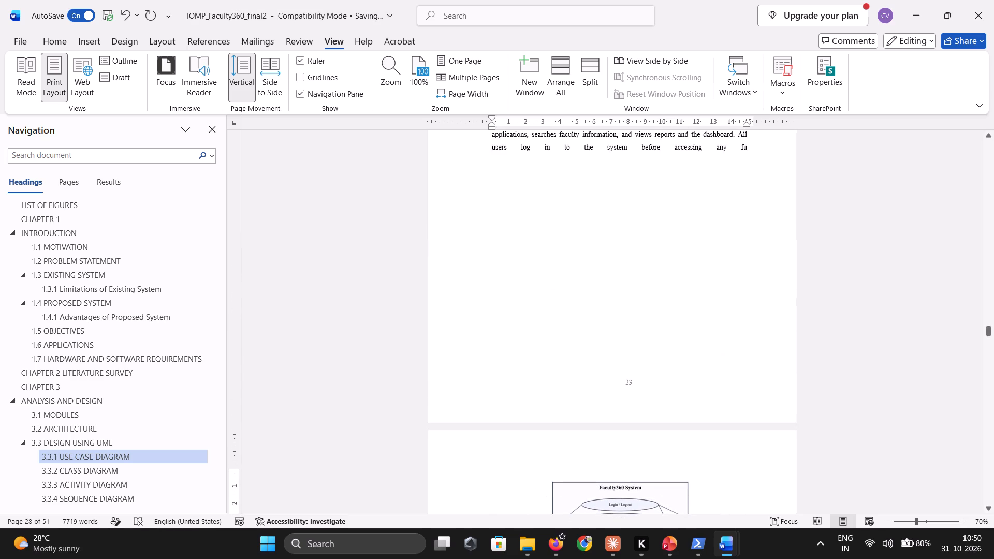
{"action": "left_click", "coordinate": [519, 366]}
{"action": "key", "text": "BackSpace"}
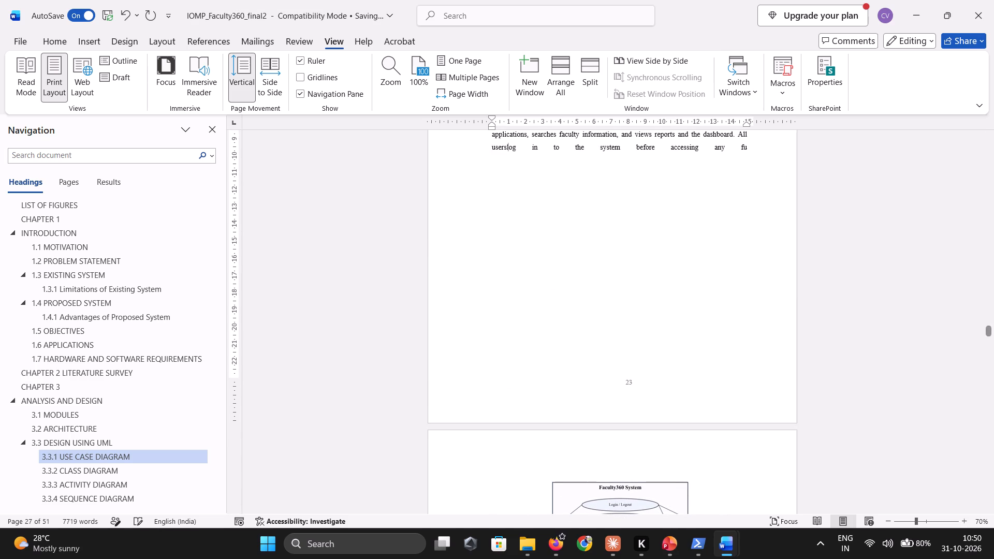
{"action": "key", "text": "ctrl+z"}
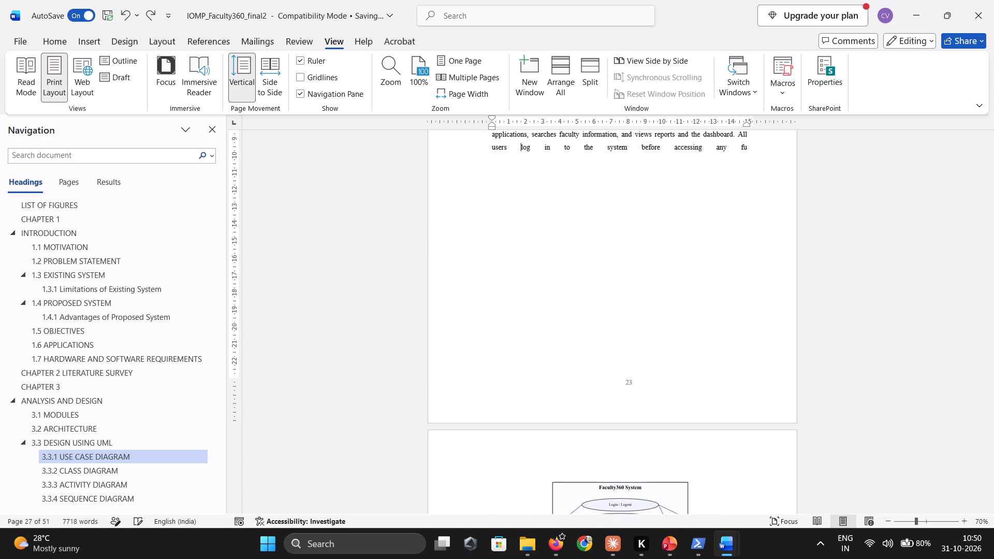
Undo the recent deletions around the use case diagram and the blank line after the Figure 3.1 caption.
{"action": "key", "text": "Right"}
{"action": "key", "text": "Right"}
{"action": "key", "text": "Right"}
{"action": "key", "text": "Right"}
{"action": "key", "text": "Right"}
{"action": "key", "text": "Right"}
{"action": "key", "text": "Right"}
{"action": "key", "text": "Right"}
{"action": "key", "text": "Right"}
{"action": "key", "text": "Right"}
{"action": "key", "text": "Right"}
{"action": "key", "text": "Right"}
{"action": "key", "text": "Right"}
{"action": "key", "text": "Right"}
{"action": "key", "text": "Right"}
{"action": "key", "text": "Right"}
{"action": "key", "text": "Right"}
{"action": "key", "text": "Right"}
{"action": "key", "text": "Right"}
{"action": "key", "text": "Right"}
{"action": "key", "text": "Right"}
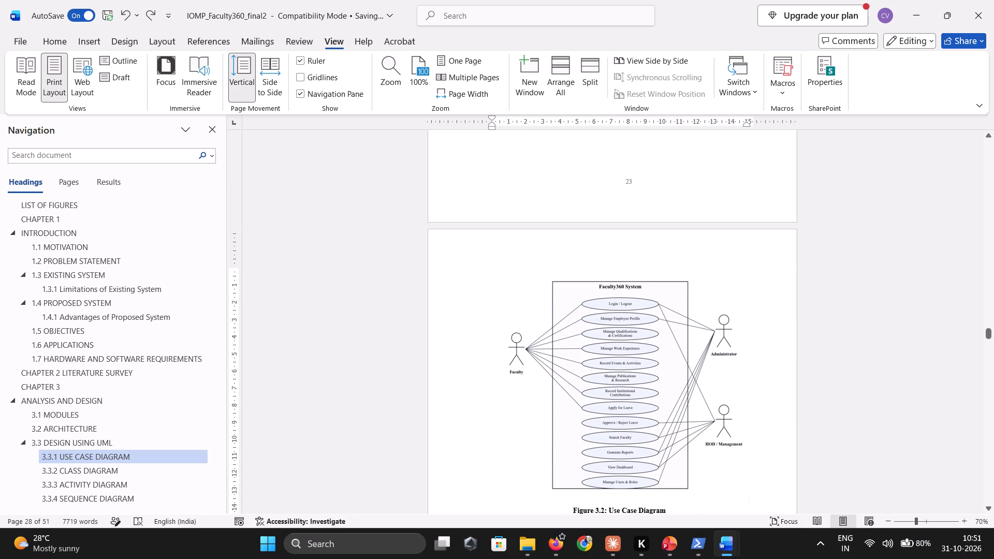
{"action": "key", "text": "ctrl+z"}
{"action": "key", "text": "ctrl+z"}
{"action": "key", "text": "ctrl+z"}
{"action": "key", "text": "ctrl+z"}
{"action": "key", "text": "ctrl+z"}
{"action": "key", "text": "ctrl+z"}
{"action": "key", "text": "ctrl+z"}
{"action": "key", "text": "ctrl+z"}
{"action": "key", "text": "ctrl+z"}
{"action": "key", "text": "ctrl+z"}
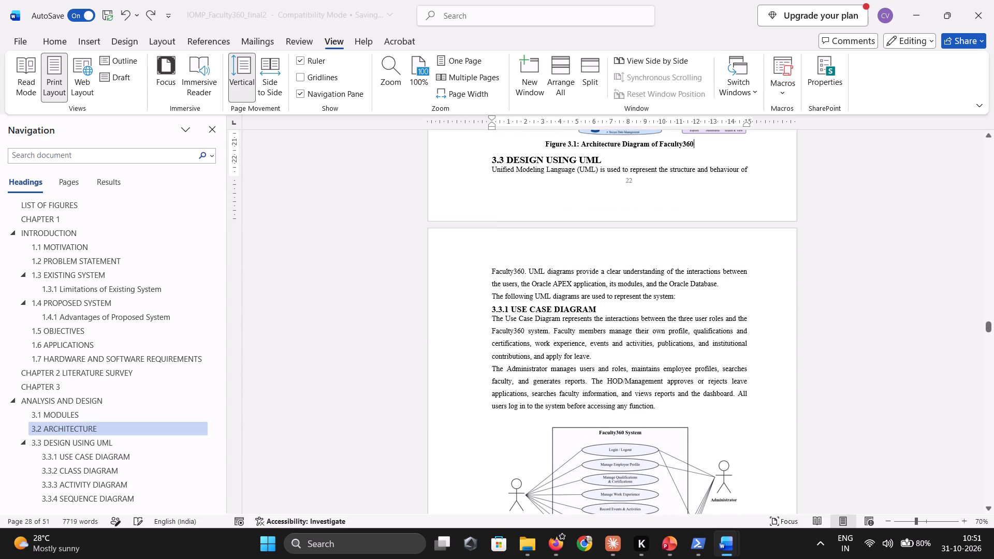
Insert a blank line after the Figure 3.1 caption to move the "3.3 DESIGN USING UML" heading onto page 23.
{"action": "scroll", "coordinate": [519, 366], "scroll_direction": "up", "scroll_amount": 1}
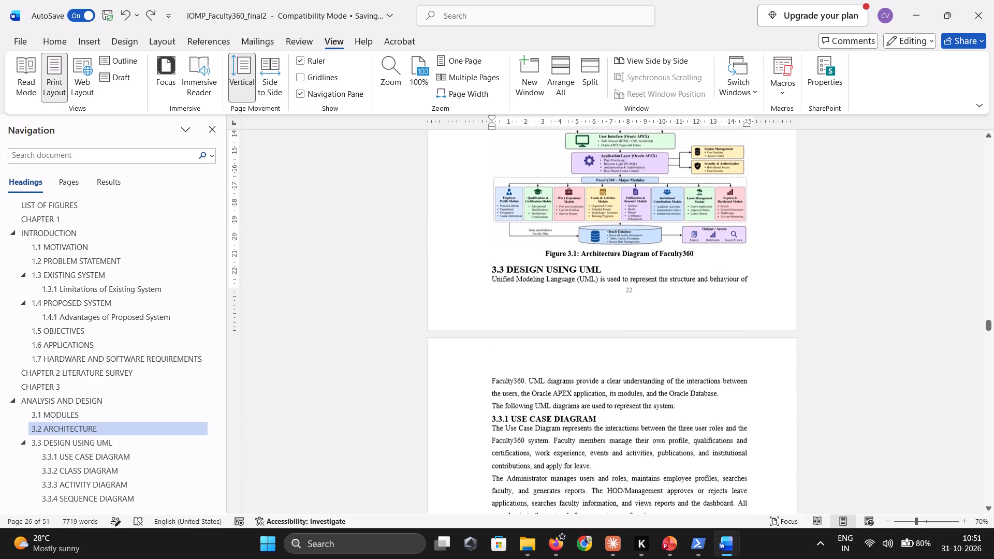
{"action": "scroll", "coordinate": [519, 366], "scroll_direction": "up", "scroll_amount": 1}
{"action": "key", "text": "Return"}
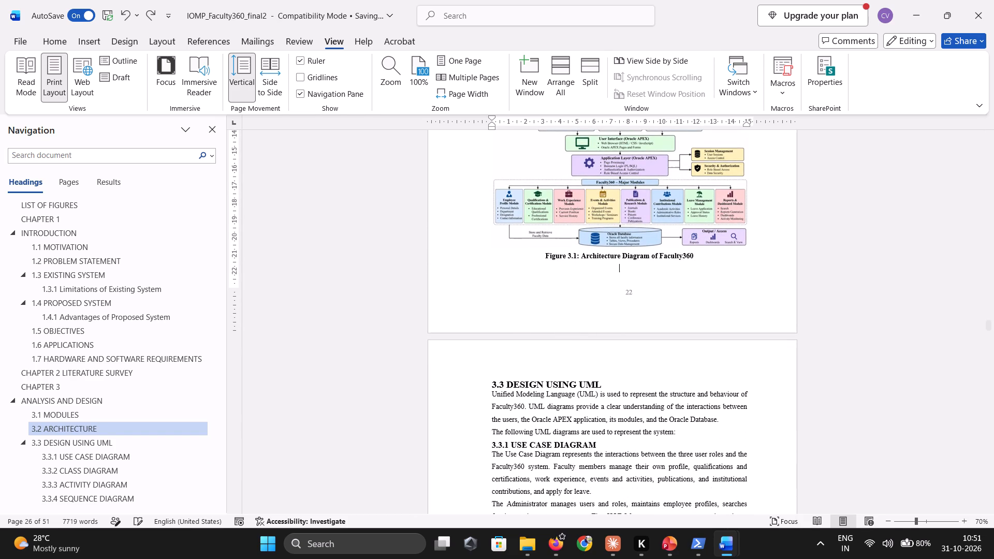
Examine the empty space between the Use Case Diagram description on page 23 and the diagram on page 24.
{"action": "scroll", "coordinate": [690, 291], "scroll_direction": "down", "scroll_amount": 3}
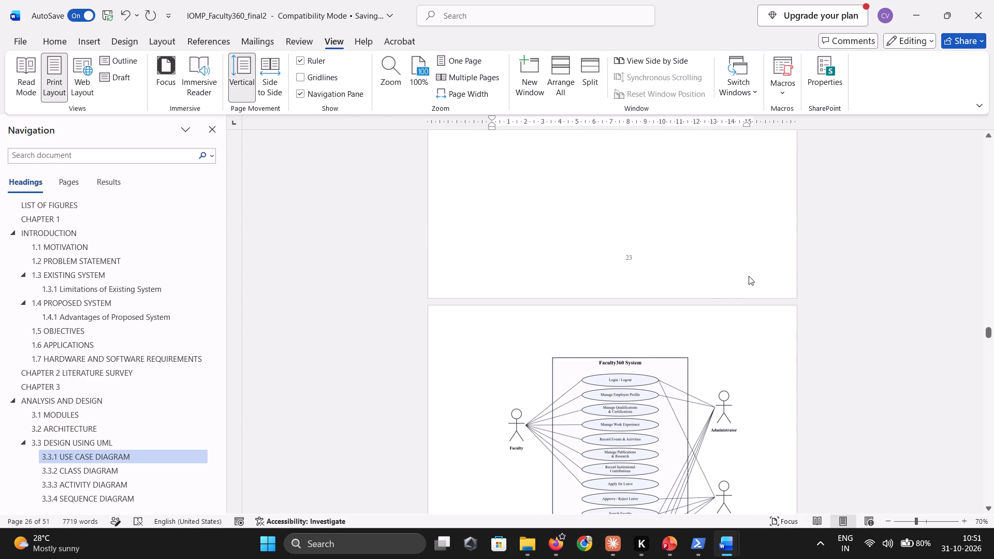
{"action": "scroll", "coordinate": [749, 276], "scroll_direction": "up", "scroll_amount": 3}
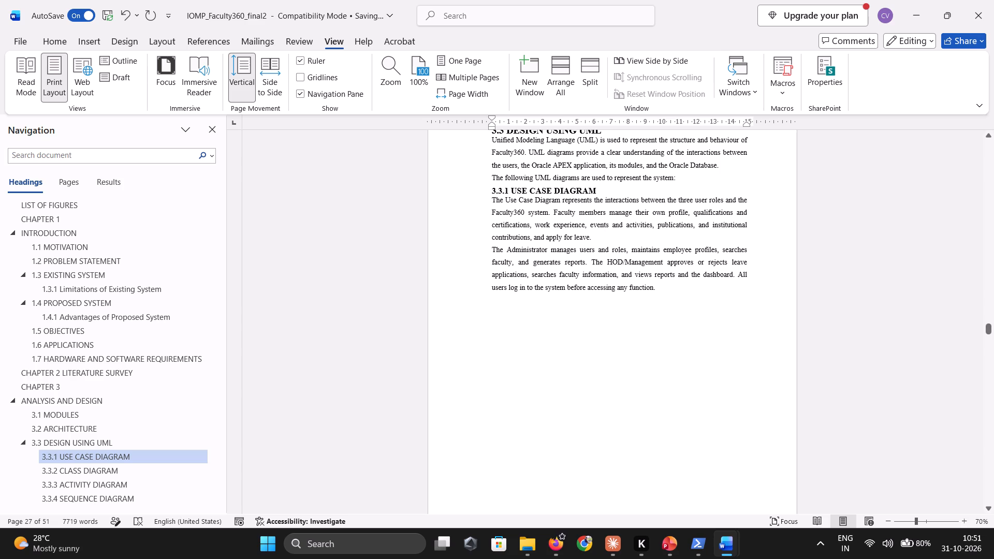
{"action": "scroll", "coordinate": [647, 346], "scroll_direction": "down", "scroll_amount": 2}
{"action": "left_click", "coordinate": [647, 346]}
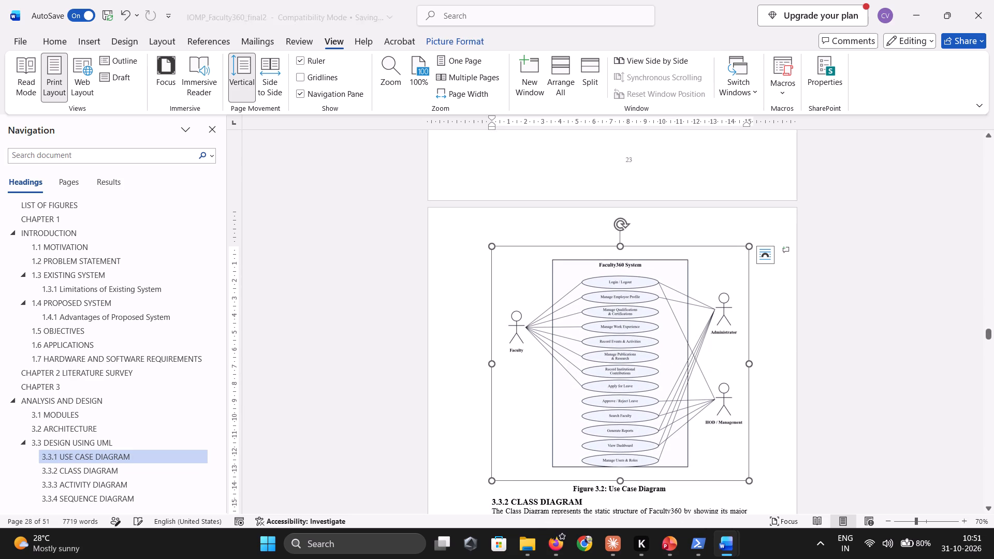
{"action": "key", "text": "Up"}
{"action": "key", "text": "Up"}
{"action": "scroll", "coordinate": [647, 346], "scroll_direction": "up", "scroll_amount": 1}
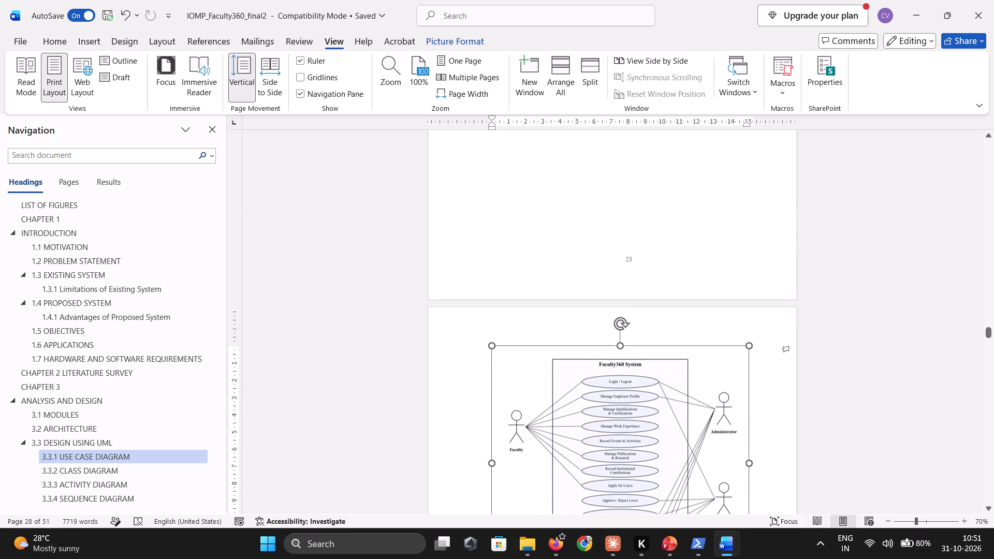
{"action": "left_click", "coordinate": [502, 329]}
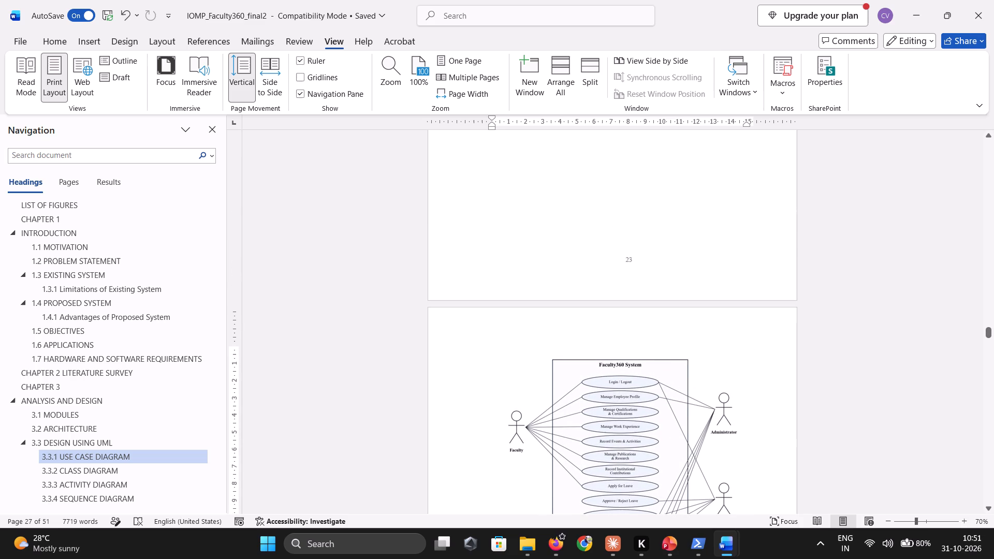
{"action": "left_click", "coordinate": [497, 373]}
{"action": "left_click", "coordinate": [485, 369]}
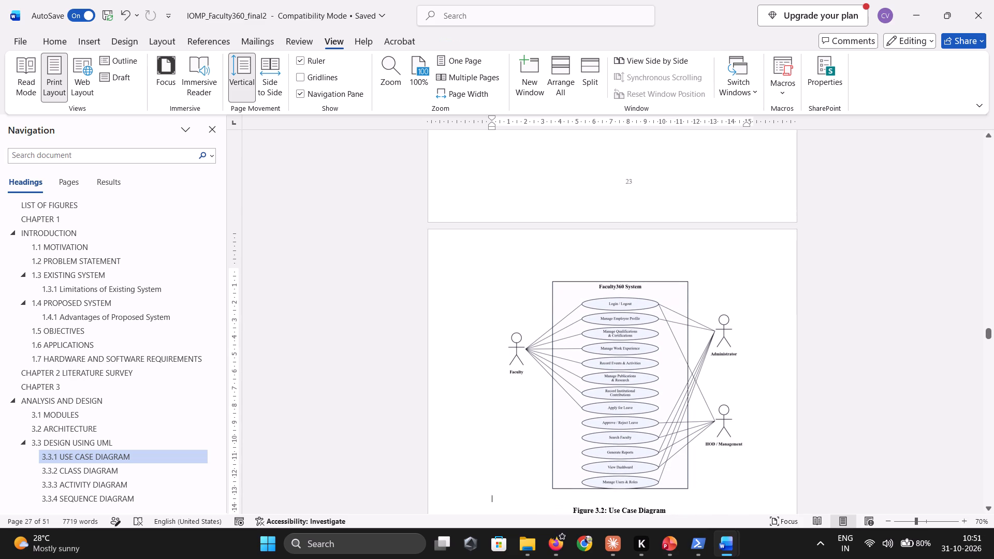
{"action": "scroll", "coordinate": [550, 293], "scroll_direction": "up", "scroll_amount": 1}
{"action": "left_click", "coordinate": [562, 247]}
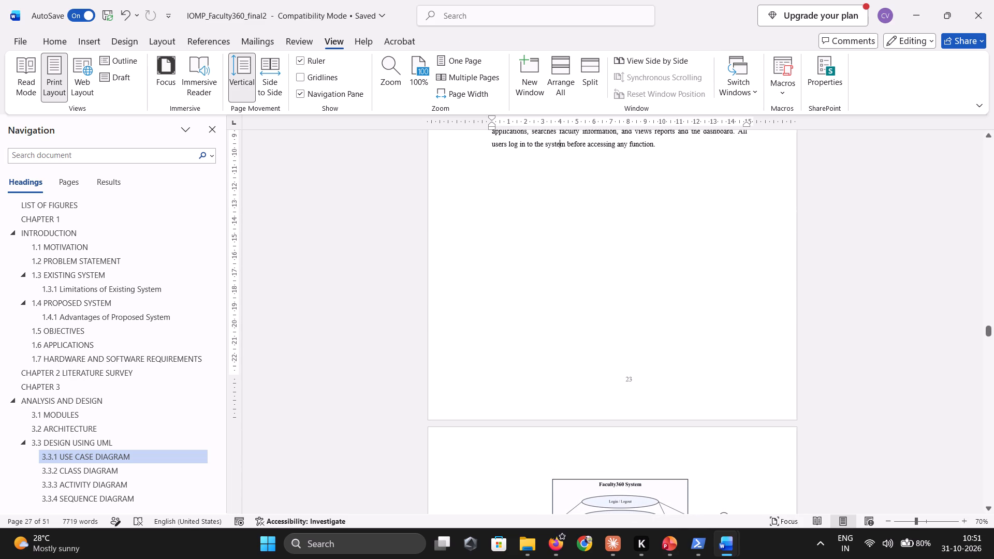
{"action": "double_click", "coordinate": [569, 298]}
{"action": "key", "text": "Right"}
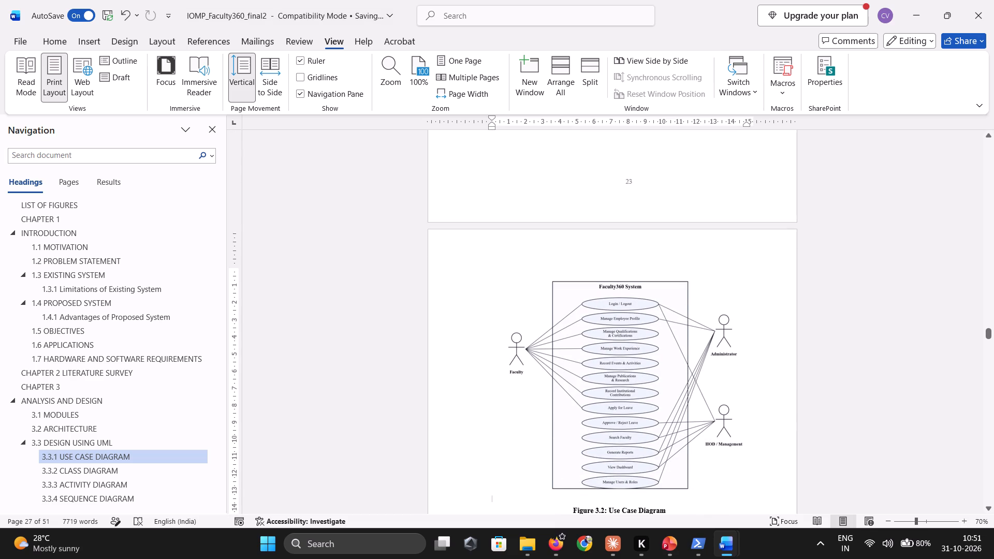
Insert one blank line below the Use Case Diagram description that ends "before accessing any function.".
{"action": "scroll", "coordinate": [569, 298], "scroll_direction": "up", "scroll_amount": 2}
{"action": "left_click", "coordinate": [673, 248]}
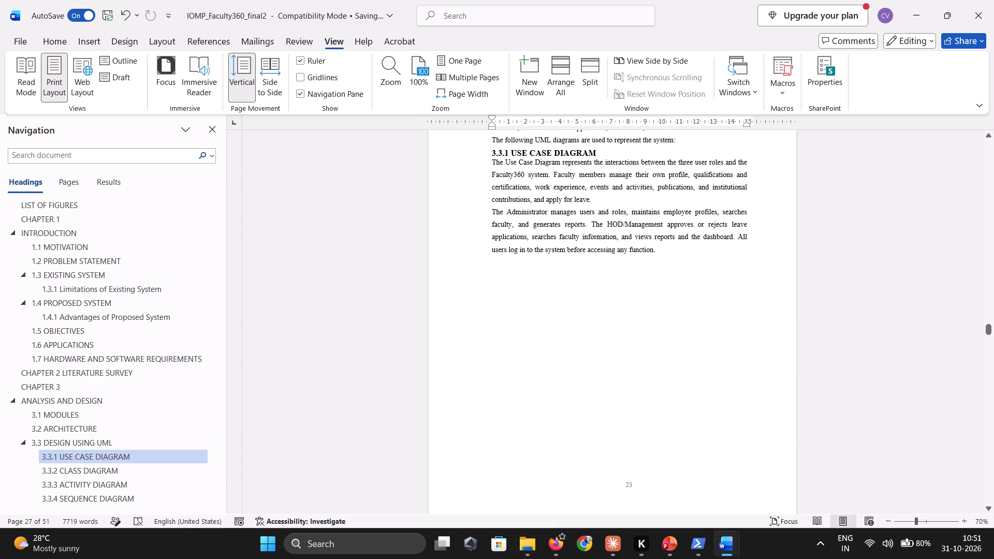
{"action": "key", "text": "Return"}
{"action": "key", "text": "Return"}
{"action": "key", "text": "Return"}
{"action": "key", "text": "Return"}
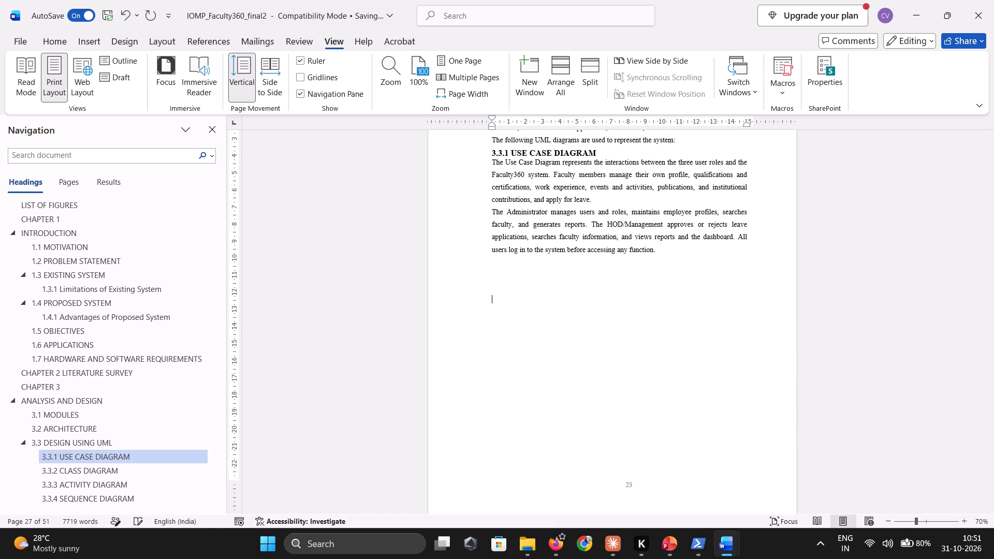
{"action": "key", "text": "Return"}
{"action": "key", "text": "BackSpace"}
{"action": "key", "text": "BackSpace"}
{"action": "key", "text": "BackSpace"}
{"action": "key", "text": "BackSpace"}
Delete two of the blank lines at the bottom of page 23, just above the use case diagram.
{"action": "scroll", "coordinate": [673, 248], "scroll_direction": "down", "scroll_amount": 1}
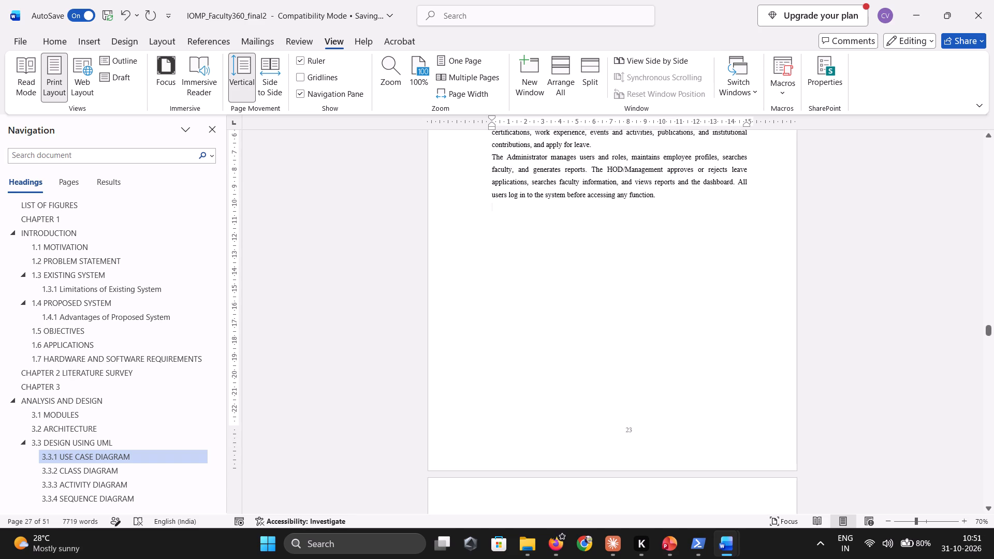
{"action": "key", "text": "Down"}
{"action": "key", "text": "Down"}
{"action": "key", "text": "Down"}
{"action": "key", "text": "Down"}
{"action": "key", "text": "Down"}
{"action": "key", "text": "Down"}
{"action": "key", "text": "Down"}
{"action": "key", "text": "Down"}
{"action": "key", "text": "Down"}
{"action": "key", "text": "Down"}
{"action": "key", "text": "Down"}
{"action": "key", "text": "Down"}
{"action": "key", "text": "Down"}
{"action": "key", "text": "Down"}
{"action": "key", "text": "Down"}
{"action": "key", "text": "Down"}
{"action": "key", "text": "Down"}
{"action": "key", "text": "Down"}
{"action": "key", "text": "Down"}
{"action": "key", "text": "Down"}
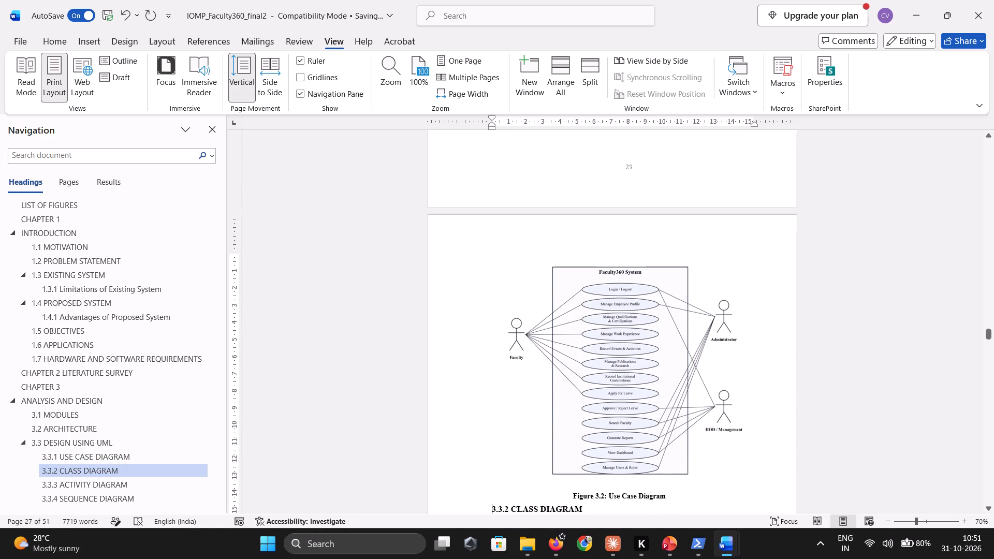
{"action": "key", "text": "Up"}
{"action": "key", "text": "Up"}
{"action": "key", "text": "Up"}
{"action": "key", "text": "Up"}
{"action": "key", "text": "Down"}
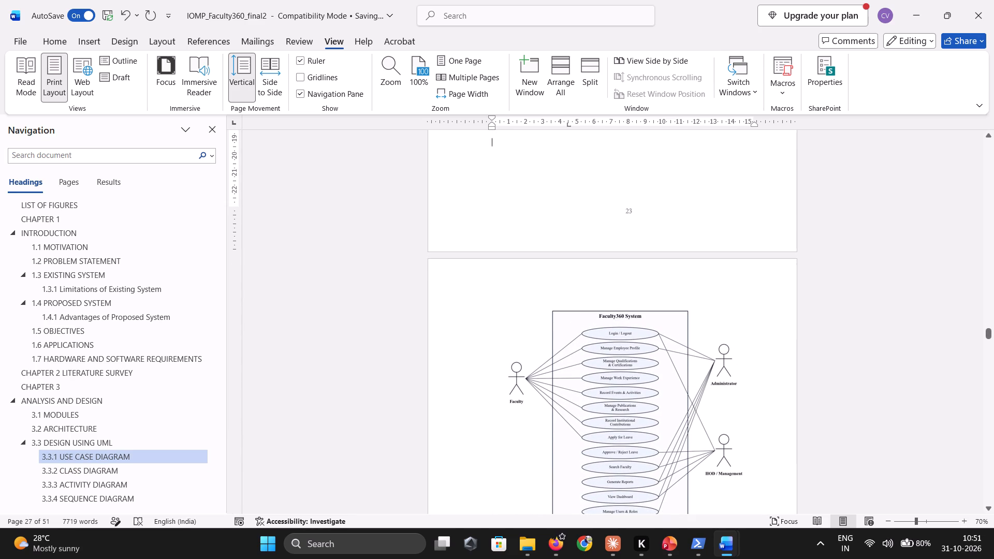
{"action": "key", "text": "Down"}
{"action": "key", "text": "Up"}
{"action": "key", "text": "BackSpace"}
{"action": "key", "text": "BackSpace"}
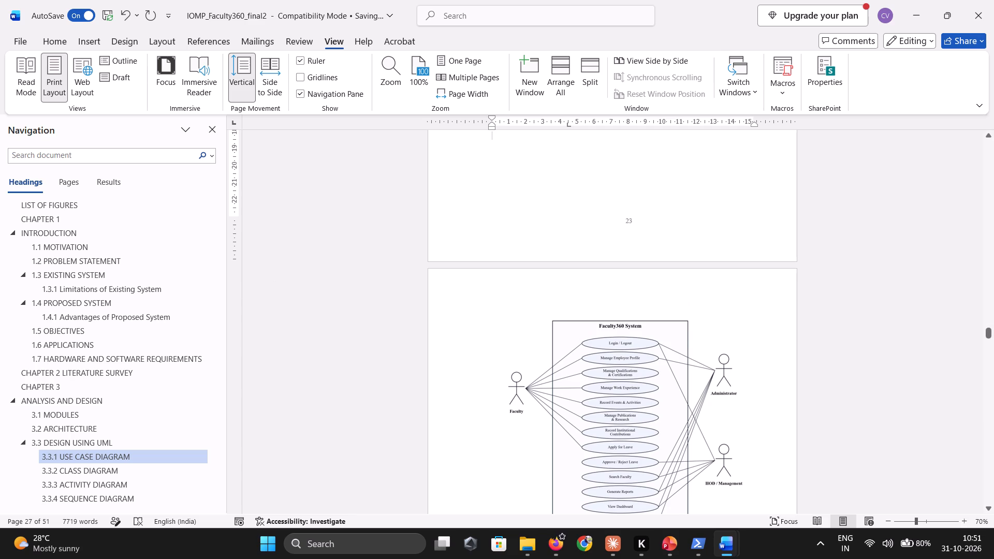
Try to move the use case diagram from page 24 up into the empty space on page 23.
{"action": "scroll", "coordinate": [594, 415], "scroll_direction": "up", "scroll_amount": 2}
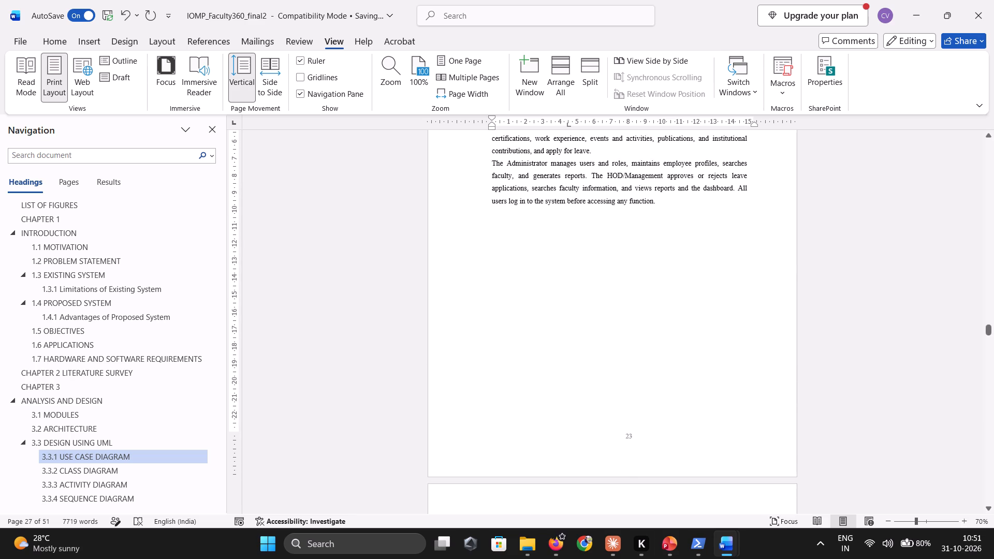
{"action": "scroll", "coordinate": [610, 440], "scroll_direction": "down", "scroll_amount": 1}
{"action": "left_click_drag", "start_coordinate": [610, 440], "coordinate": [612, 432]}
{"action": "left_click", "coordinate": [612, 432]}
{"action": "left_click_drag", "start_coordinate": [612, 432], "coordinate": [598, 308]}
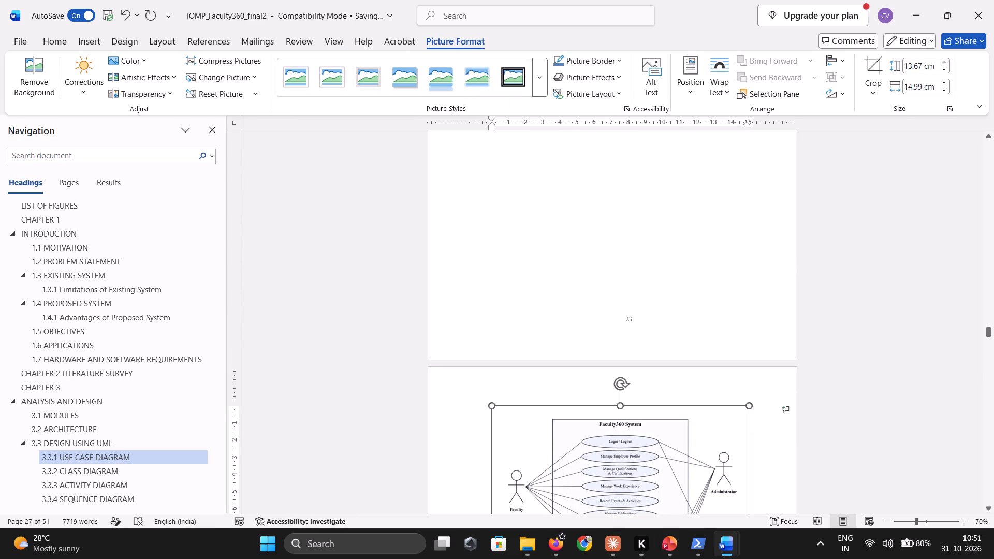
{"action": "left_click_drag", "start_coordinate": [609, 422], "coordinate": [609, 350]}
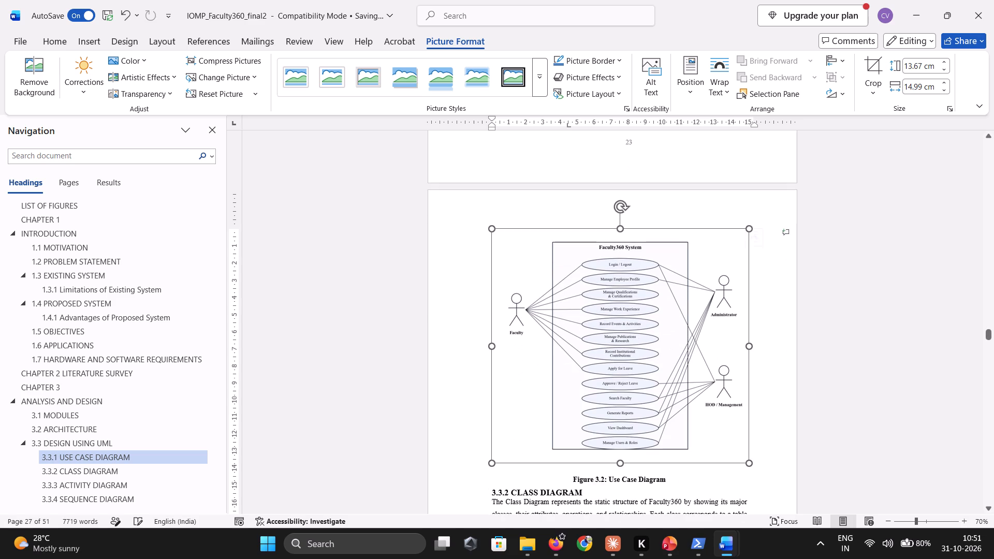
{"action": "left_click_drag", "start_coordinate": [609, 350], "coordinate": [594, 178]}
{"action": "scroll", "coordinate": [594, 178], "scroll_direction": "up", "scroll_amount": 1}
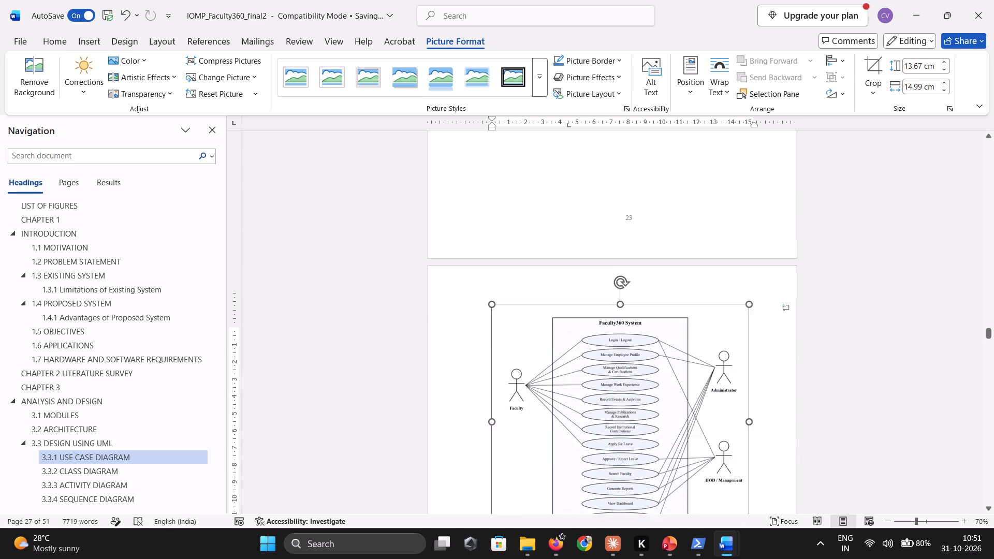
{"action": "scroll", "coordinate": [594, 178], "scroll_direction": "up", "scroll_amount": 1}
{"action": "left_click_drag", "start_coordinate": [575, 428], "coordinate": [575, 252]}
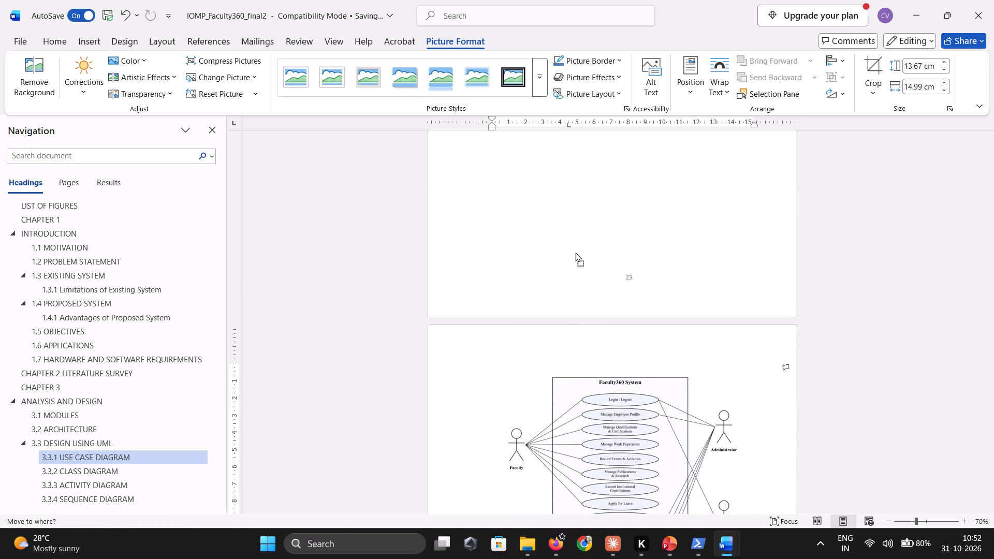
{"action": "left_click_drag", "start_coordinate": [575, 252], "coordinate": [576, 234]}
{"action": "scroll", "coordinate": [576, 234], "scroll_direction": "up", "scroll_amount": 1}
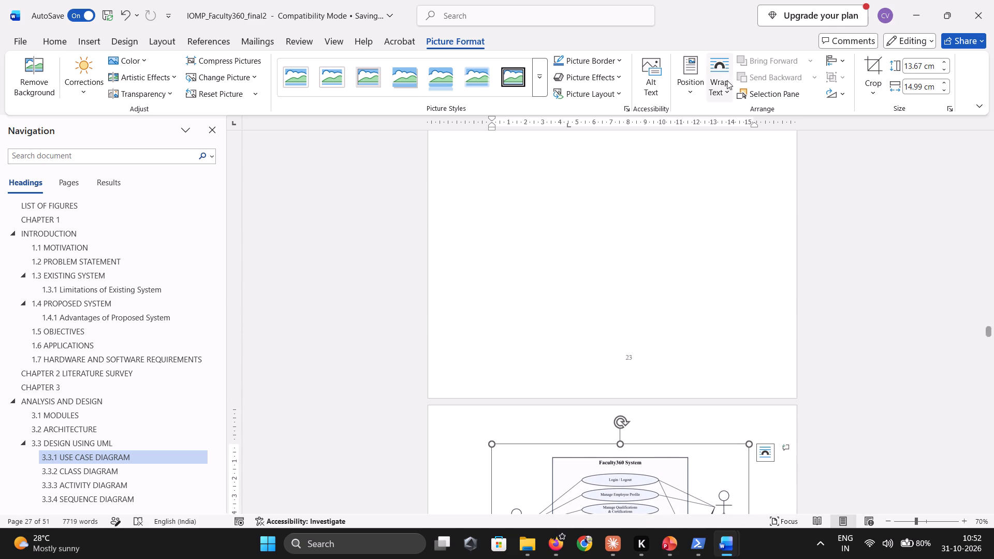
Set the use case diagram's text wrapping to Behind Text.
{"action": "left_click", "coordinate": [713, 94]}
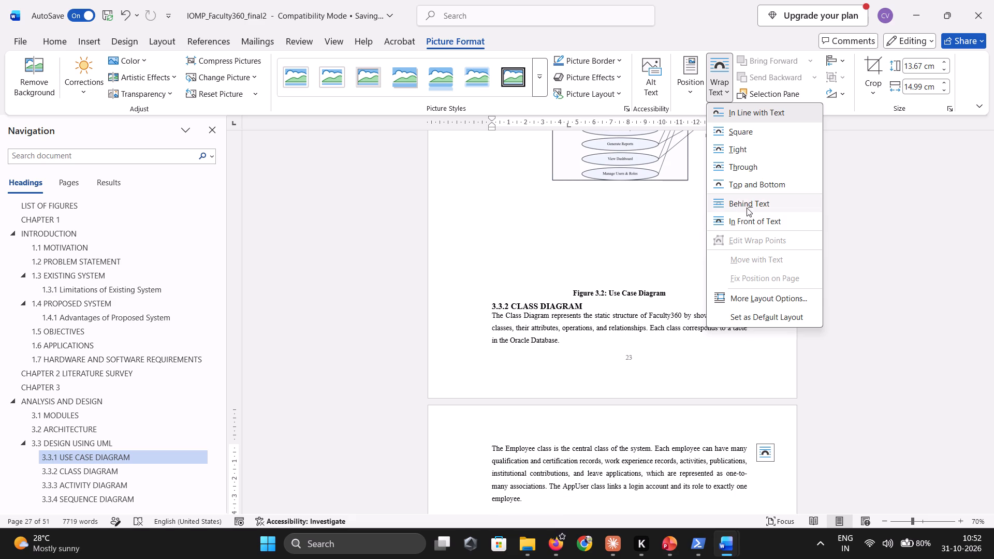
{"action": "left_click", "coordinate": [748, 207]}
{"action": "scroll", "coordinate": [748, 207], "scroll_direction": "up", "scroll_amount": 1}
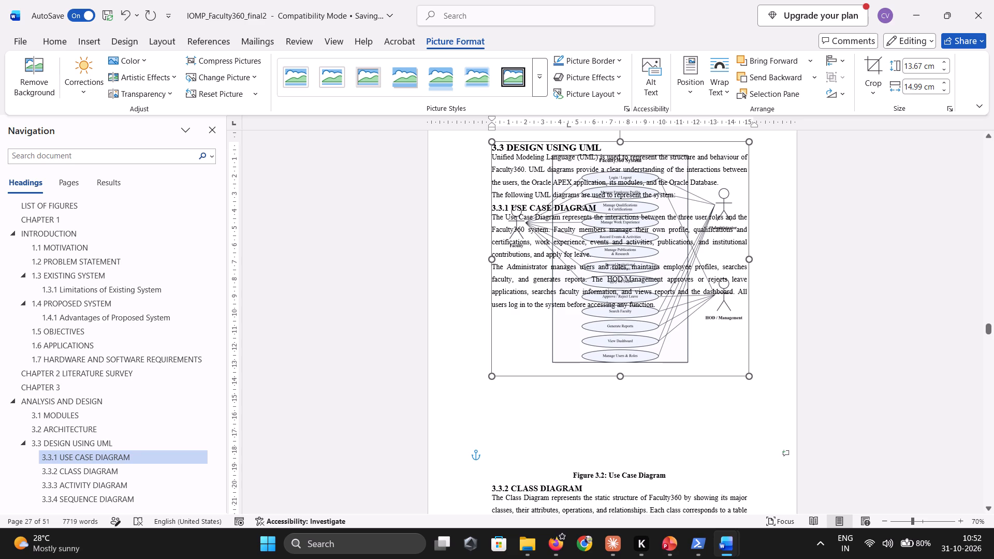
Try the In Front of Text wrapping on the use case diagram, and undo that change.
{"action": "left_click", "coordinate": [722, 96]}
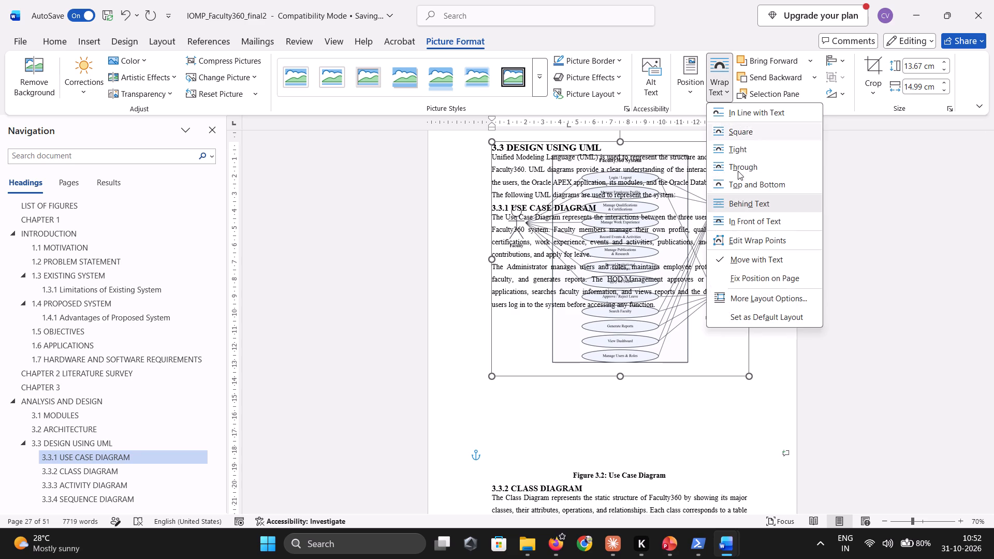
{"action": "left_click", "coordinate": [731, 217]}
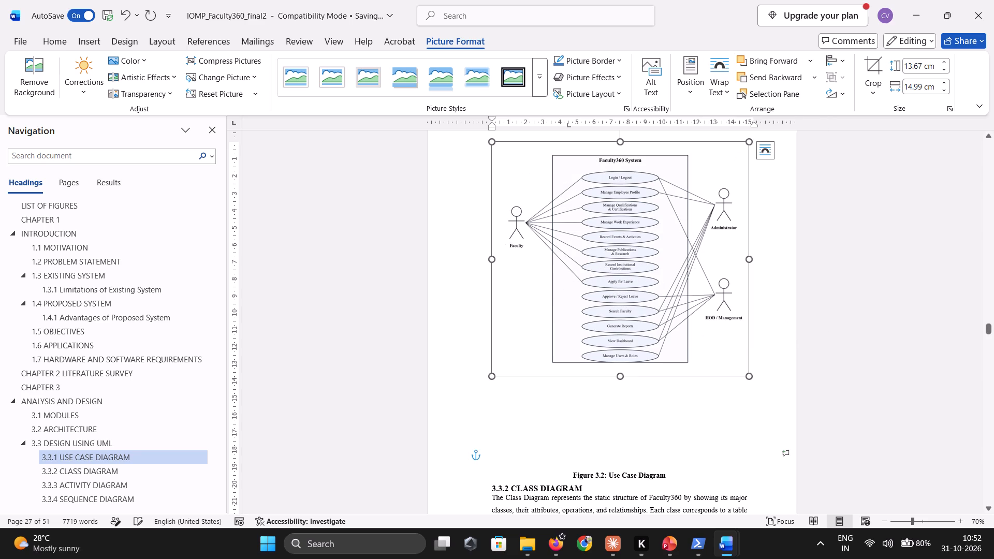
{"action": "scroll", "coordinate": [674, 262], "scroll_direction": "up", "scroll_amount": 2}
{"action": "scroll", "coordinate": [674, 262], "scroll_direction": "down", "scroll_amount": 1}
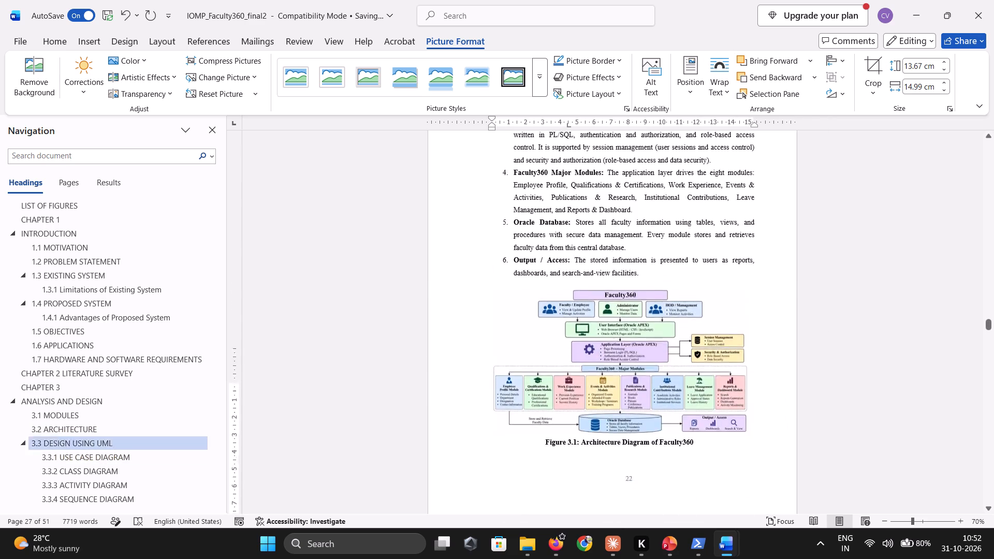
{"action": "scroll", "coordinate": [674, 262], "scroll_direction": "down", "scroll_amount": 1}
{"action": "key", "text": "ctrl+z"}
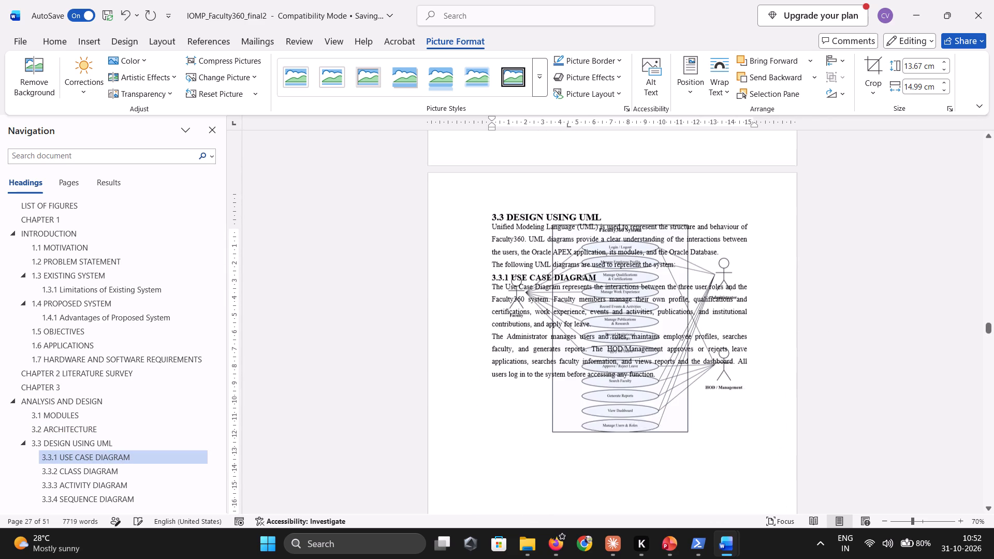
Insert four blank lines after the Figure 3.2 caption to push the "3.3.2 CLASS DIAGRAM" heading onto page 24.
{"action": "scroll", "coordinate": [680, 386], "scroll_direction": "down", "scroll_amount": 1}
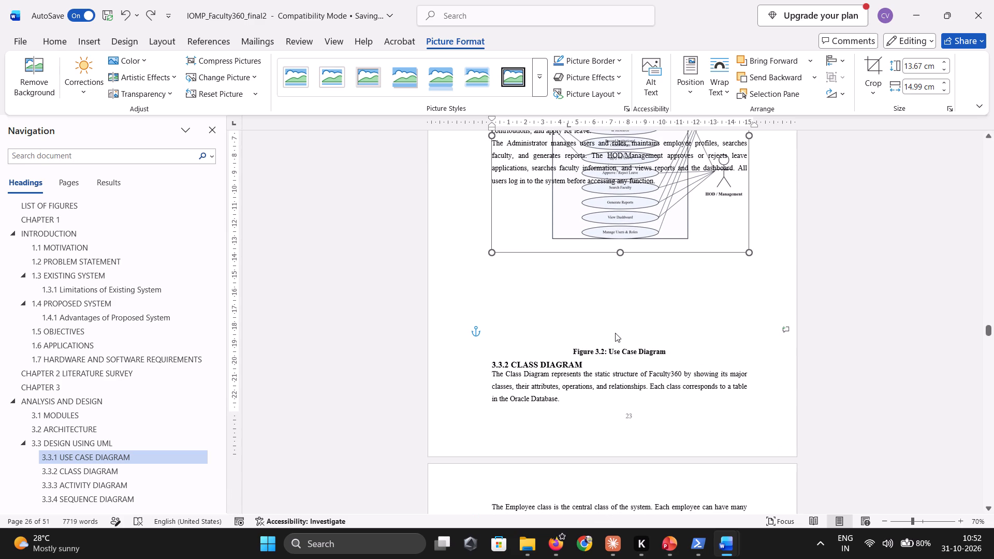
{"action": "left_click", "coordinate": [669, 351]}
{"action": "key", "text": "Return"}
{"action": "key", "text": "Return"}
{"action": "key", "text": "Return"}
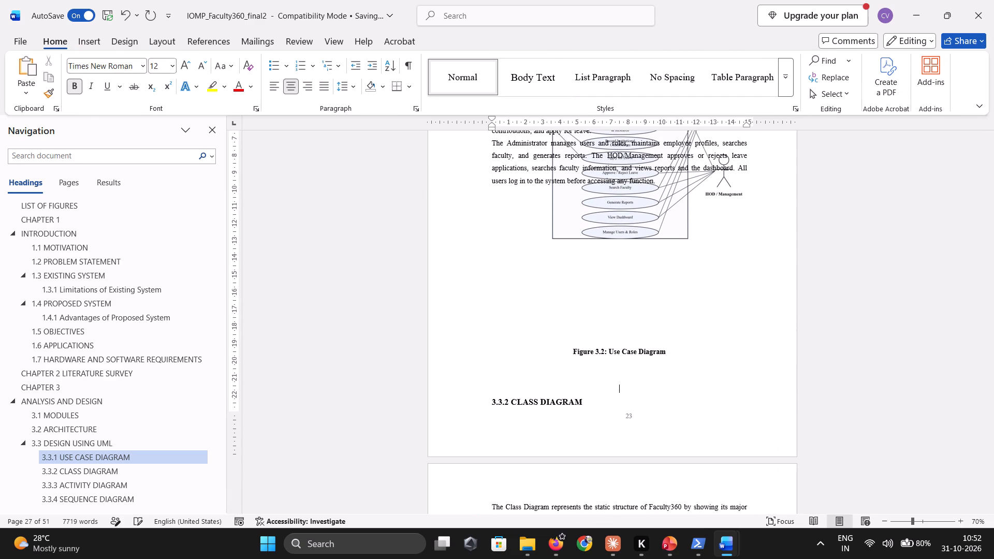
{"action": "key", "text": "Return"}
{"action": "scroll", "coordinate": [669, 351], "scroll_direction": "up", "scroll_amount": 1}
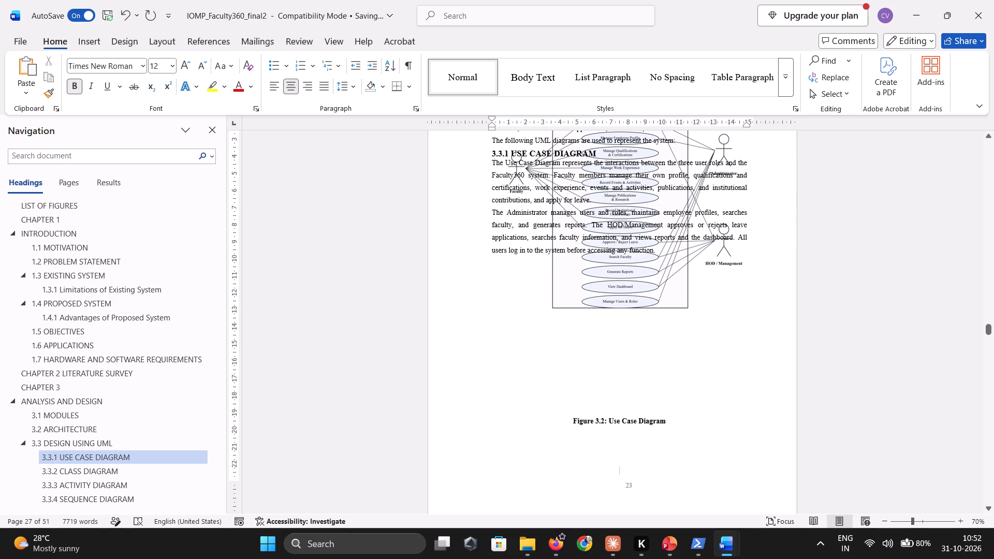
Insert four blank lines above the "Figure 3.2: Use Case Diagram" caption to lower it to the bottom of page 23.
{"action": "left_click", "coordinate": [572, 416]}
{"action": "key", "text": "Return"}
{"action": "key", "text": "Return"}
{"action": "key", "text": "Return"}
{"action": "scroll", "coordinate": [572, 416], "scroll_direction": "down", "scroll_amount": 1}
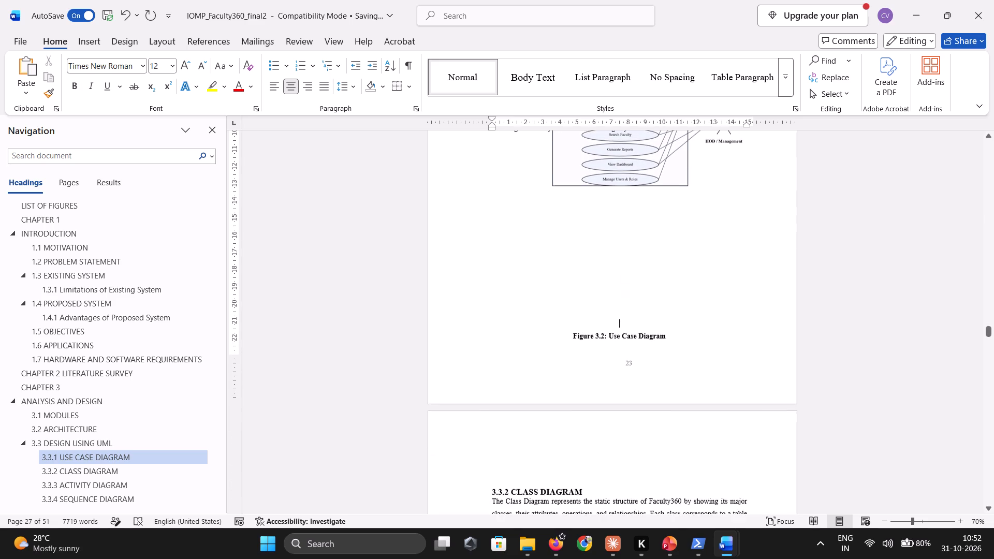
{"action": "scroll", "coordinate": [572, 416], "scroll_direction": "down", "scroll_amount": 1}
{"action": "key", "text": "Return"}
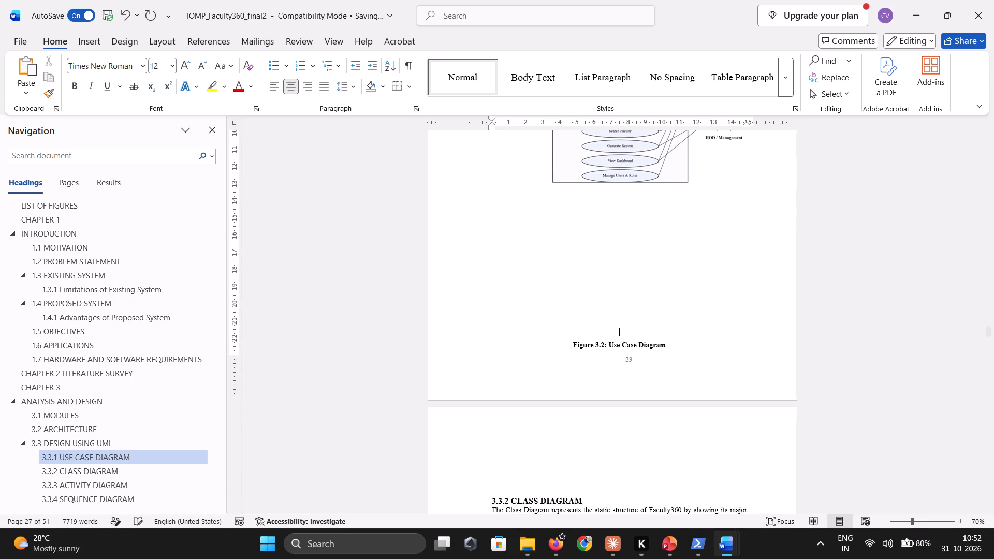
Move the use case diagram down and adjust its height to fit between its description and the Figure 3.2 caption.
{"action": "scroll", "coordinate": [572, 416], "scroll_direction": "up", "scroll_amount": 1}
{"action": "left_click_drag", "start_coordinate": [627, 271], "coordinate": [627, 273]}
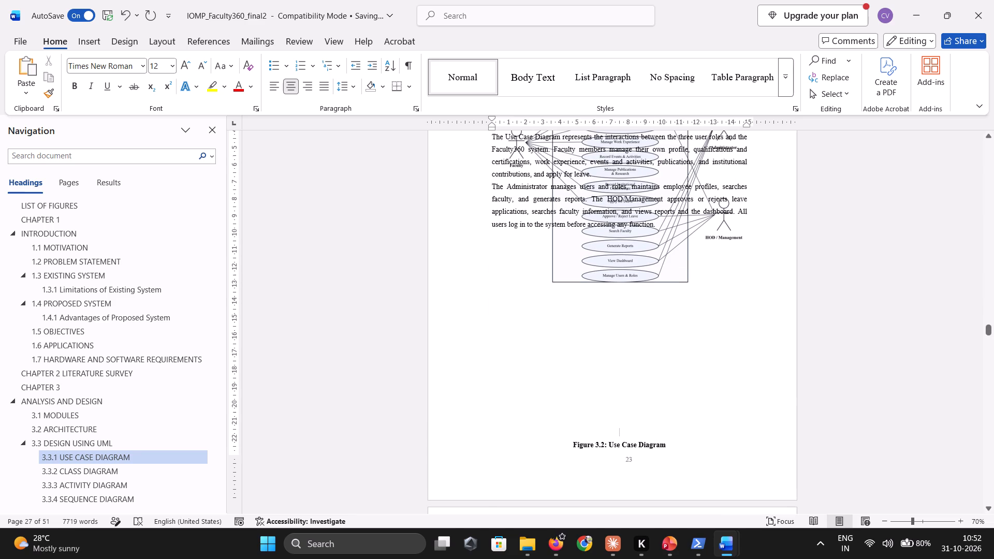
{"action": "left_click_drag", "start_coordinate": [627, 273], "coordinate": [629, 401]}
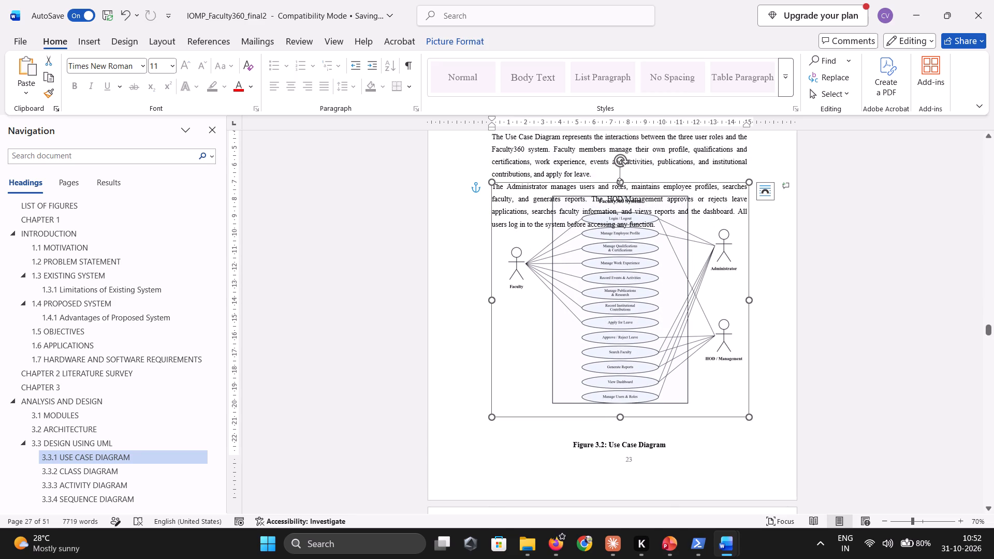
{"action": "left_click_drag", "start_coordinate": [622, 181], "coordinate": [624, 227]}
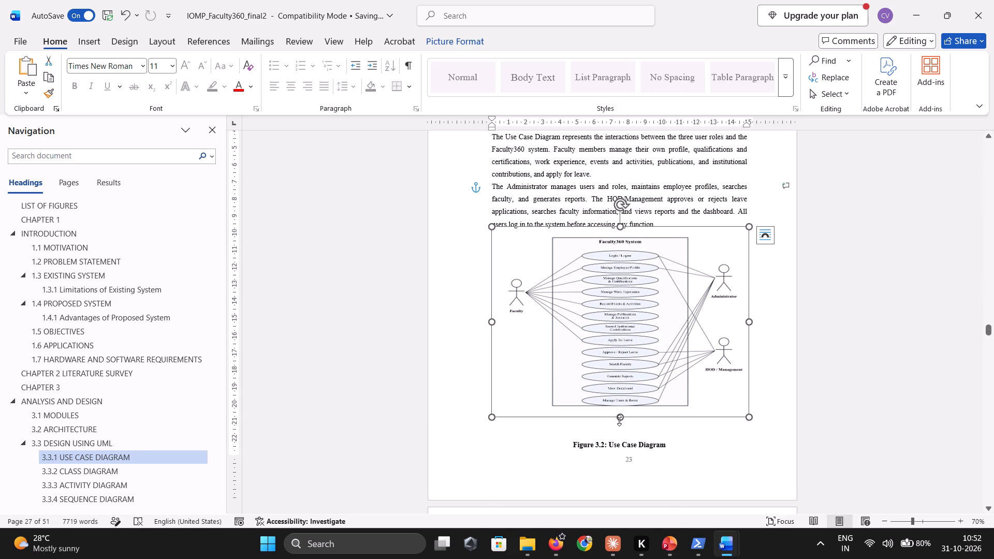
{"action": "left_click_drag", "start_coordinate": [619, 420], "coordinate": [622, 436]}
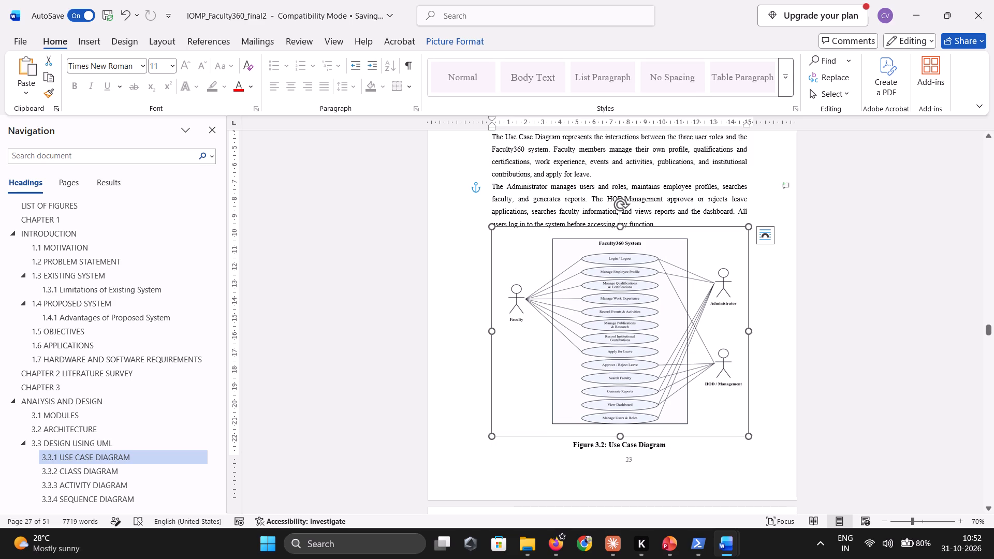
{"action": "left_click", "coordinate": [777, 422]}
{"action": "scroll", "coordinate": [777, 422], "scroll_direction": "up", "scroll_amount": 1}
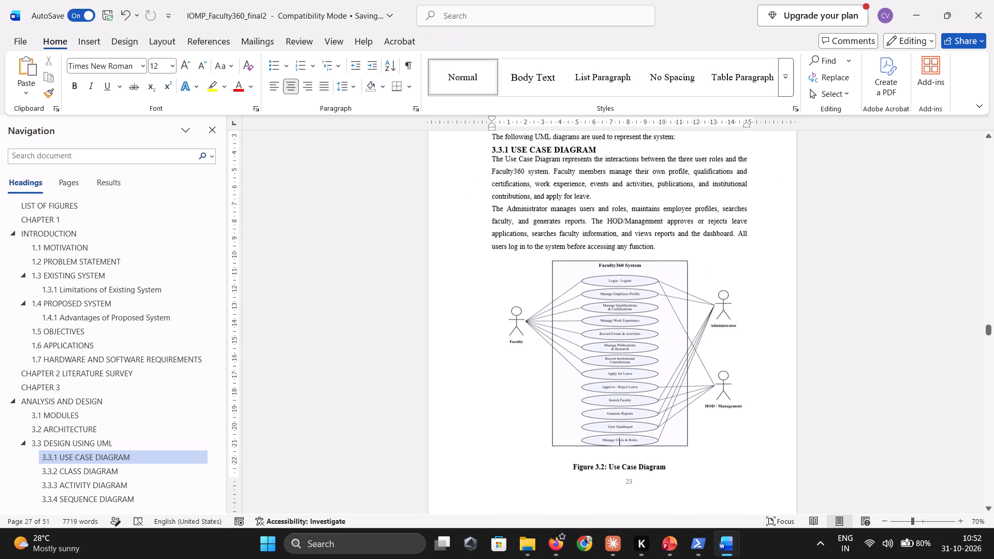
Delete the extra blank lines above the "3.3.2 CLASS DIAGRAM" heading at the top of page 24.
{"action": "scroll", "coordinate": [777, 422], "scroll_direction": "down", "scroll_amount": 3}
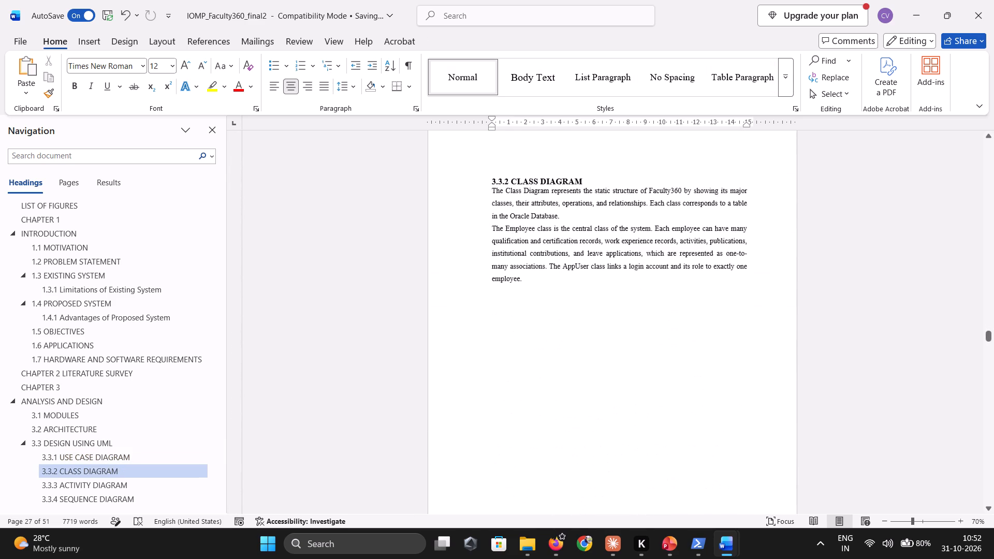
{"action": "scroll", "coordinate": [699, 344], "scroll_direction": "up", "scroll_amount": 1}
{"action": "left_click", "coordinate": [592, 323]}
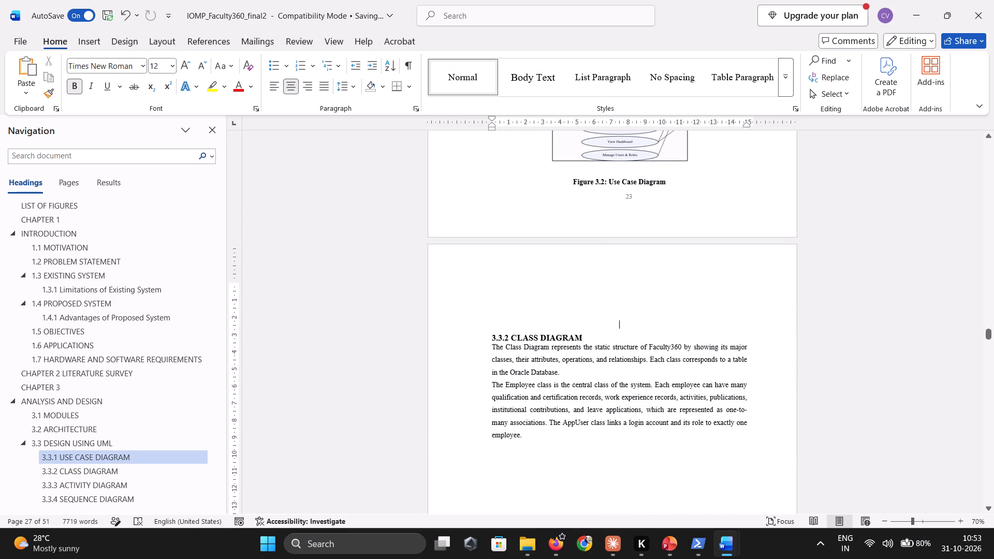
{"action": "key", "text": "BackSpace"}
{"action": "key", "text": "BackSpace"}
{"action": "key", "text": "BackSpace"}
{"action": "key", "text": "BackSpace"}
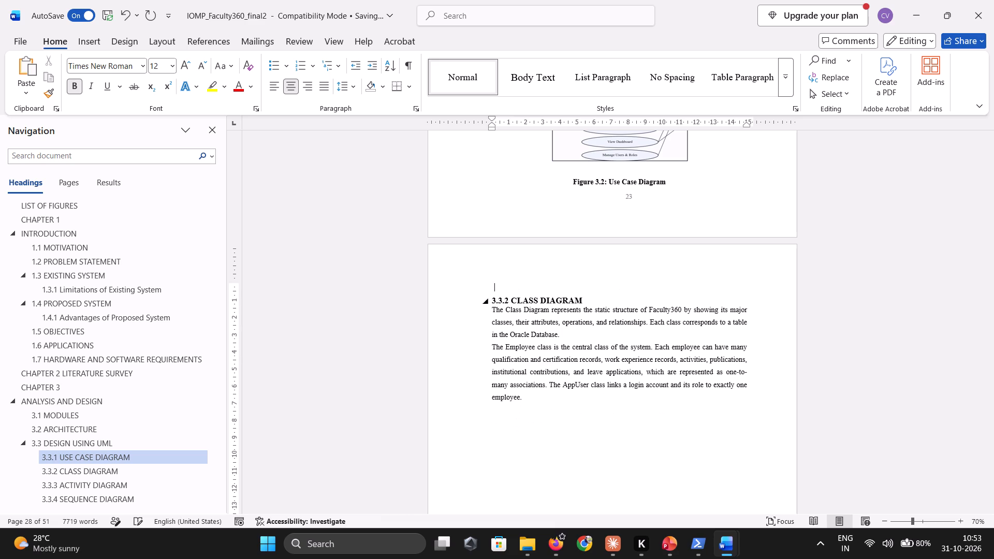
Set the class diagram's text wrapping to In Front of Text.
{"action": "scroll", "coordinate": [592, 323], "scroll_direction": "down", "scroll_amount": 3}
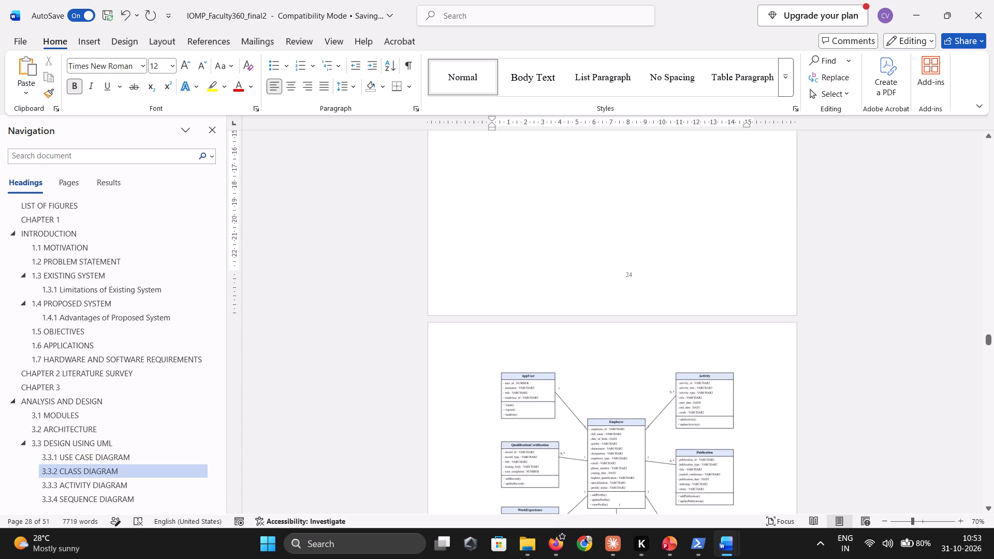
{"action": "left_click", "coordinate": [576, 440]}
{"action": "left_click_drag", "start_coordinate": [576, 440], "coordinate": [579, 356]}
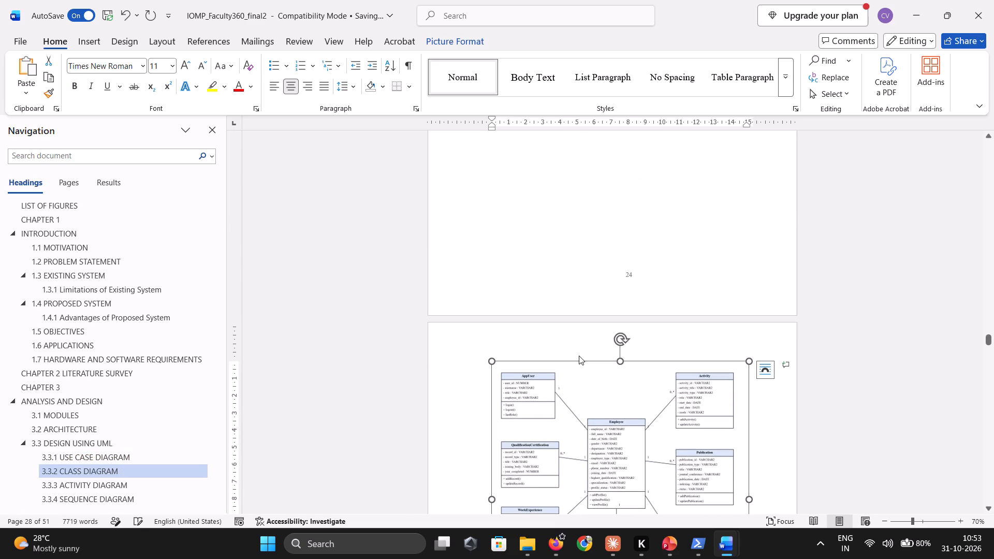
{"action": "left_click", "coordinate": [444, 36]}
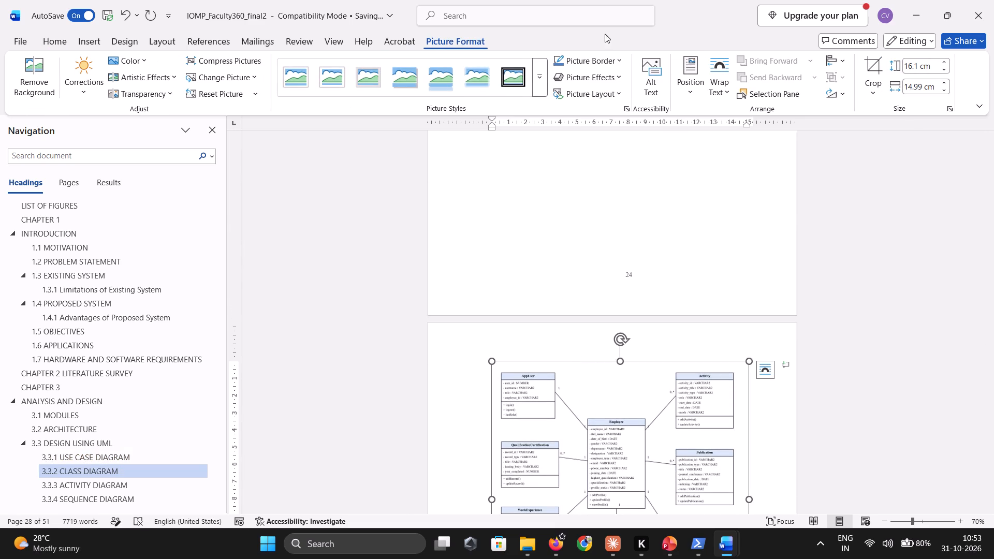
{"action": "left_click", "coordinate": [722, 87]}
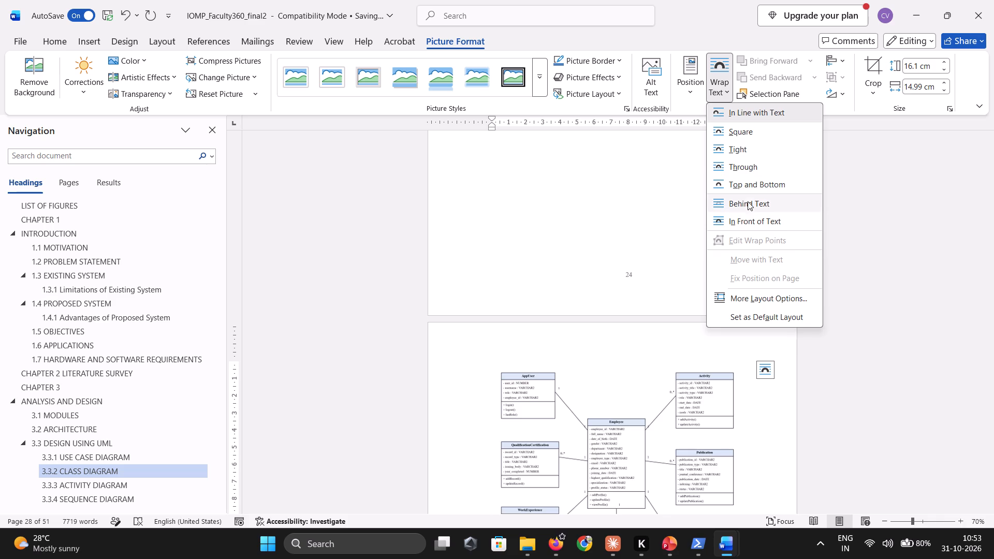
{"action": "left_click", "coordinate": [743, 218]}
{"action": "scroll", "coordinate": [743, 218], "scroll_direction": "up", "scroll_amount": 1}
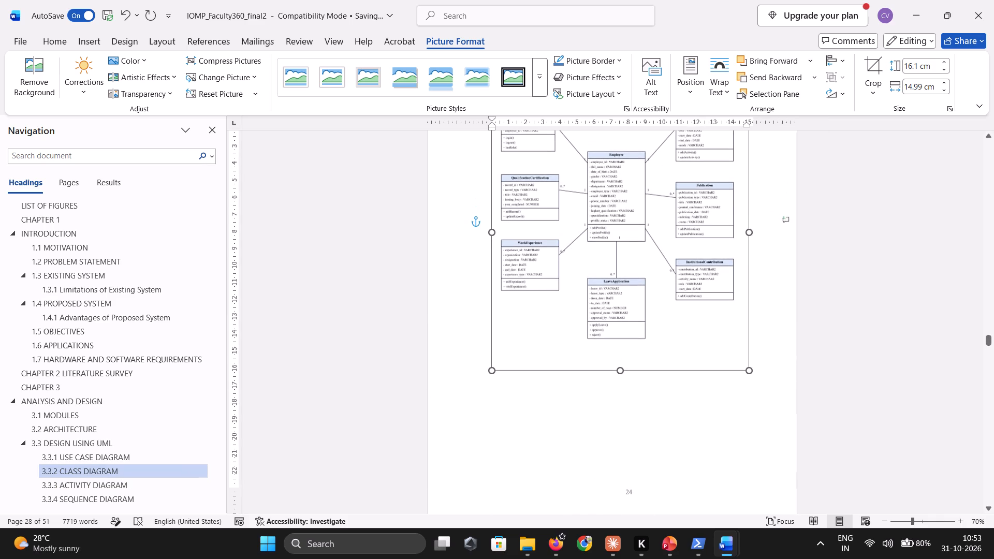
Move the class diagram down page 24, clear of the 3.3.2 description and the Figure 3.3 caption.
{"action": "scroll", "coordinate": [673, 295], "scroll_direction": "up", "scroll_amount": 3}
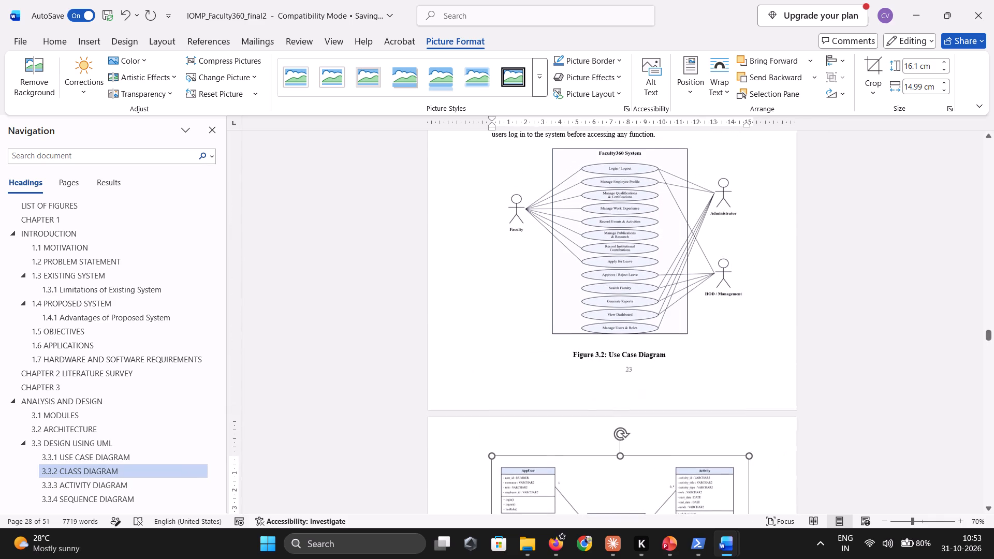
{"action": "scroll", "coordinate": [673, 295], "scroll_direction": "down", "scroll_amount": 3}
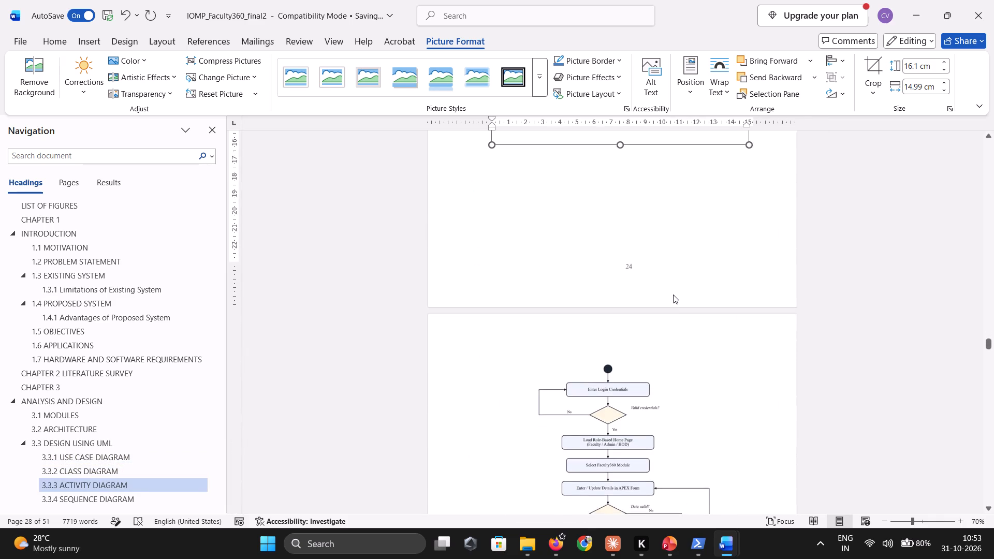
{"action": "scroll", "coordinate": [673, 295], "scroll_direction": "down", "scroll_amount": 1}
{"action": "scroll", "coordinate": [673, 295], "scroll_direction": "up", "scroll_amount": 2}
{"action": "left_click_drag", "start_coordinate": [647, 274], "coordinate": [647, 377]}
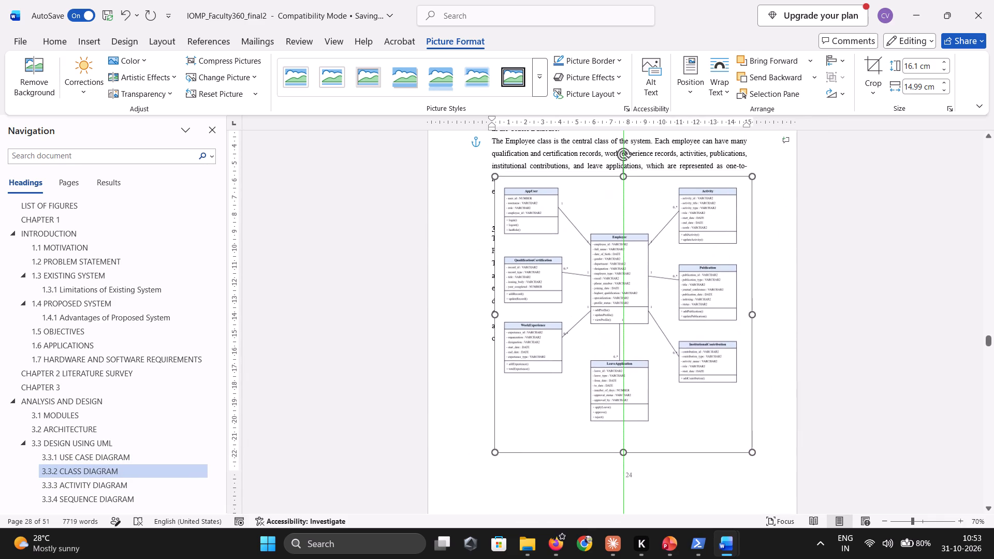
{"action": "left_click_drag", "start_coordinate": [647, 377], "coordinate": [644, 395]}
{"action": "scroll", "coordinate": [644, 395], "scroll_direction": "up", "scroll_amount": 1}
{"action": "left_click_drag", "start_coordinate": [644, 395], "coordinate": [639, 558]}
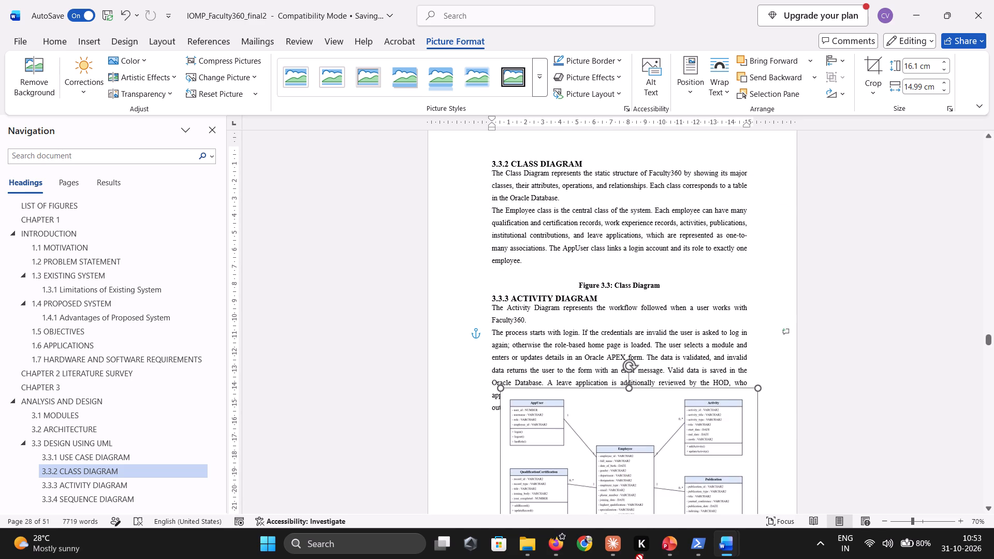
{"action": "left_click_drag", "start_coordinate": [639, 558], "coordinate": [653, 486]}
{"action": "scroll", "coordinate": [653, 486], "scroll_direction": "up", "scroll_amount": 2}
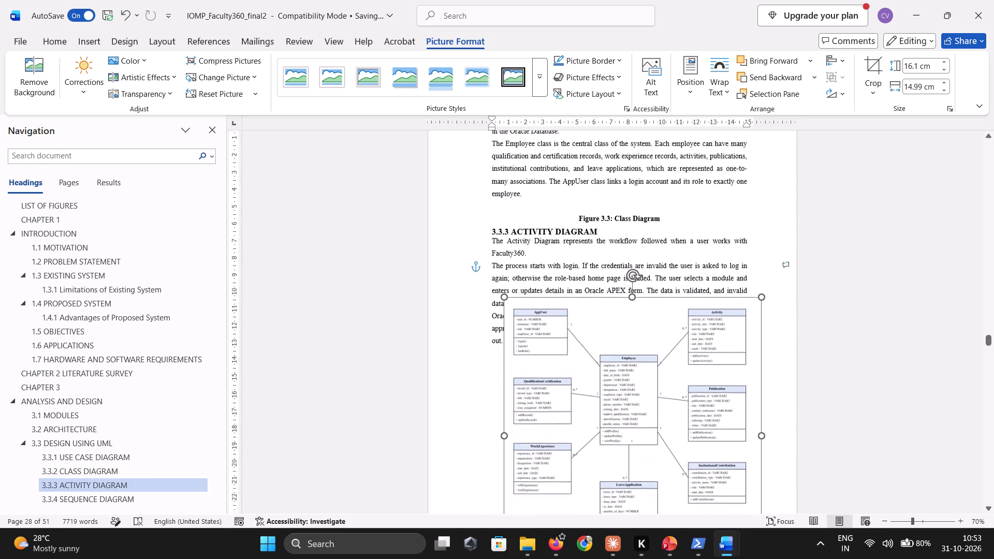
{"action": "scroll", "coordinate": [653, 486], "scroll_direction": "up", "scroll_amount": 1}
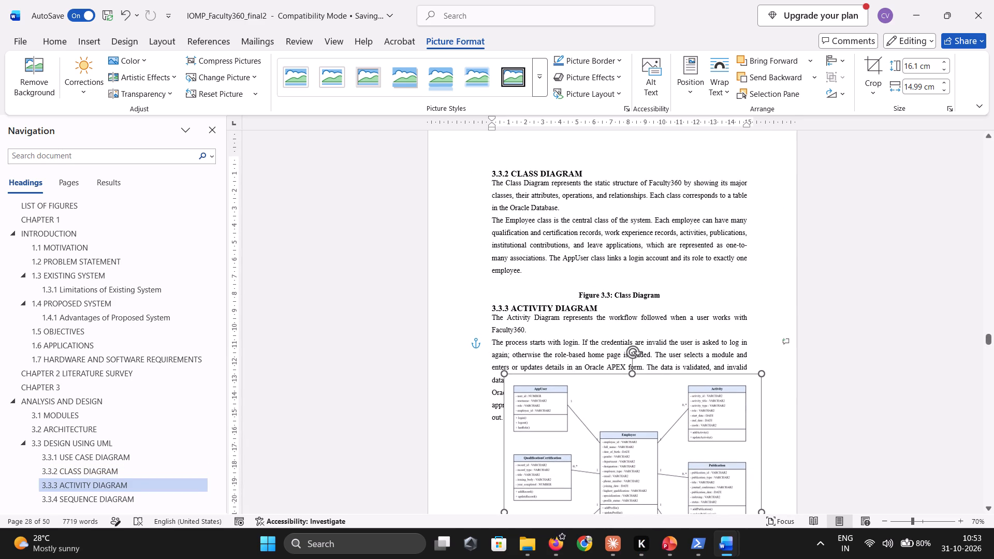
Insert eleven blank lines between the "Figure 3.3: Class Diagram" caption and the "3.3.3 ACTIVITY DIAGRAM" heading.
{"action": "left_click", "coordinate": [665, 295]}
{"action": "key", "text": "Return"}
{"action": "key", "text": "Return"}
{"action": "key", "text": "Return"}
{"action": "key", "text": "Return"}
{"action": "key", "text": "Return"}
{"action": "key", "text": "Return"}
{"action": "key", "text": "Return"}
{"action": "key", "text": "Return"}
{"action": "key", "text": "Return"}
{"action": "key", "text": "Return"}
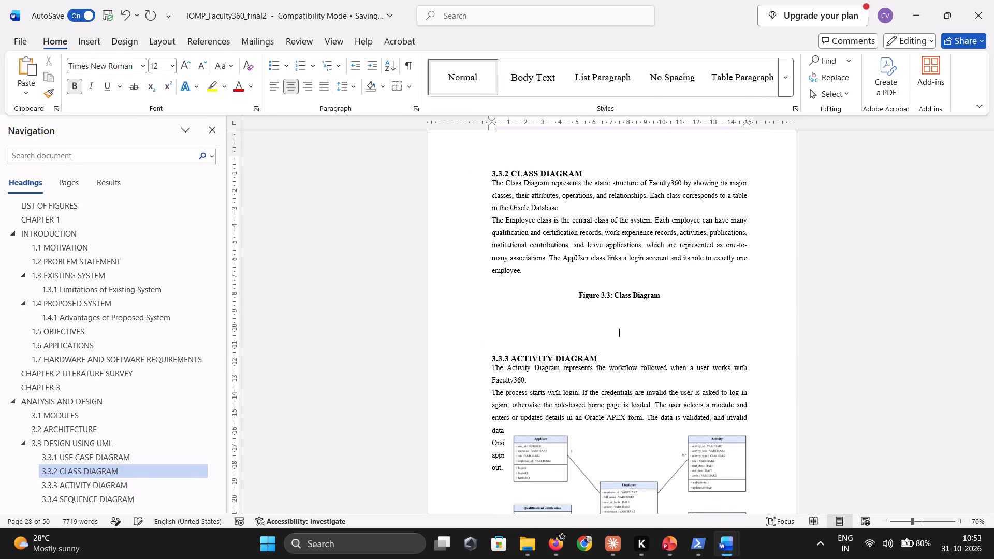
{"action": "key", "text": "Return"}
Move the class diagram up off the activity diagram text and reduce its height so it ends above the 3.3.3 heading.
{"action": "scroll", "coordinate": [665, 295], "scroll_direction": "down", "scroll_amount": 2}
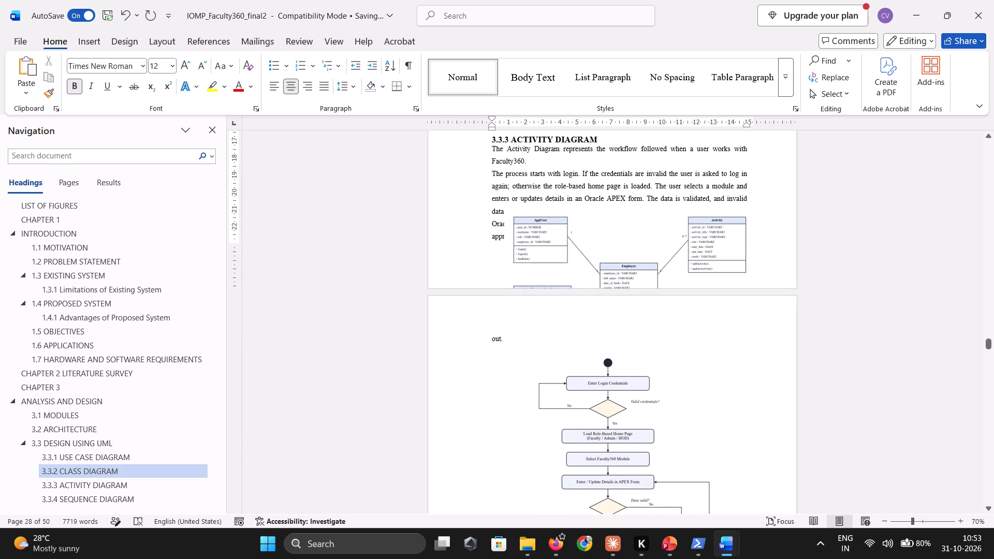
{"action": "left_click_drag", "start_coordinate": [649, 242], "coordinate": [649, 172]}
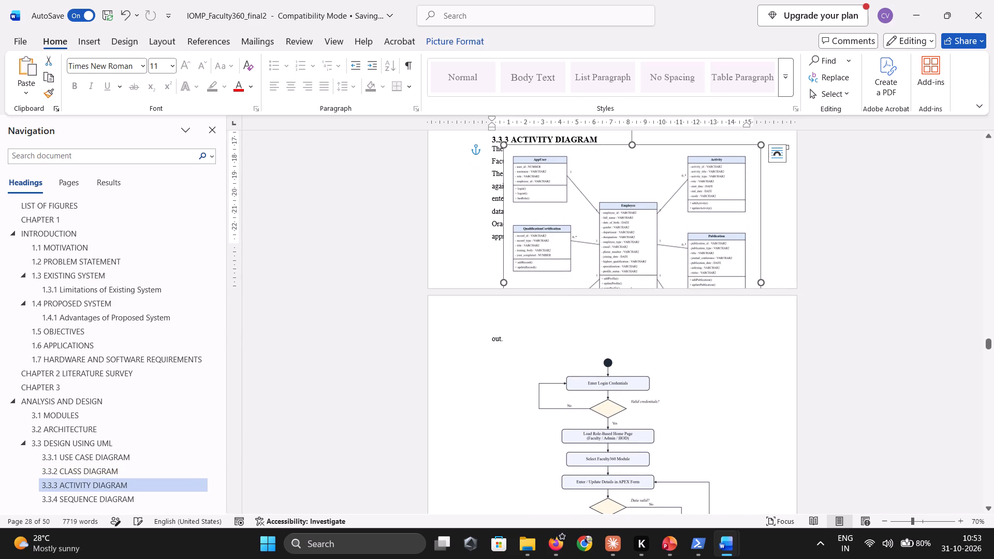
{"action": "scroll", "coordinate": [649, 172], "scroll_direction": "up", "scroll_amount": 1}
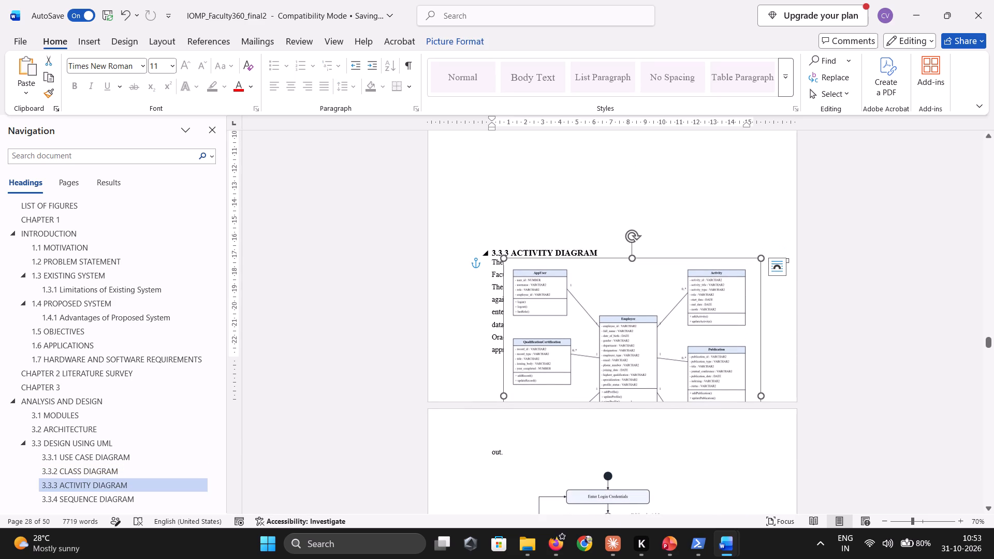
{"action": "left_click_drag", "start_coordinate": [621, 333], "coordinate": [635, 172]}
{"action": "scroll", "coordinate": [628, 292], "scroll_direction": "up", "scroll_amount": 1}
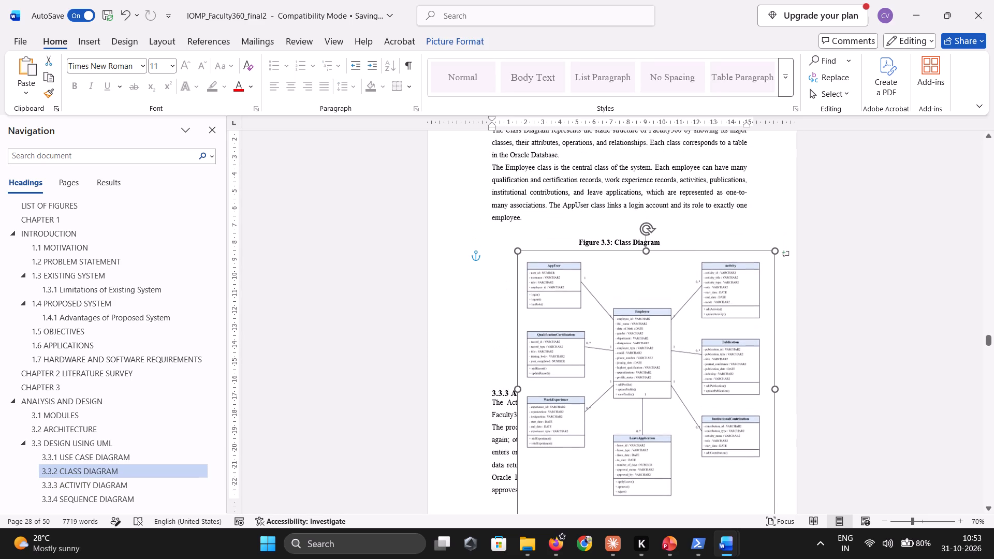
{"action": "left_click_drag", "start_coordinate": [627, 357], "coordinate": [622, 222]}
{"action": "left_click_drag", "start_coordinate": [605, 300], "coordinate": [604, 283]}
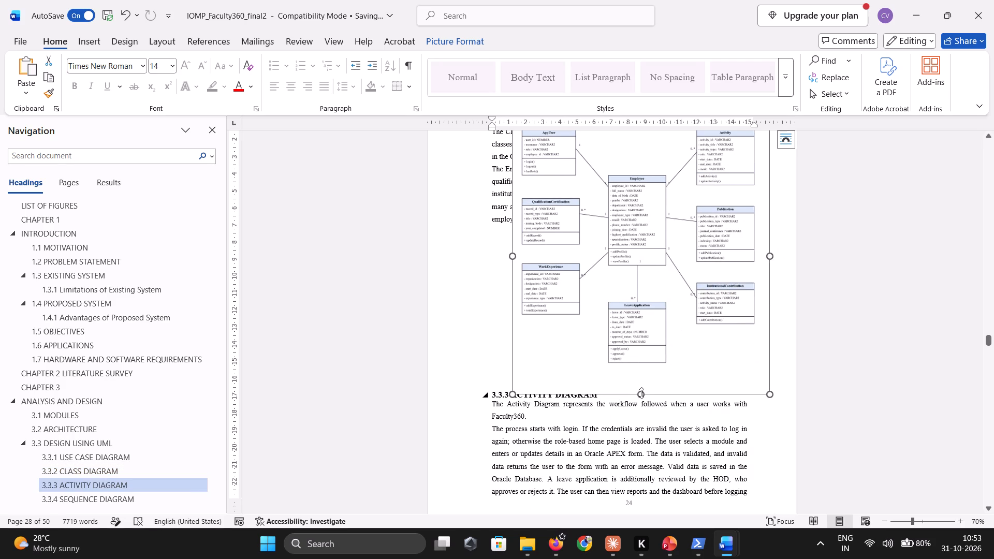
{"action": "left_click_drag", "start_coordinate": [641, 393], "coordinate": [636, 369]}
Insert eight more blank lines above the "3.3.3 ACTIVITY DIAGRAM" heading to push it onto the next page.
{"action": "left_click", "coordinate": [597, 383]}
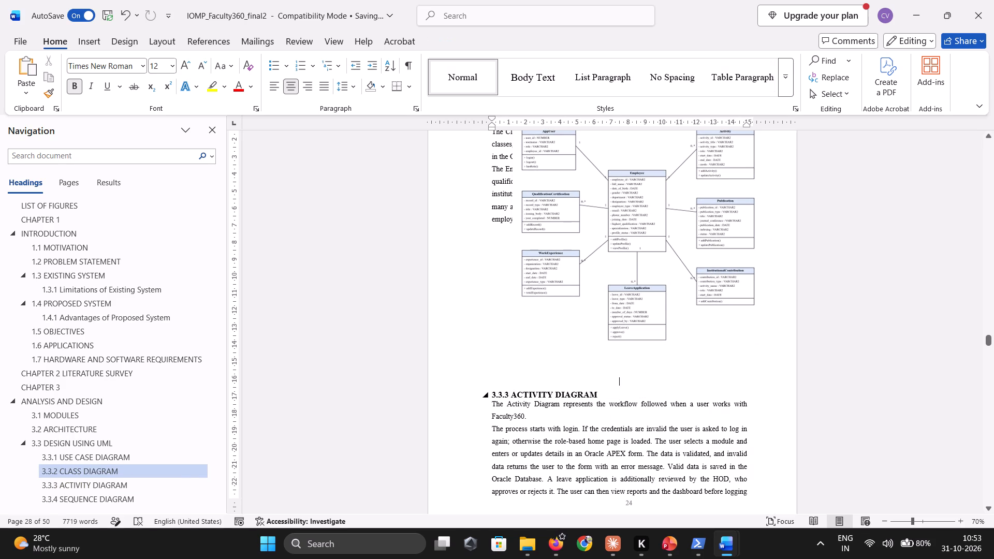
{"action": "key", "text": "Return"}
{"action": "key", "text": "Return"}
{"action": "key", "text": "Return"}
{"action": "key", "text": "Return"}
{"action": "key", "text": "Return"}
{"action": "key", "text": "Return"}
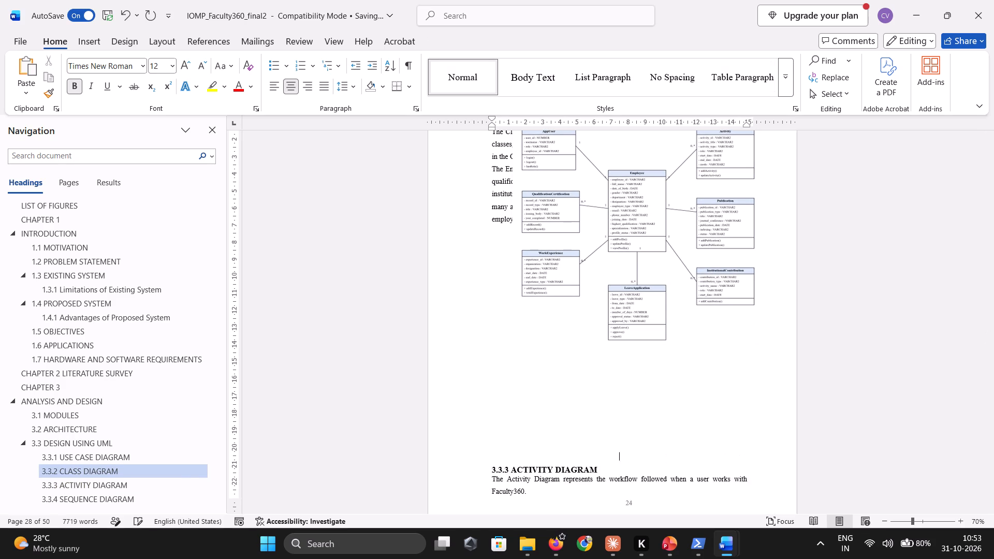
{"action": "key", "text": "Return"}
{"action": "scroll", "coordinate": [597, 383], "scroll_direction": "down", "scroll_amount": 1}
{"action": "key", "text": "Return"}
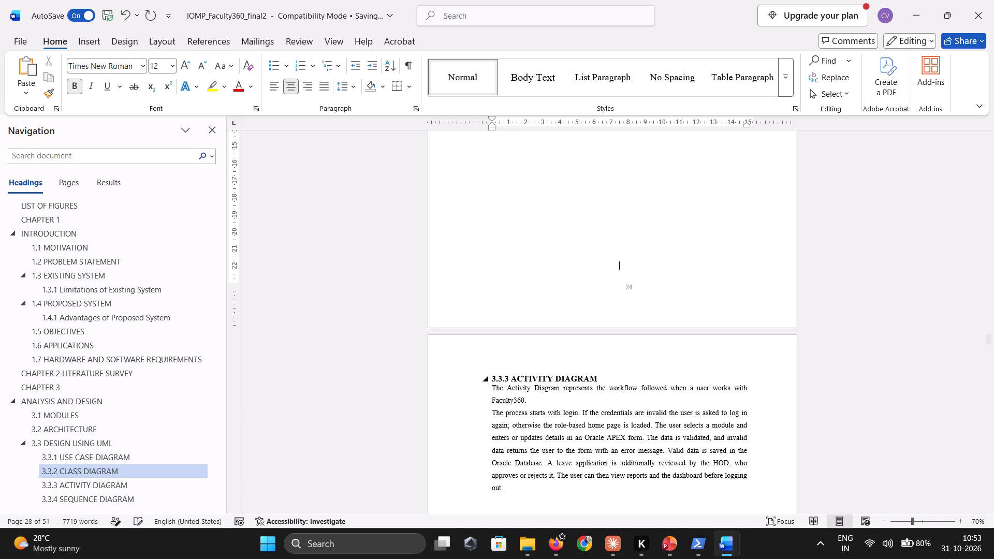
Move the class diagram up off the Figure 3.3 caption and insert nineteen blank lines above the caption to lower it to the page bottom.
{"action": "scroll", "coordinate": [597, 383], "scroll_direction": "up", "scroll_amount": 3}
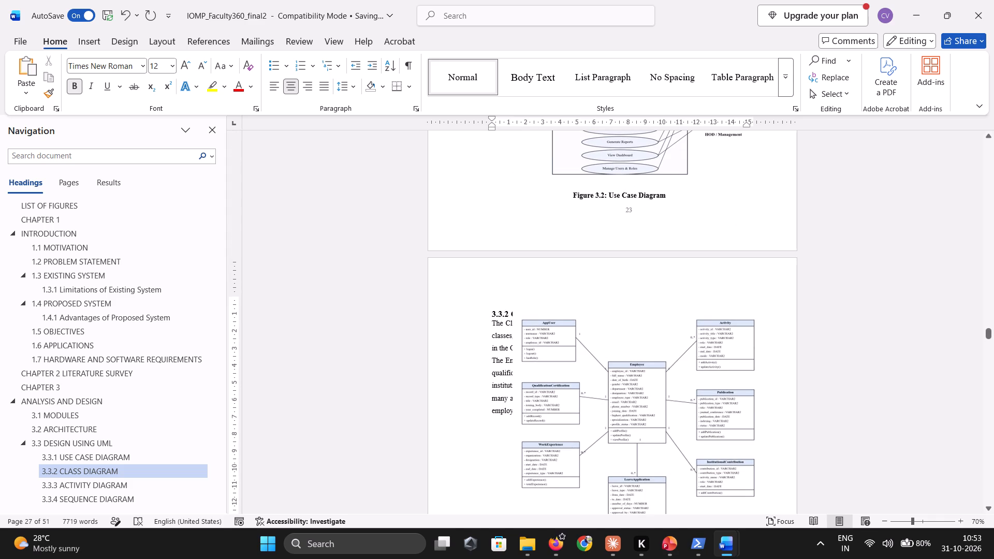
{"action": "left_click", "coordinate": [618, 431]}
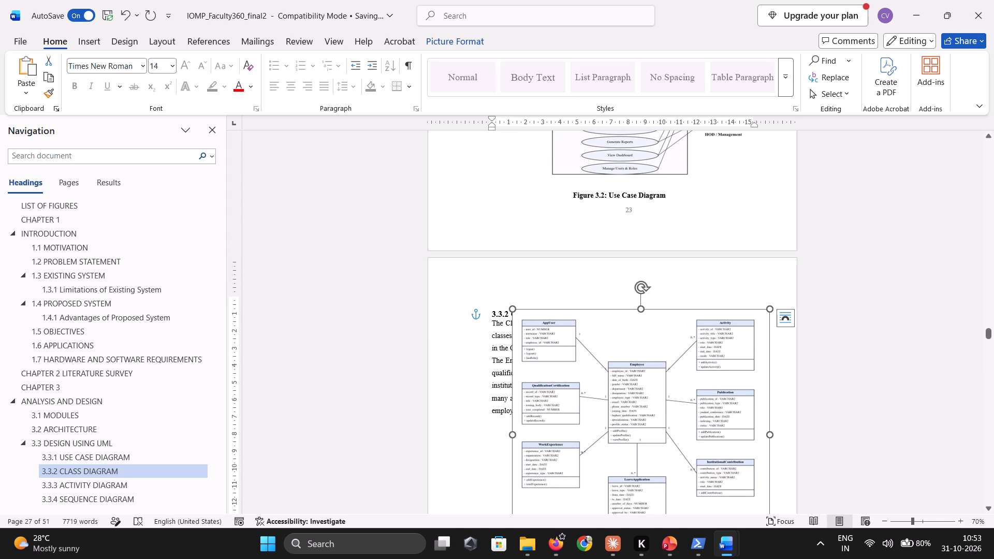
{"action": "left_click_drag", "start_coordinate": [618, 431], "coordinate": [611, 263]}
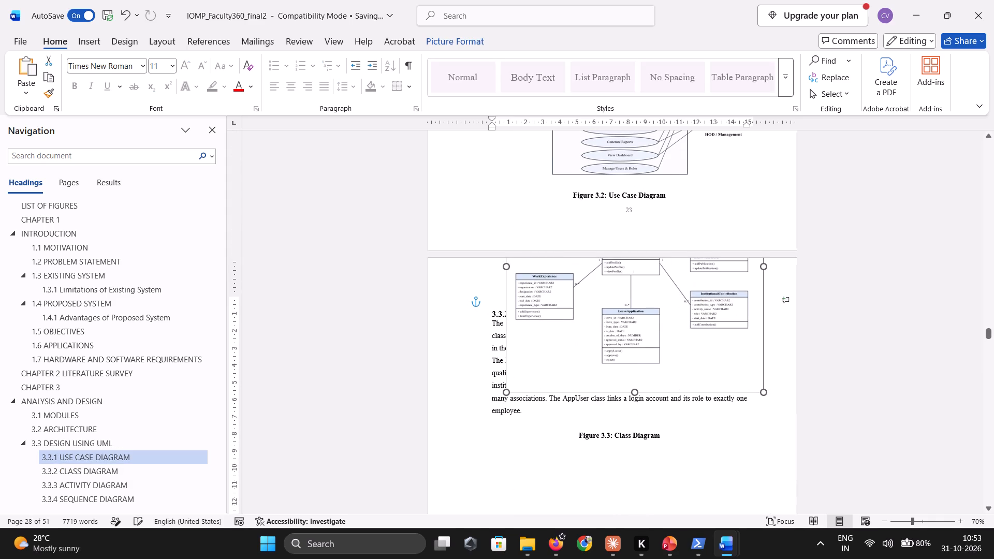
{"action": "left_click", "coordinate": [606, 424]}
{"action": "key", "text": "Return"}
{"action": "key", "text": "Return"}
{"action": "key", "text": "Return"}
{"action": "key", "text": "Return"}
{"action": "key", "text": "Return"}
{"action": "key", "text": "Return"}
{"action": "key", "text": "Return"}
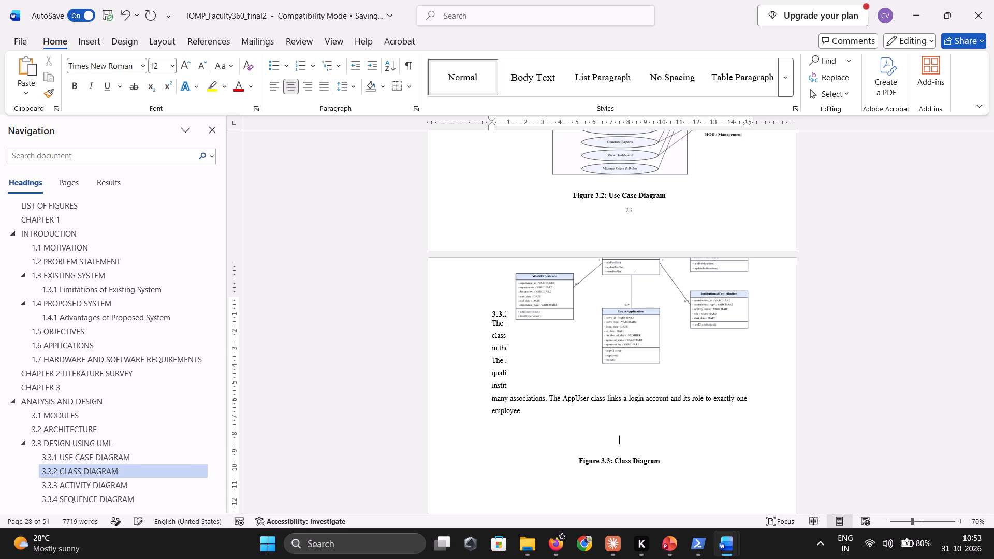
{"action": "key", "text": "Return"}
{"action": "key", "text": "Return"}
{"action": "scroll", "coordinate": [606, 424], "scroll_direction": "down", "scroll_amount": 1}
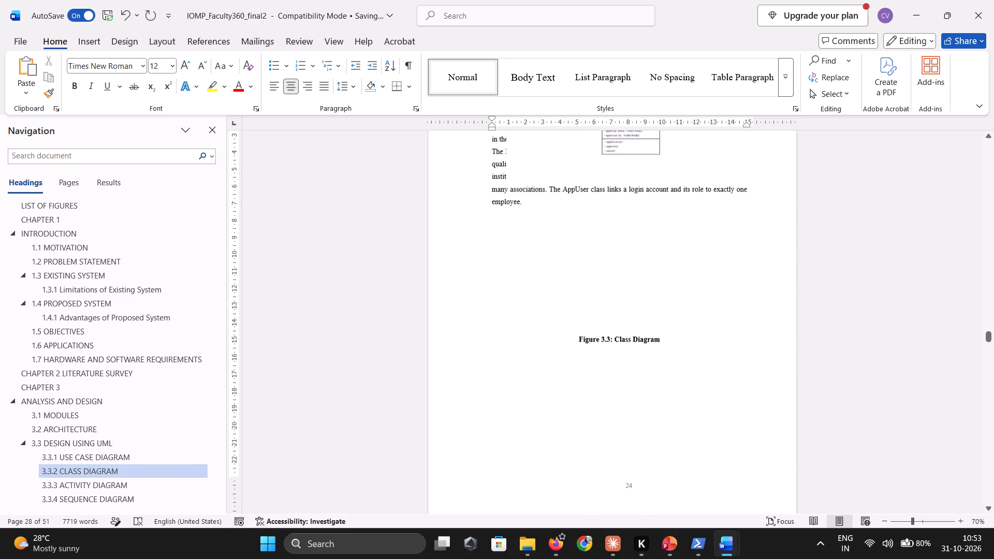
{"action": "key", "text": "Return"}
{"action": "key", "text": "Return"}
{"action": "key", "text": "Return"}
{"action": "key", "text": "Return"}
{"action": "key", "text": "Return"}
{"action": "key", "text": "Return"}
{"action": "key", "text": "Return"}
{"action": "key", "text": "Return"}
{"action": "key", "text": "Return"}
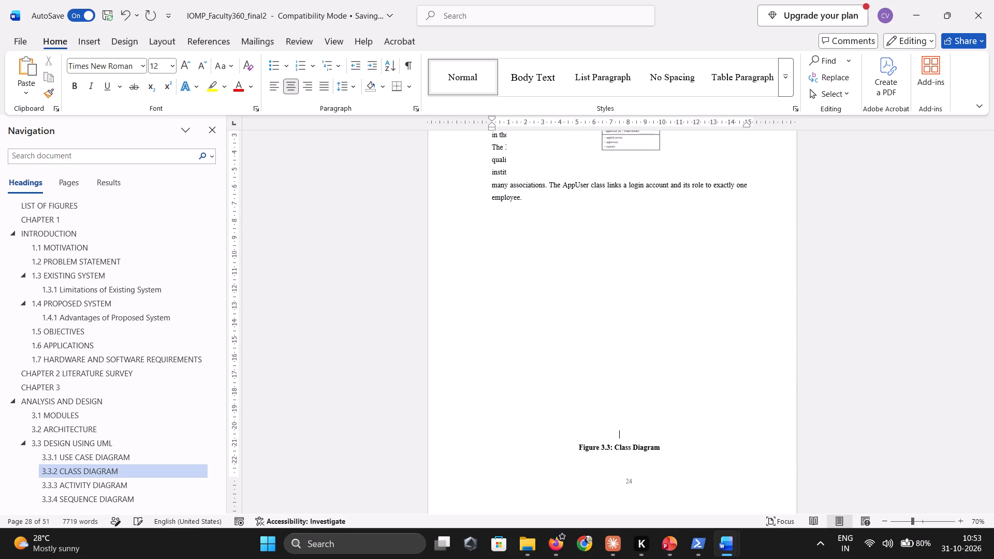
{"action": "key", "text": "Return"}
{"action": "key", "text": "Return"}
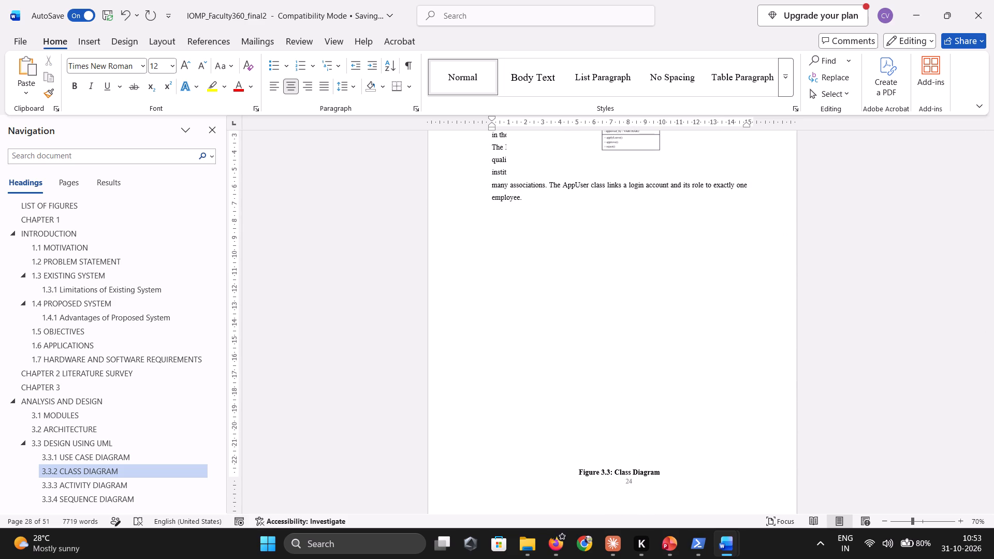
{"action": "key", "text": "BackSpace"}
Bring the class diagram back down onto page 24 and reduce its height and its width from both sides.
{"action": "scroll", "coordinate": [606, 424], "scroll_direction": "up", "scroll_amount": 1}
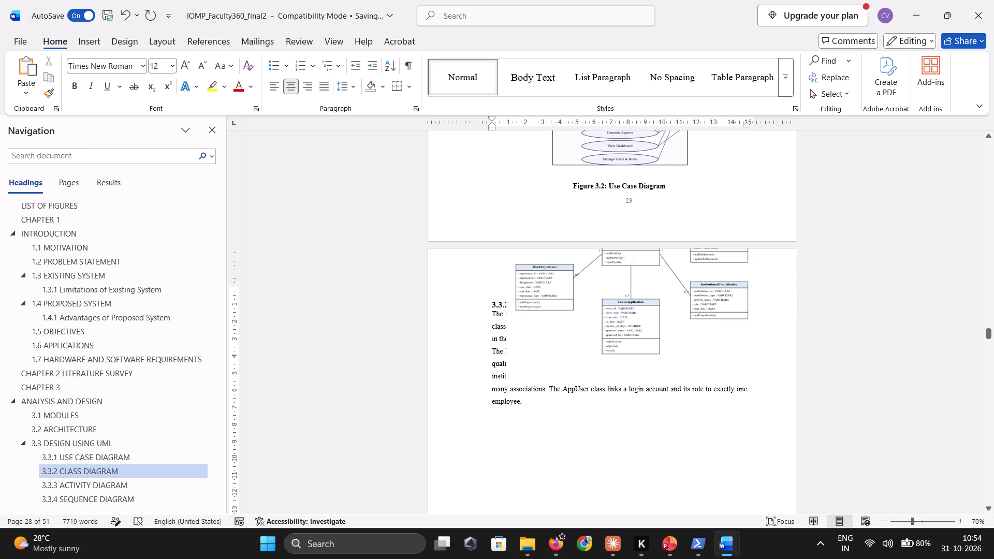
{"action": "left_click", "coordinate": [622, 340]}
{"action": "left_click_drag", "start_coordinate": [622, 340], "coordinate": [642, 478]}
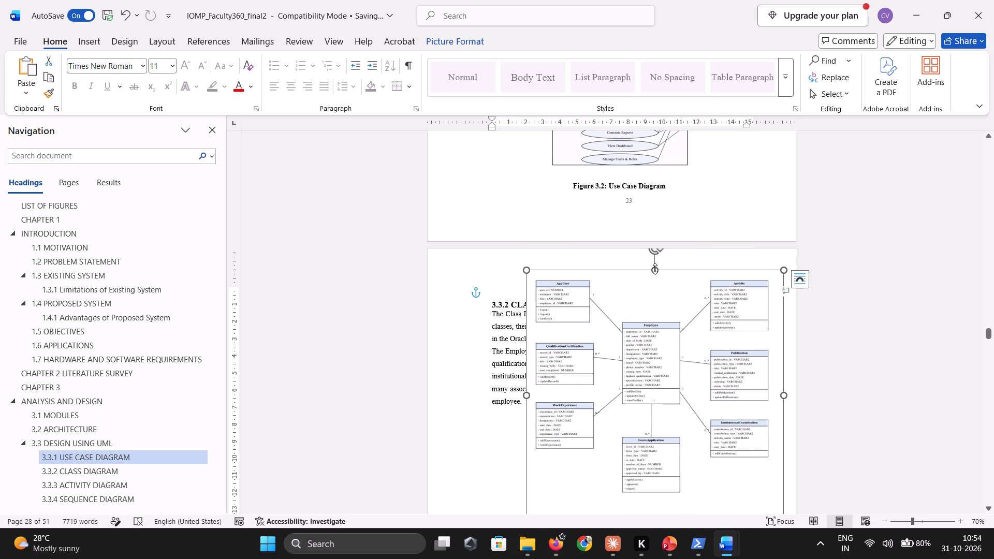
{"action": "left_click_drag", "start_coordinate": [655, 269], "coordinate": [653, 315]}
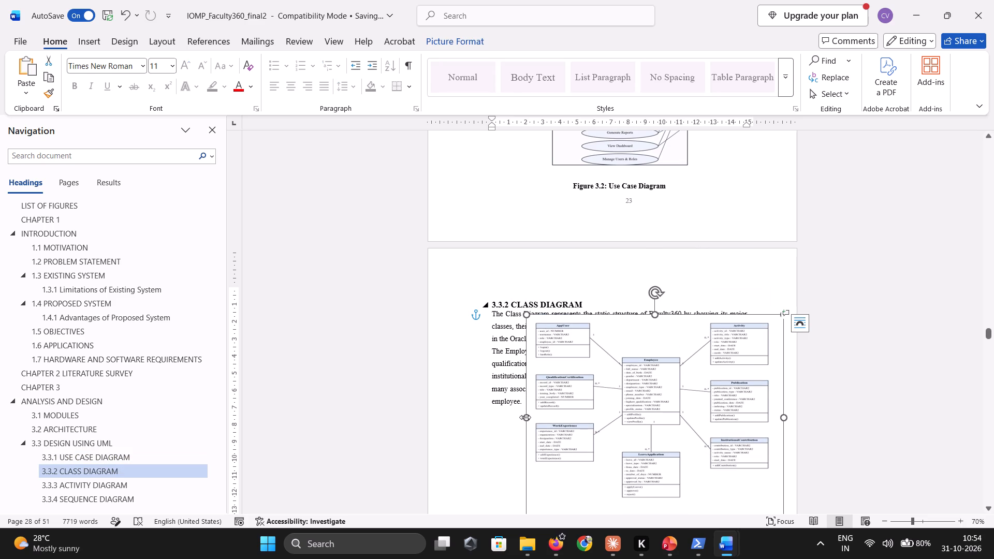
{"action": "left_click_drag", "start_coordinate": [525, 420], "coordinate": [555, 415]}
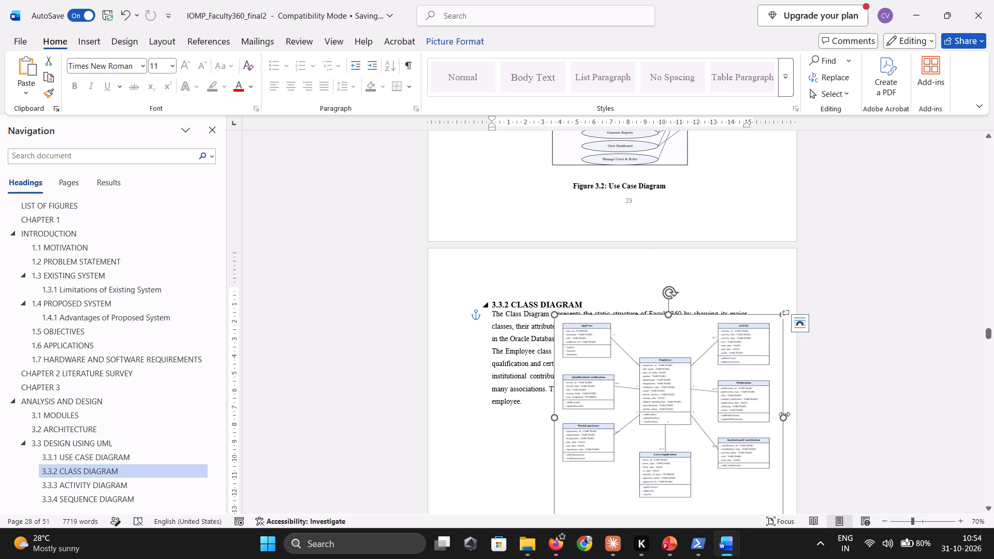
{"action": "left_click_drag", "start_coordinate": [784, 418], "coordinate": [759, 423]}
Place the class diagram centred between its description and the Figure 3.3 caption, extending its top edge up towards the text.
{"action": "scroll", "coordinate": [759, 423], "scroll_direction": "down", "scroll_amount": 1}
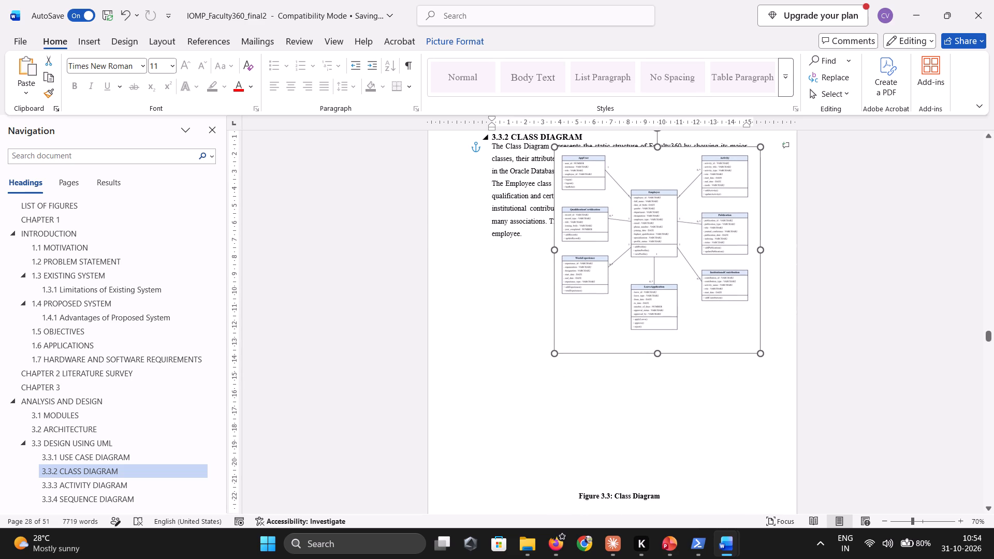
{"action": "left_click_drag", "start_coordinate": [677, 274], "coordinate": [658, 395]}
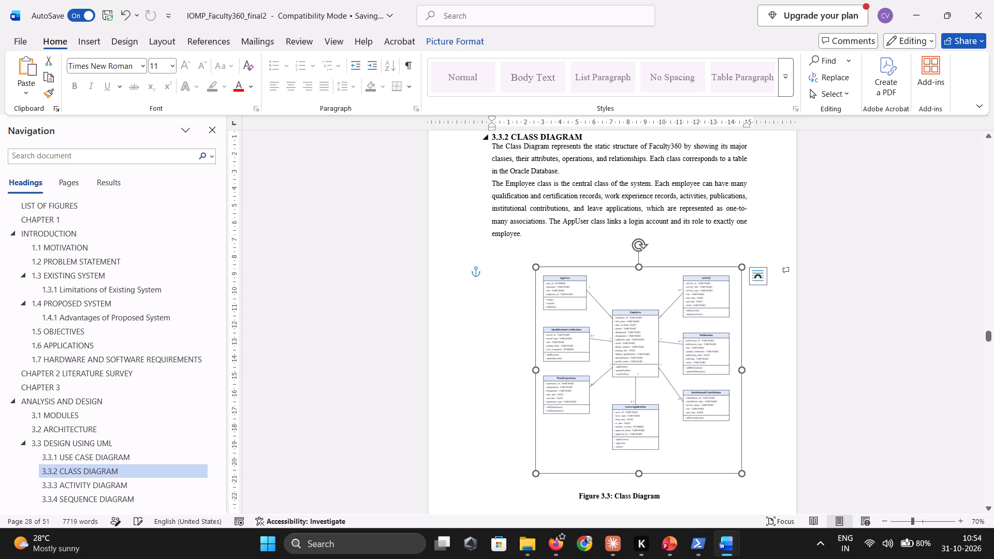
{"action": "left_click_drag", "start_coordinate": [639, 267], "coordinate": [638, 248]}
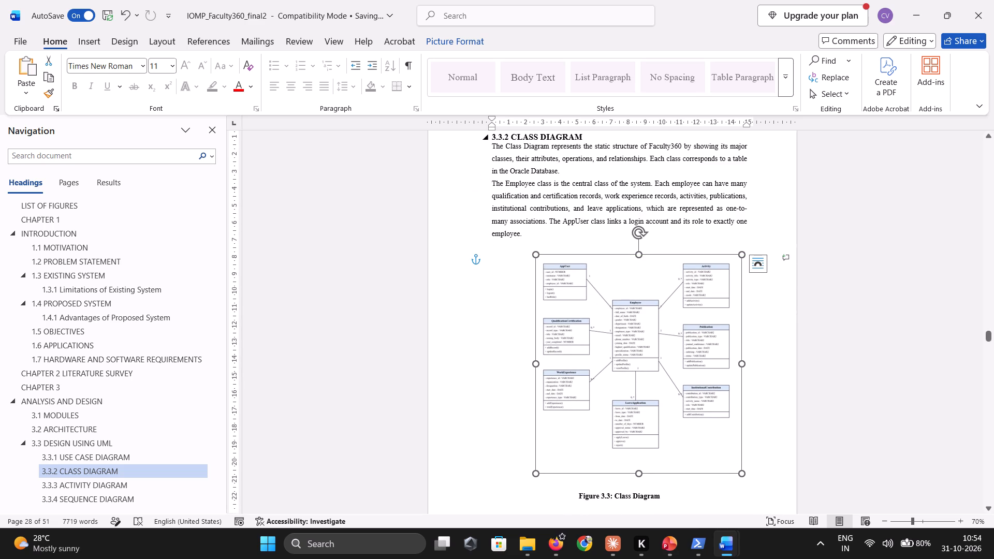
{"action": "left_click_drag", "start_coordinate": [575, 371], "coordinate": [553, 370]}
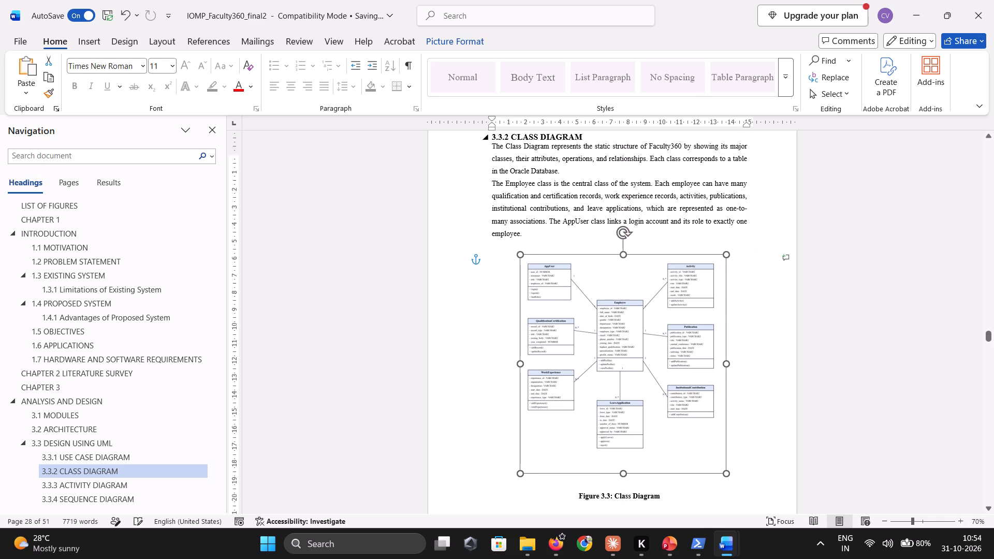
Enlarge the class diagram by stretching its bottom edge down to the Figure 3.3 caption and widening it slightly on both sides.
{"action": "scroll", "coordinate": [578, 418], "scroll_direction": "down", "scroll_amount": 1}
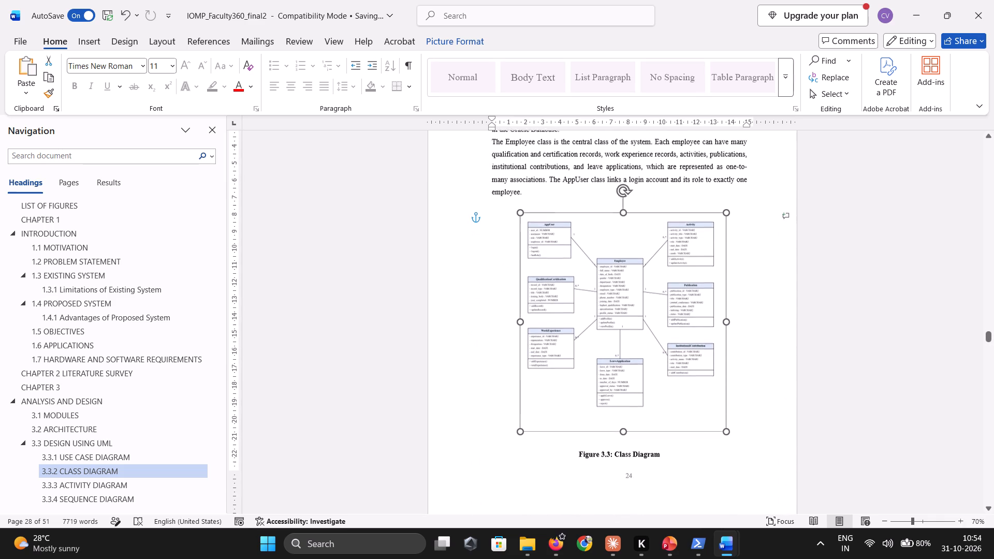
{"action": "left_click_drag", "start_coordinate": [625, 434], "coordinate": [626, 444]}
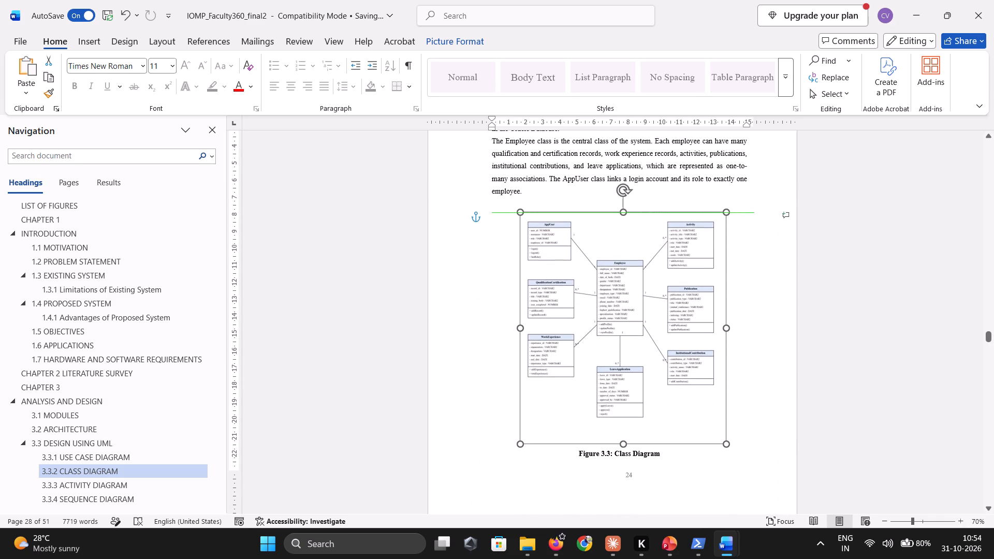
{"action": "left_click_drag", "start_coordinate": [626, 444], "coordinate": [626, 445]}
{"action": "left_click_drag", "start_coordinate": [726, 329], "coordinate": [735, 329]}
{"action": "scroll", "coordinate": [735, 329], "scroll_direction": "up", "scroll_amount": 2}
{"action": "scroll", "coordinate": [735, 329], "scroll_direction": "down", "scroll_amount": 1}
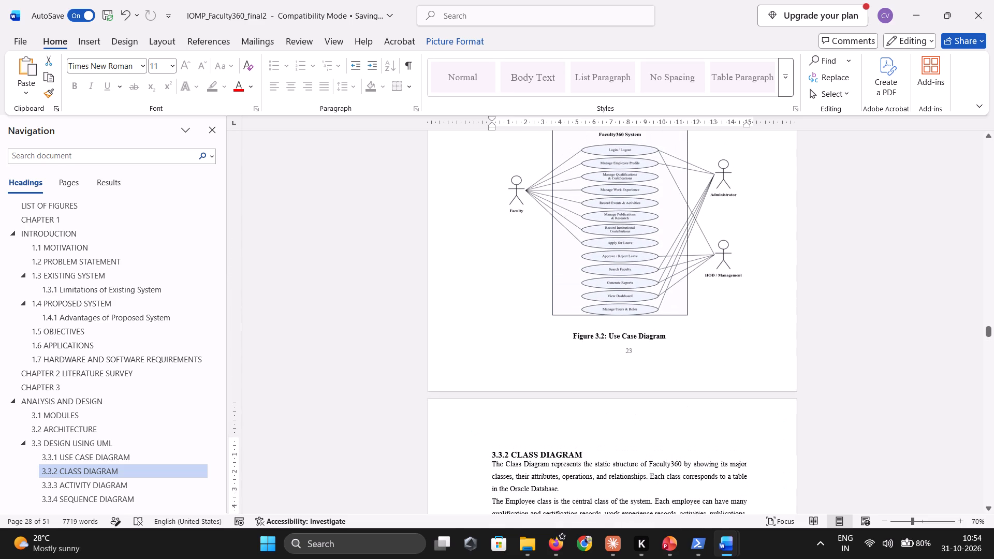
{"action": "scroll", "coordinate": [735, 329], "scroll_direction": "down", "scroll_amount": 1}
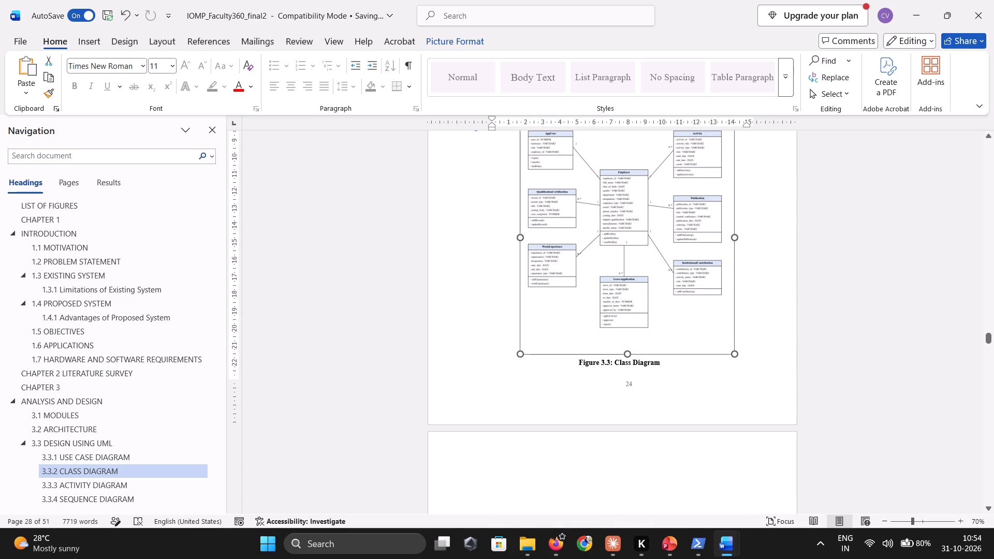
{"action": "left_click_drag", "start_coordinate": [521, 238], "coordinate": [513, 238]}
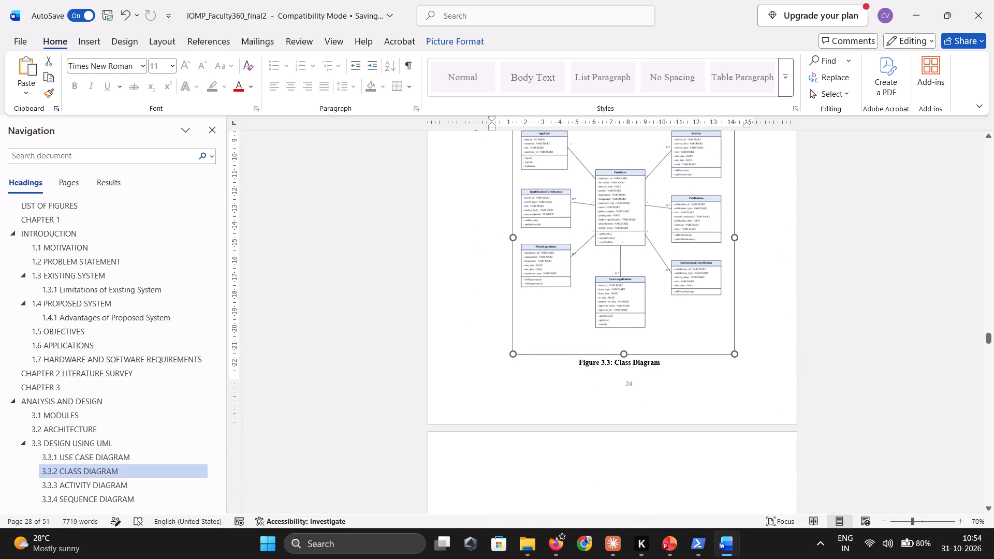
Delete the blank lines above the 3.3.3 ACTIVITY DIAGRAM heading so that it starts at the top of its page.
{"action": "left_click_drag", "start_coordinate": [513, 238], "coordinate": [515, 238]}
{"action": "scroll", "coordinate": [612, 392], "scroll_direction": "down", "scroll_amount": 2}
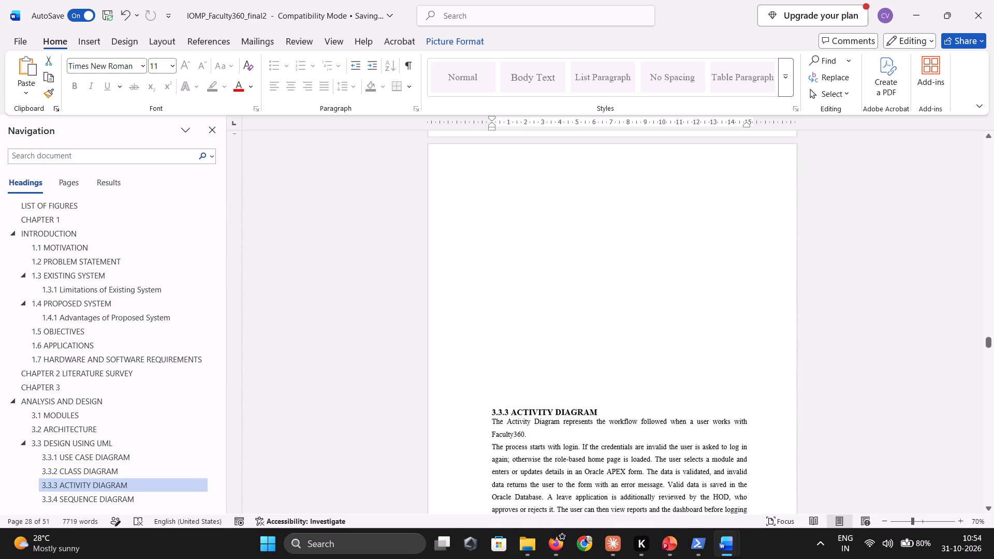
{"action": "left_click", "coordinate": [589, 395]}
{"action": "key", "text": "BackSpace"}
{"action": "key", "text": "BackSpace"}
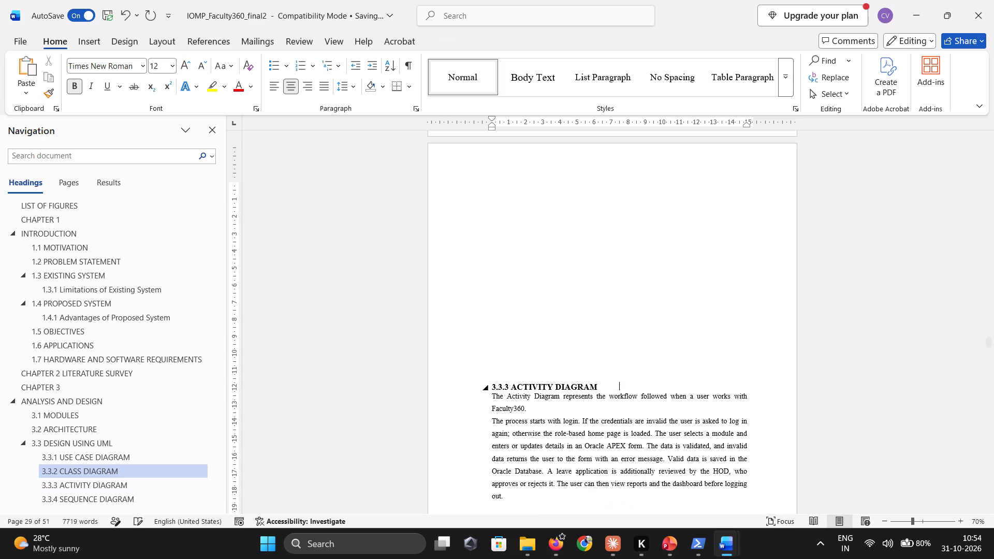
{"action": "key", "text": "BackSpace"}
{"action": "key", "text": "BackSpace"}
{"action": "key", "text": "BackSpace"}
{"action": "key", "text": "BackSpace"}
{"action": "key", "text": "BackSpace"}
{"action": "key", "text": "BackSpace"}
{"action": "key", "text": "BackSpace"}
{"action": "key", "text": "BackSpace"}
{"action": "key", "text": "BackSpace"}
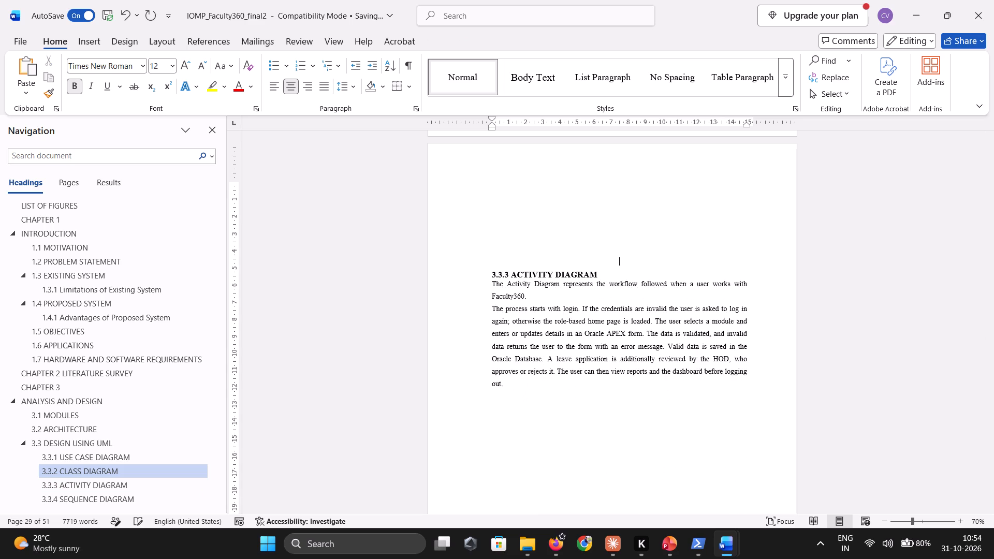
{"action": "key", "text": "BackSpace"}
{"action": "key", "text": "BackSpace"}
{"action": "key", "text": "BackSpace"}
{"action": "key", "text": "BackSpace"}
{"action": "key", "text": "BackSpace"}
{"action": "key", "text": "BackSpace"}
{"action": "key", "text": "BackSpace"}
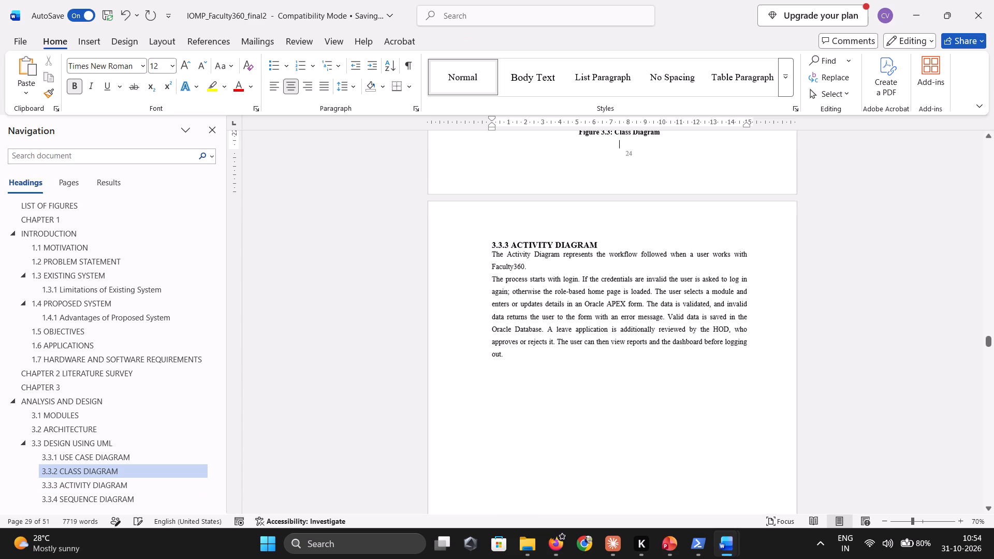
Move the activity diagram to the end of its description and reduce its height so it fits below that text on page 25.
{"action": "scroll", "coordinate": [589, 395], "scroll_direction": "down", "scroll_amount": 4}
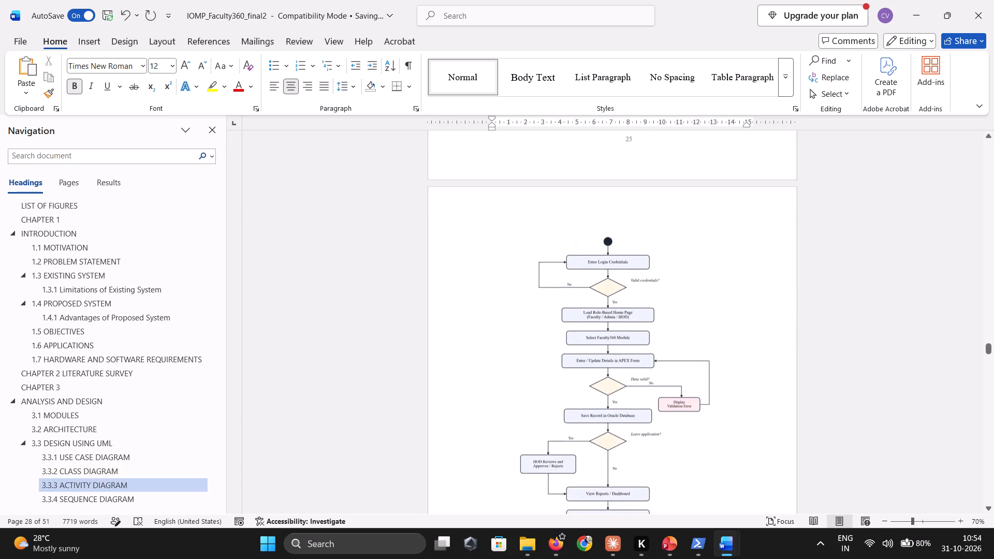
{"action": "left_click", "coordinate": [595, 392]}
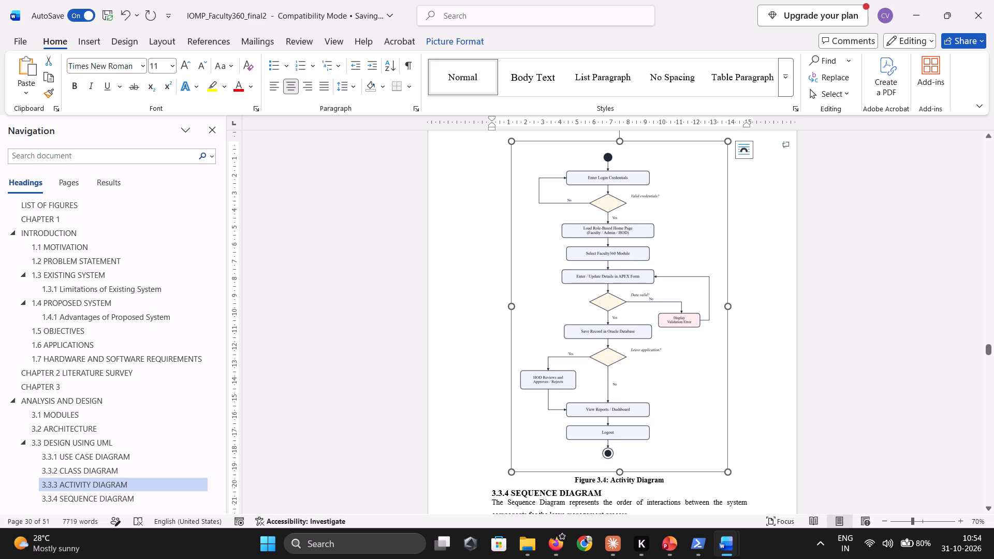
{"action": "scroll", "coordinate": [636, 433], "scroll_direction": "up", "scroll_amount": 1}
{"action": "left_click_drag", "start_coordinate": [635, 440], "coordinate": [621, 191]}
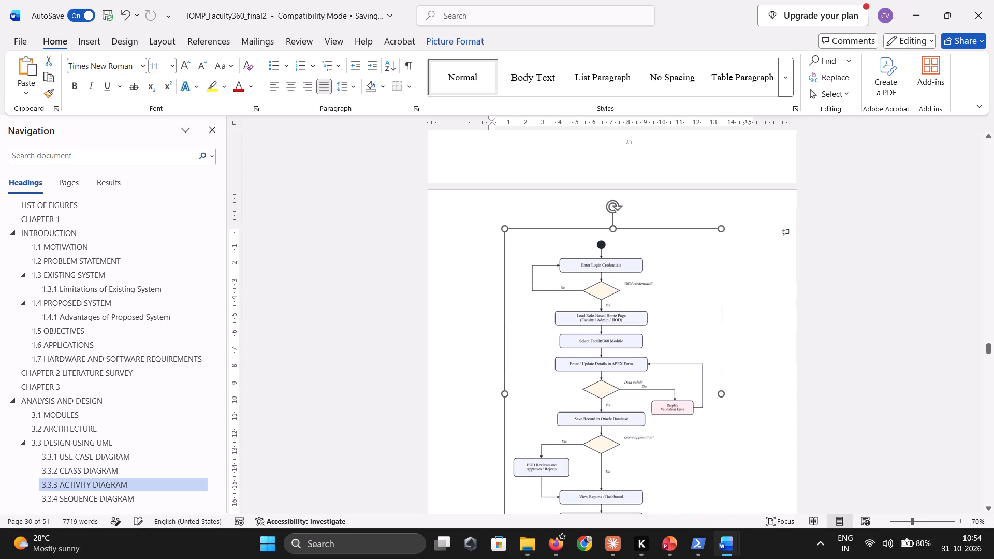
{"action": "scroll", "coordinate": [642, 394], "scroll_direction": "down", "scroll_amount": 1}
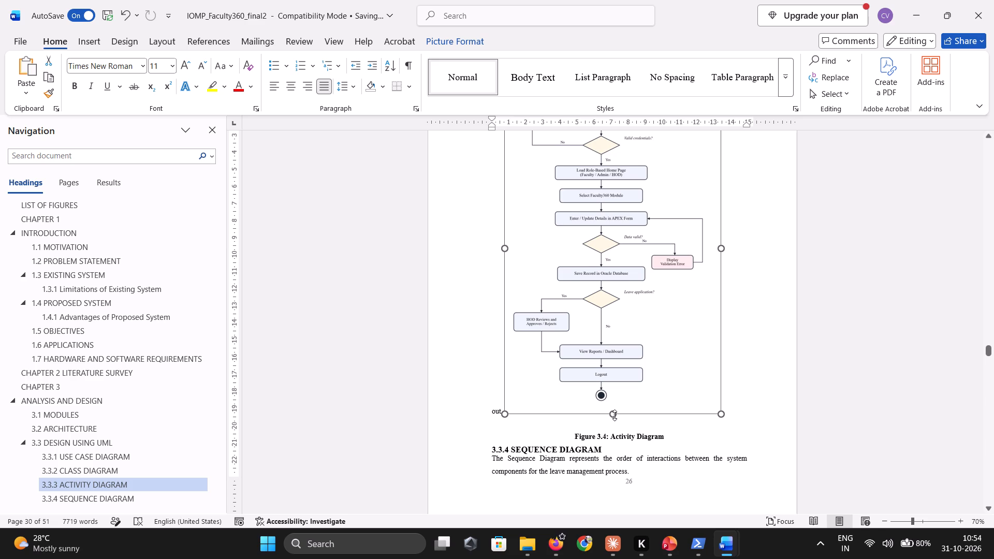
{"action": "left_click_drag", "start_coordinate": [615, 415], "coordinate": [606, 300]}
{"action": "scroll", "coordinate": [606, 300], "scroll_direction": "up", "scroll_amount": 1}
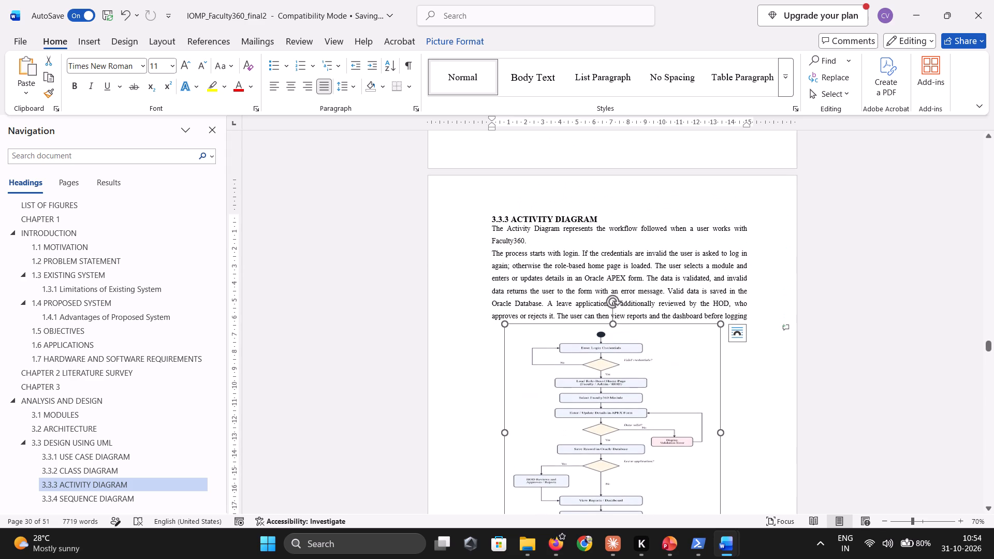
{"action": "scroll", "coordinate": [606, 300], "scroll_direction": "down", "scroll_amount": 1}
{"action": "scroll", "coordinate": [606, 300], "scroll_direction": "up", "scroll_amount": 1}
{"action": "scroll", "coordinate": [606, 300], "scroll_direction": "down", "scroll_amount": 1}
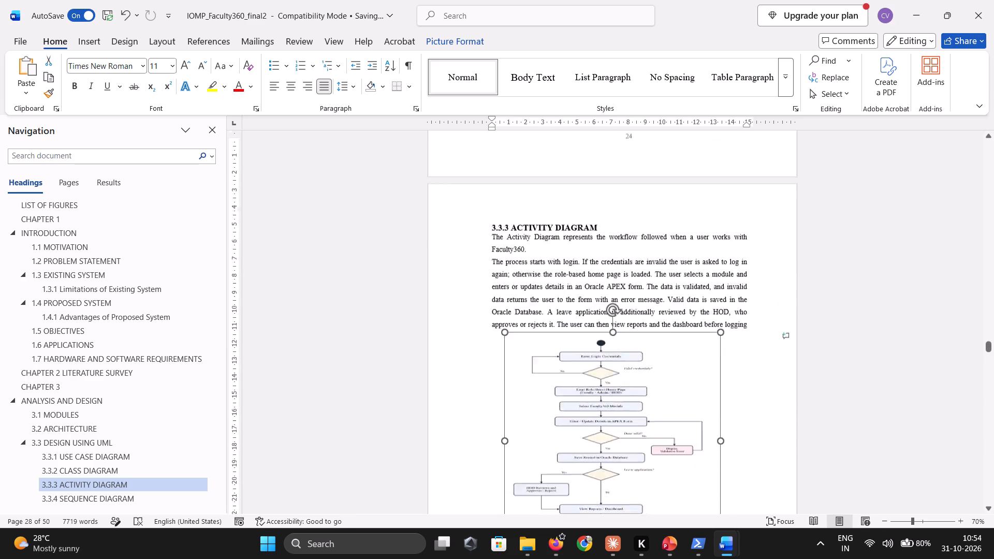
{"action": "scroll", "coordinate": [606, 300], "scroll_direction": "down", "scroll_amount": 1}
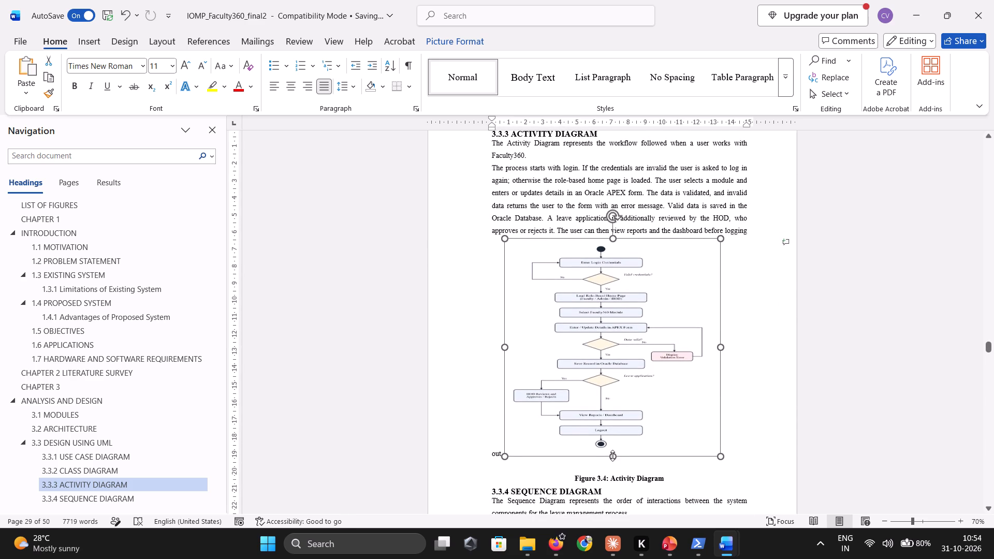
Stretch the activity diagram taller at its bottom and top edges, pushing the 3.3.4 SEQUENCE DIAGRAM heading onto the next page.
{"action": "left_click_drag", "start_coordinate": [612, 455], "coordinate": [618, 472]}
{"action": "scroll", "coordinate": [618, 472], "scroll_direction": "down", "scroll_amount": 1}
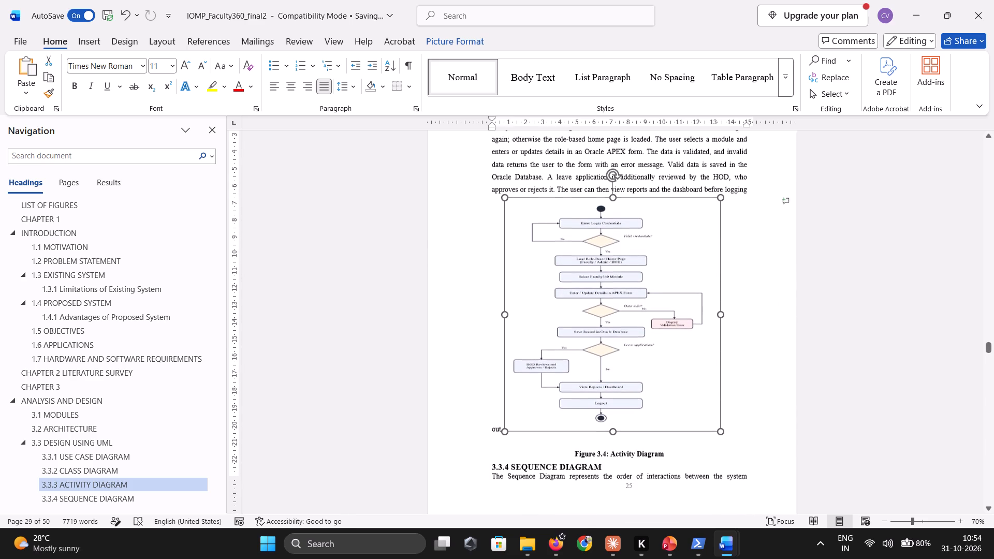
{"action": "scroll", "coordinate": [618, 472], "scroll_direction": "down", "scroll_amount": 1}
{"action": "left_click_drag", "start_coordinate": [615, 418], "coordinate": [615, 422]}
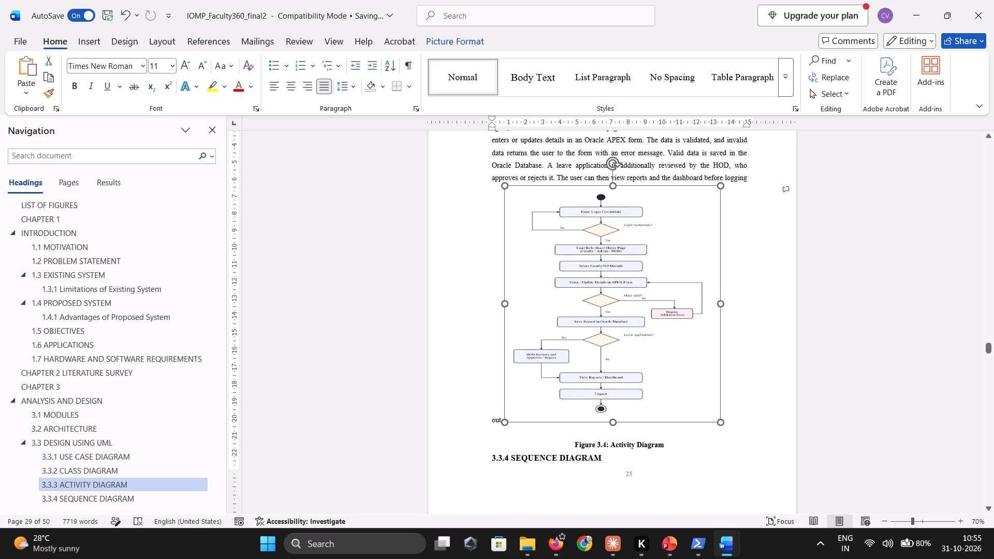
{"action": "left_click_drag", "start_coordinate": [615, 422], "coordinate": [616, 433]}
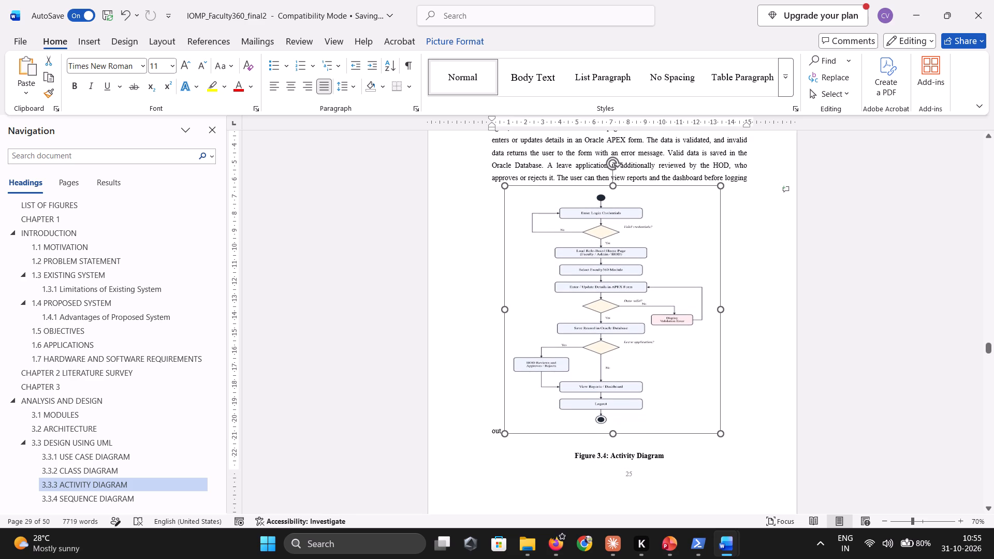
{"action": "left_click_drag", "start_coordinate": [616, 433], "coordinate": [616, 433]}
{"action": "scroll", "coordinate": [616, 433], "scroll_direction": "down", "scroll_amount": 1}
{"action": "scroll", "coordinate": [616, 433], "scroll_direction": "up", "scroll_amount": 1}
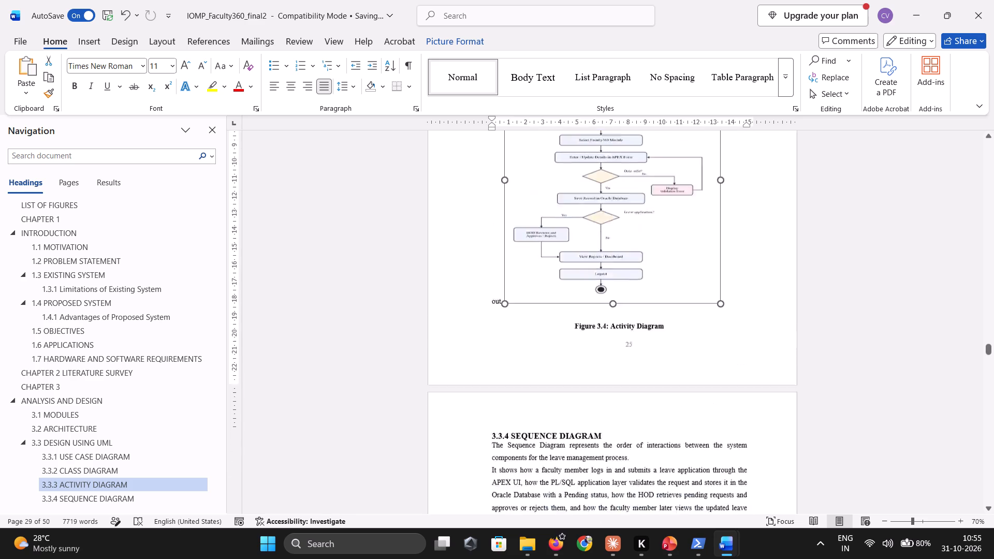
{"action": "scroll", "coordinate": [616, 433], "scroll_direction": "up", "scroll_amount": 1}
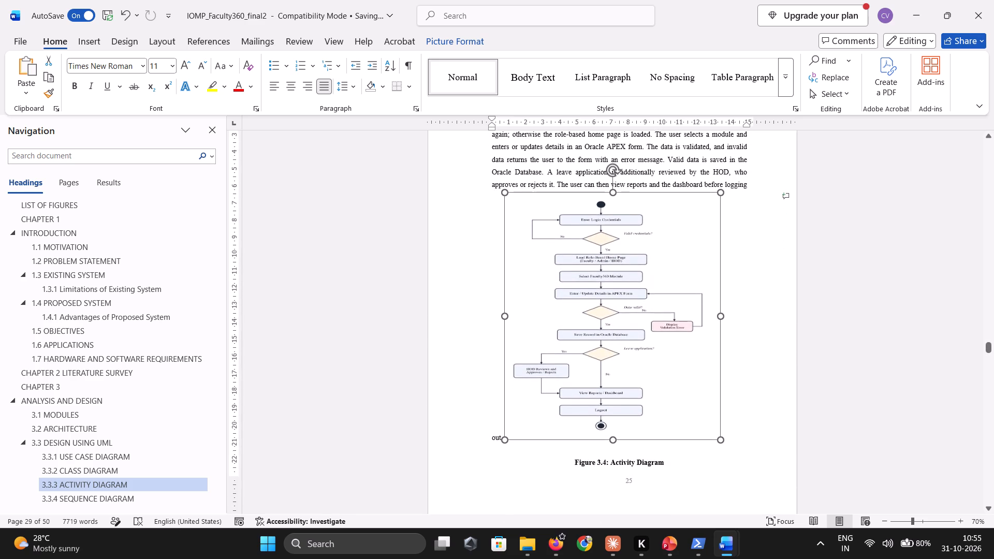
{"action": "scroll", "coordinate": [616, 433], "scroll_direction": "up", "scroll_amount": 2}
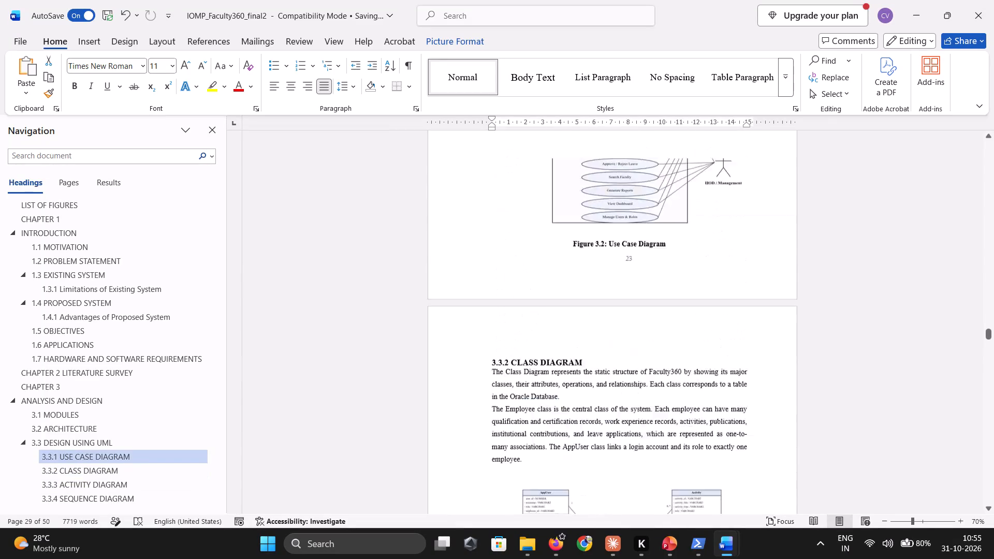
{"action": "scroll", "coordinate": [616, 433], "scroll_direction": "up", "scroll_amount": 2}
{"action": "scroll", "coordinate": [616, 433], "scroll_direction": "down", "scroll_amount": 6}
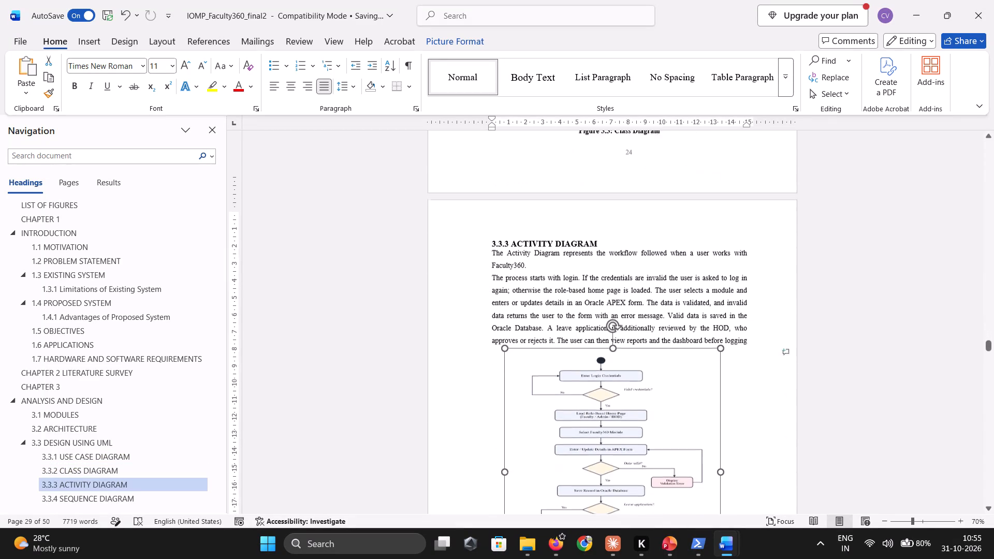
{"action": "scroll", "coordinate": [616, 433], "scroll_direction": "down", "scroll_amount": 1}
{"action": "left_click_drag", "start_coordinate": [615, 318], "coordinate": [615, 315]}
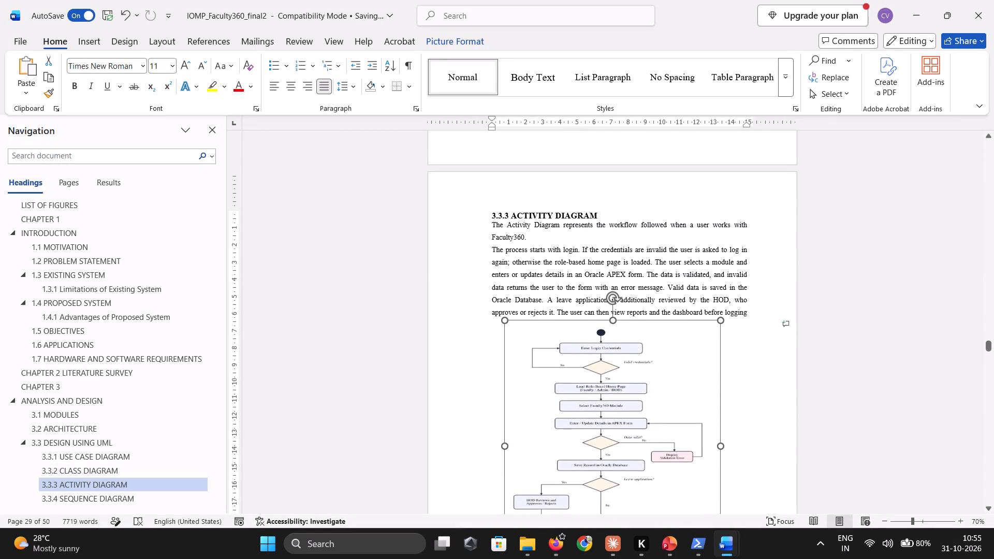
{"action": "left_click_drag", "start_coordinate": [615, 315], "coordinate": [615, 313]}
{"action": "scroll", "coordinate": [615, 313], "scroll_direction": "down", "scroll_amount": 1}
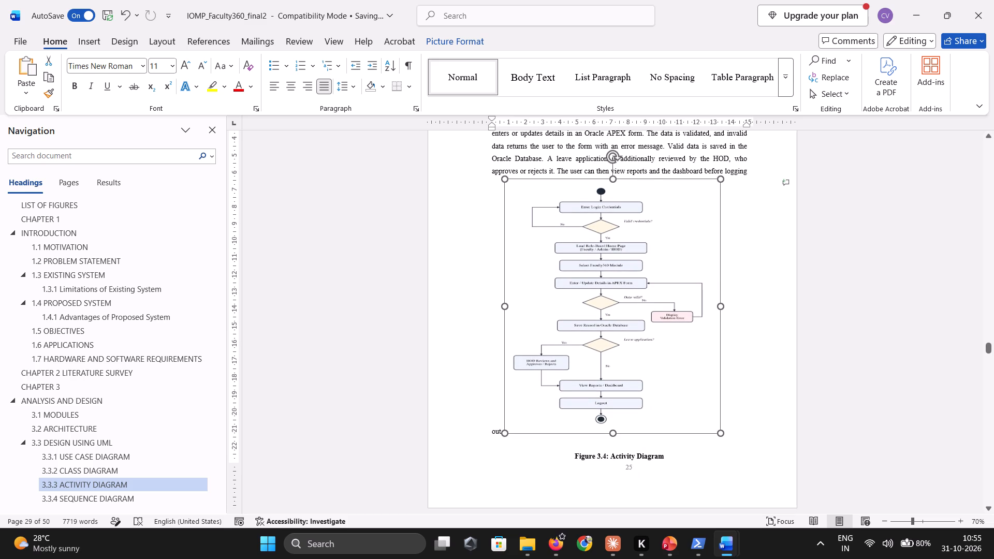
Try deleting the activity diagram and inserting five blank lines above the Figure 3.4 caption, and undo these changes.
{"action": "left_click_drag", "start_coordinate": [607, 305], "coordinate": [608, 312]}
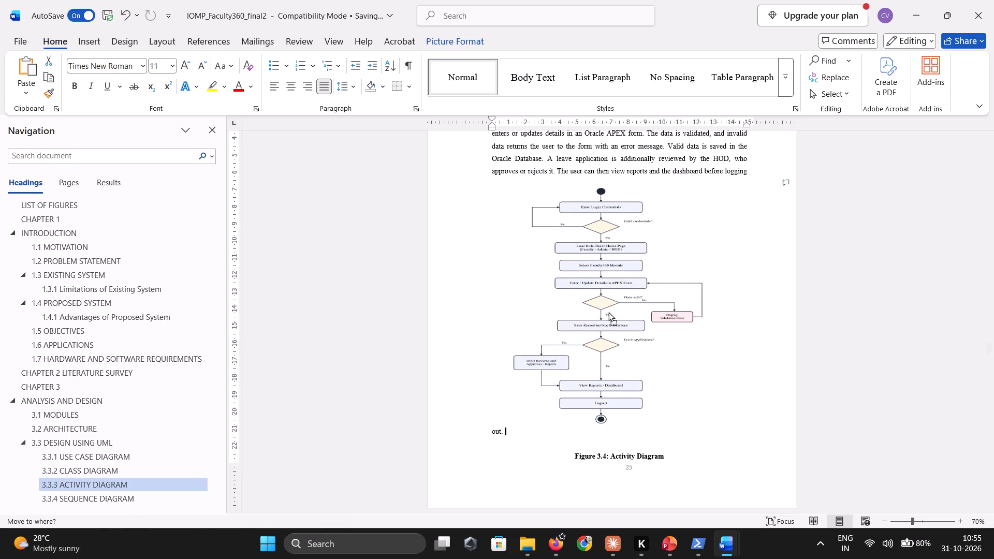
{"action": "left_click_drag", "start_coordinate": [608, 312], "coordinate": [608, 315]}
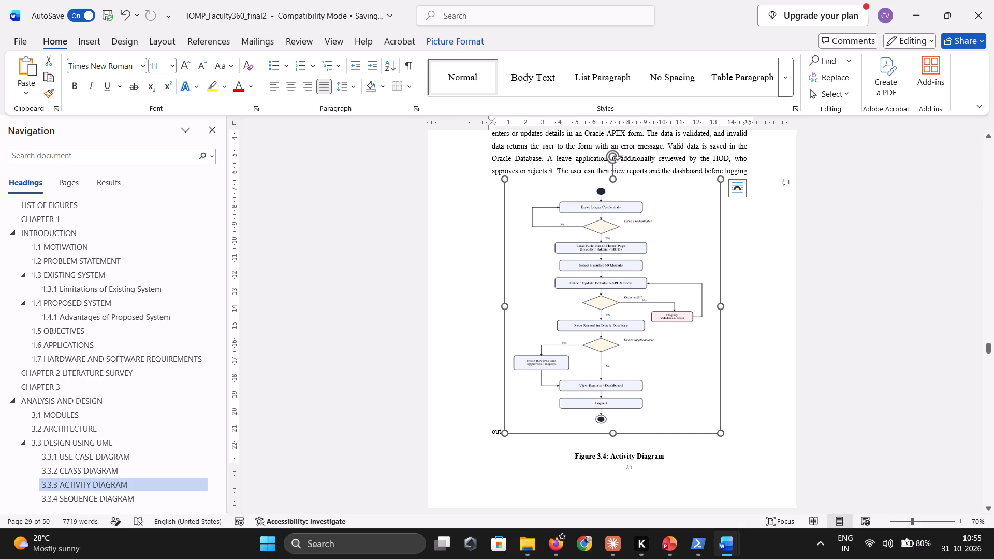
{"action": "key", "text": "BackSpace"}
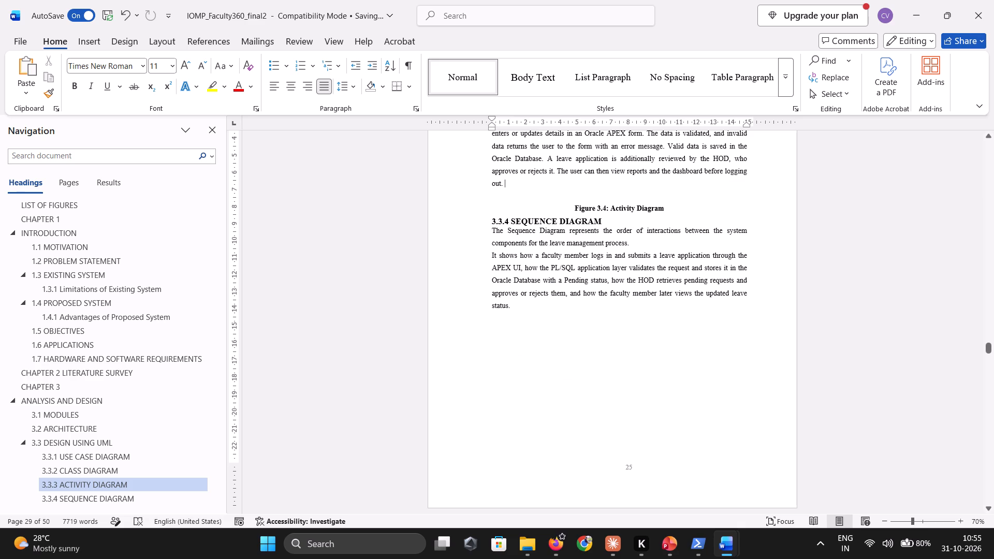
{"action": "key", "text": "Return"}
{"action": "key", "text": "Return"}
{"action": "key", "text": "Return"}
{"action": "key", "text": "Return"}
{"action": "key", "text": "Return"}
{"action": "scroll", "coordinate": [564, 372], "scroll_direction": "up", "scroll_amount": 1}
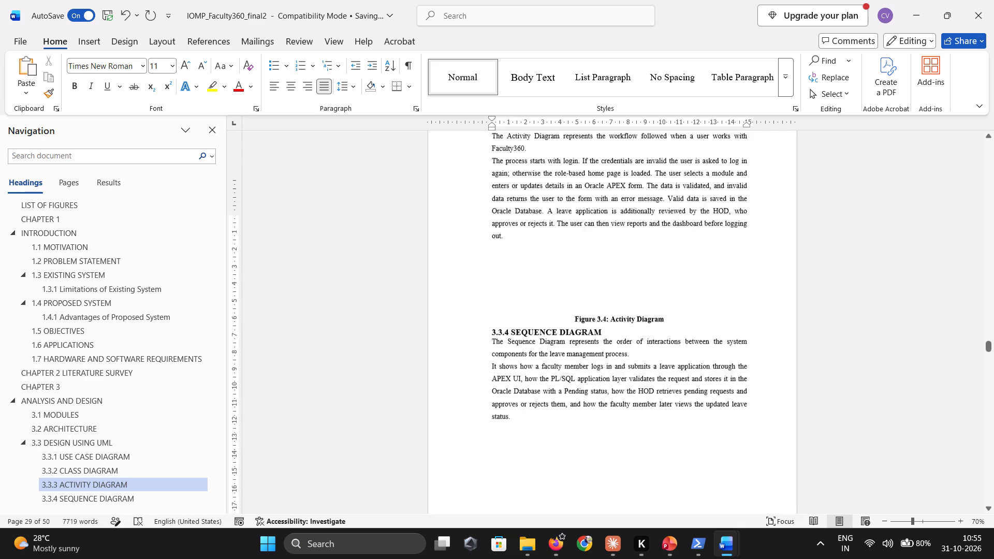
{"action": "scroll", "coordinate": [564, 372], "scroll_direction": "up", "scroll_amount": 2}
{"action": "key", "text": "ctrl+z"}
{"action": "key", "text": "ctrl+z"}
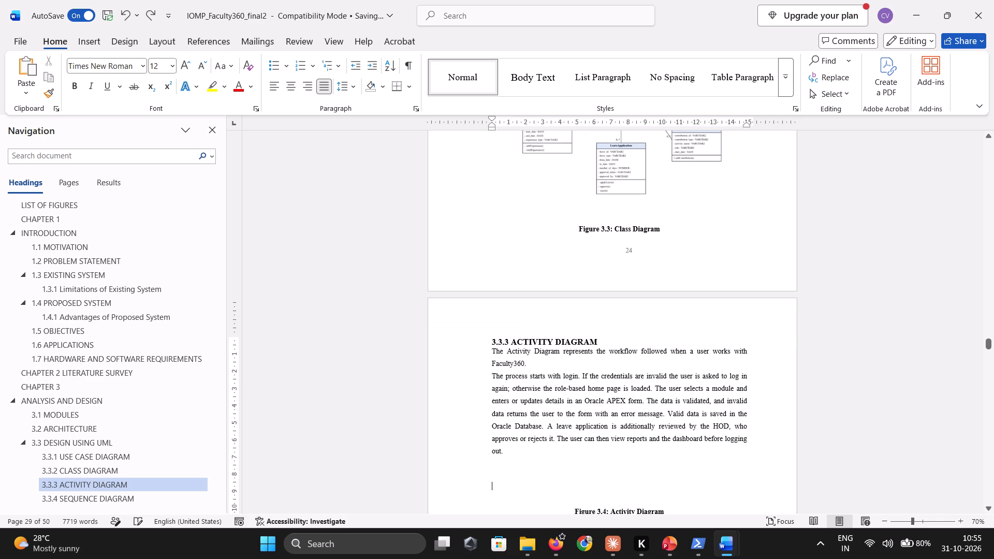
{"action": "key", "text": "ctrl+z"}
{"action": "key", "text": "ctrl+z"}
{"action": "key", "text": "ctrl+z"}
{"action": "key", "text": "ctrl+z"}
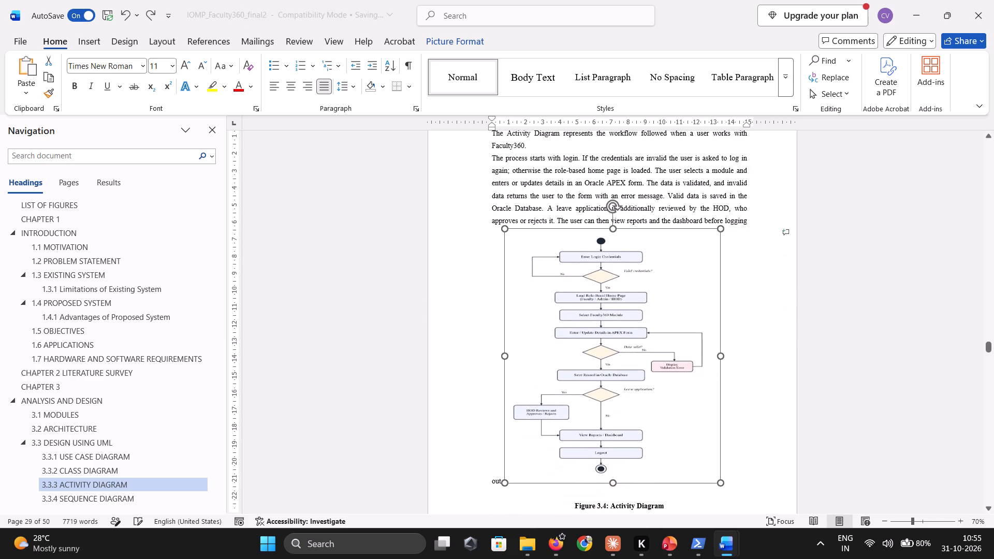
Delete the stray word "out" beside the activity diagram so the description ends with "before logging.".
{"action": "scroll", "coordinate": [564, 372], "scroll_direction": "down", "scroll_amount": 1}
{"action": "left_click_drag", "start_coordinate": [553, 409], "coordinate": [569, 407]}
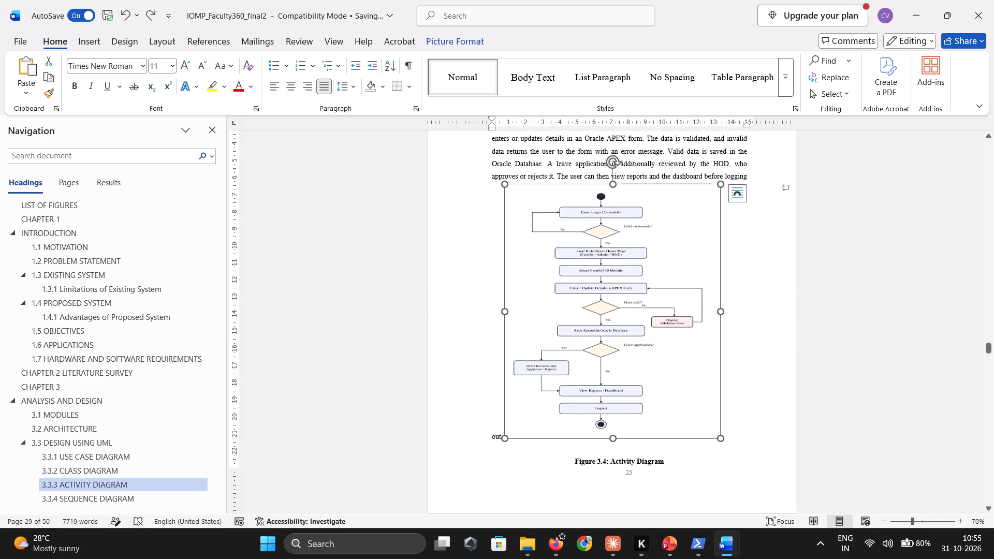
{"action": "triple_click", "coordinate": [495, 434]}
{"action": "left_click", "coordinate": [495, 434]}
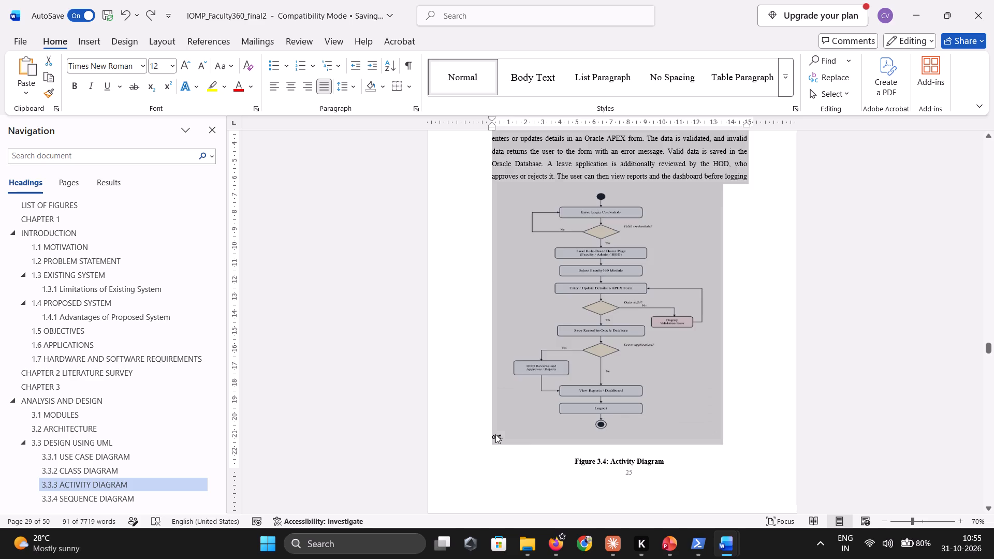
{"action": "double_click", "coordinate": [495, 434]}
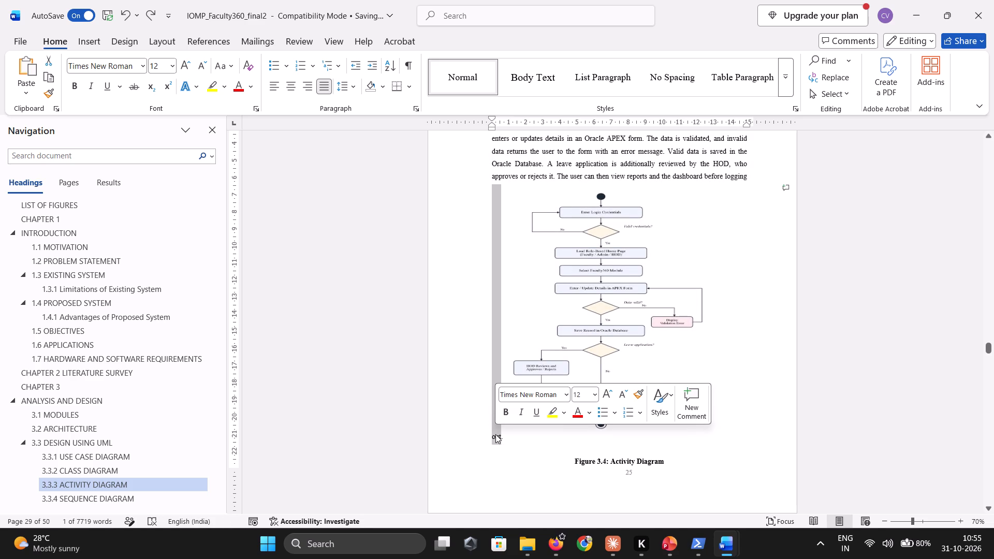
{"action": "key", "text": "BackSpace"}
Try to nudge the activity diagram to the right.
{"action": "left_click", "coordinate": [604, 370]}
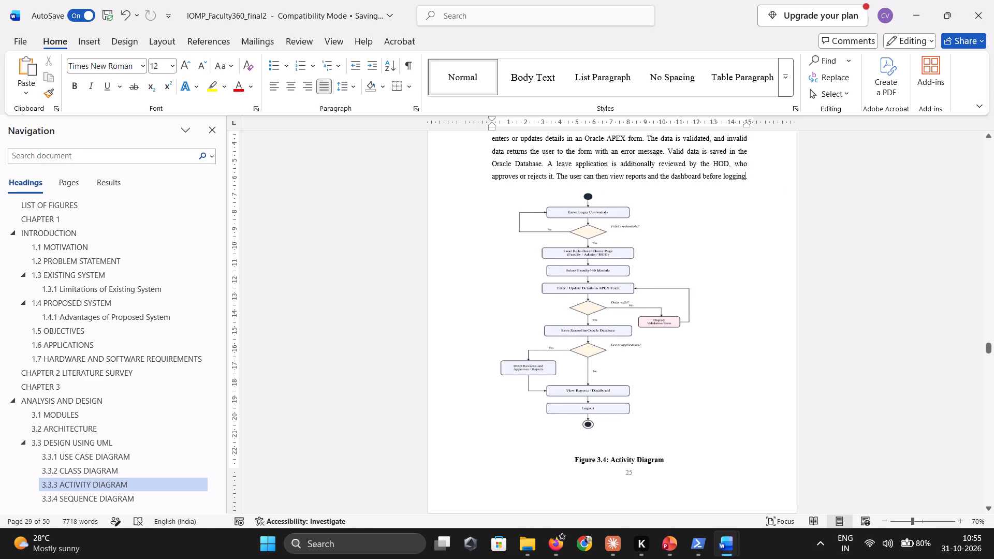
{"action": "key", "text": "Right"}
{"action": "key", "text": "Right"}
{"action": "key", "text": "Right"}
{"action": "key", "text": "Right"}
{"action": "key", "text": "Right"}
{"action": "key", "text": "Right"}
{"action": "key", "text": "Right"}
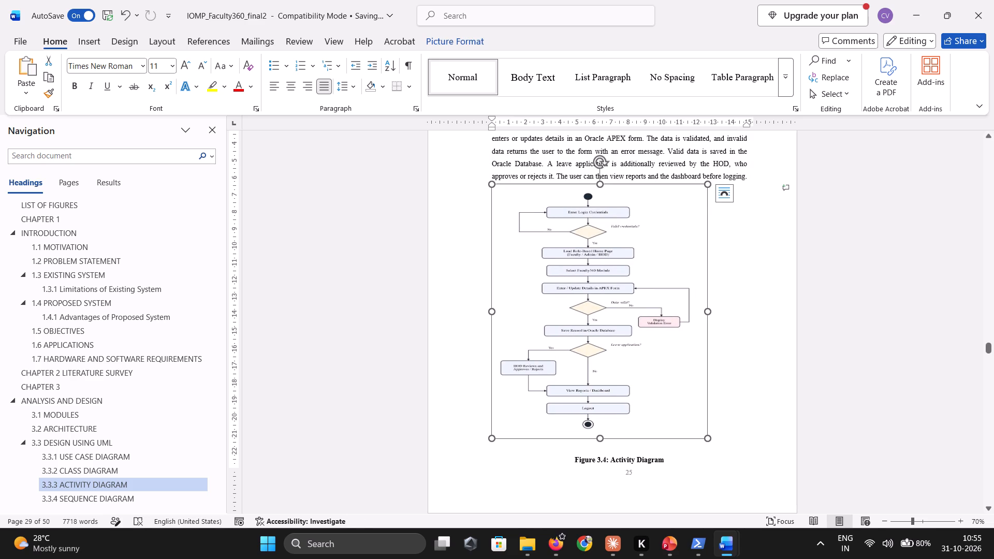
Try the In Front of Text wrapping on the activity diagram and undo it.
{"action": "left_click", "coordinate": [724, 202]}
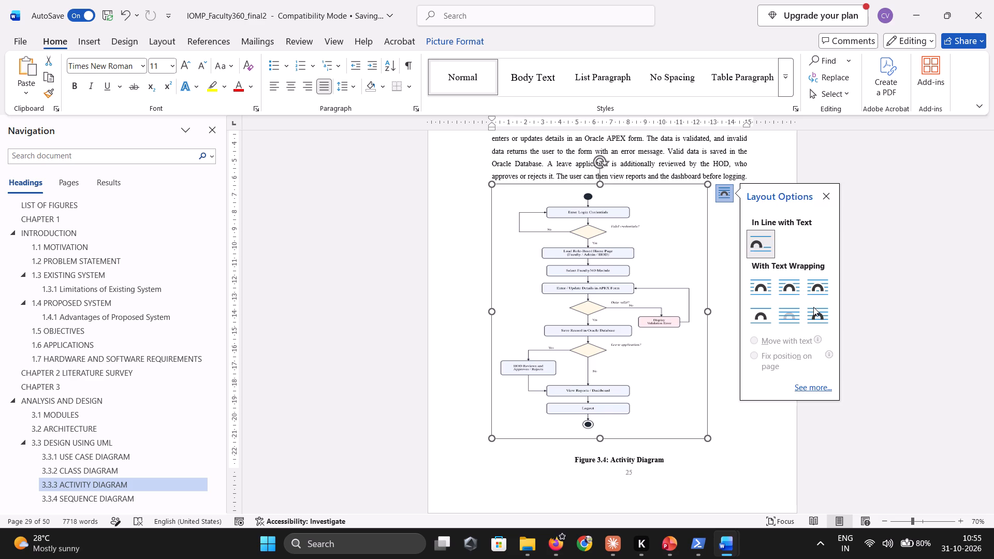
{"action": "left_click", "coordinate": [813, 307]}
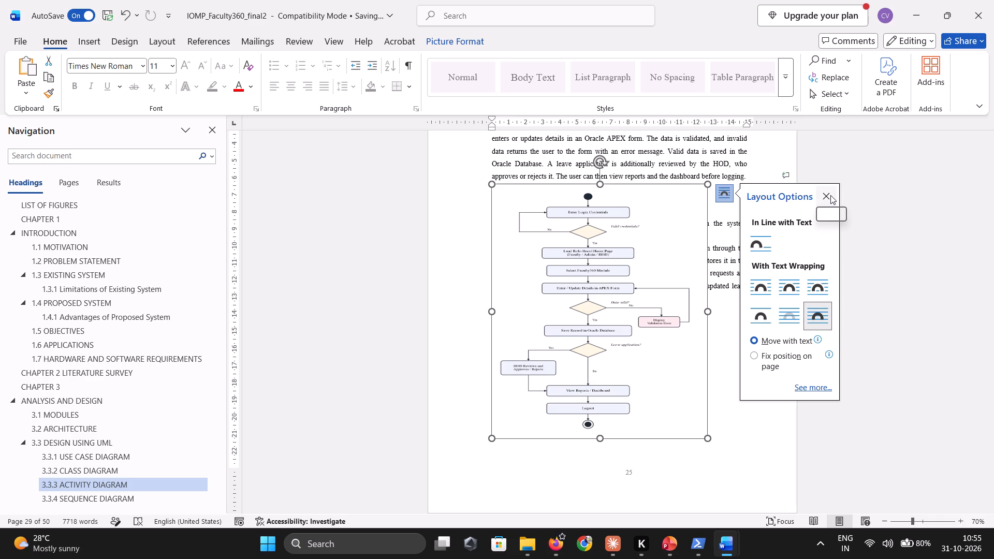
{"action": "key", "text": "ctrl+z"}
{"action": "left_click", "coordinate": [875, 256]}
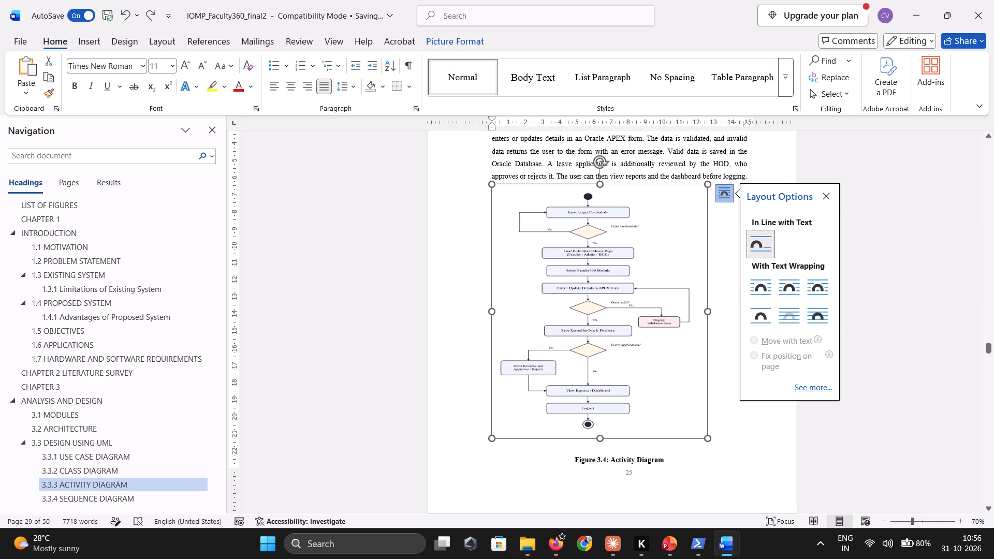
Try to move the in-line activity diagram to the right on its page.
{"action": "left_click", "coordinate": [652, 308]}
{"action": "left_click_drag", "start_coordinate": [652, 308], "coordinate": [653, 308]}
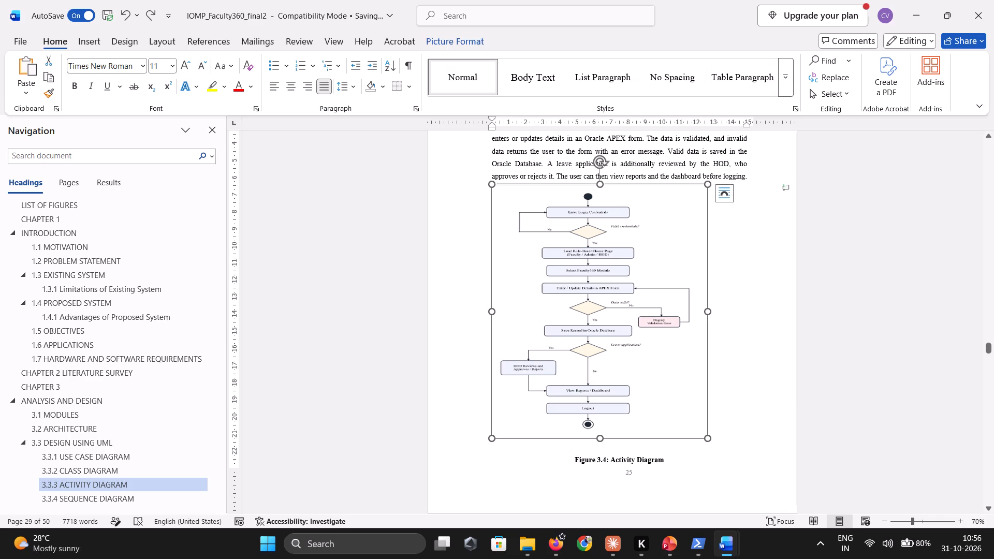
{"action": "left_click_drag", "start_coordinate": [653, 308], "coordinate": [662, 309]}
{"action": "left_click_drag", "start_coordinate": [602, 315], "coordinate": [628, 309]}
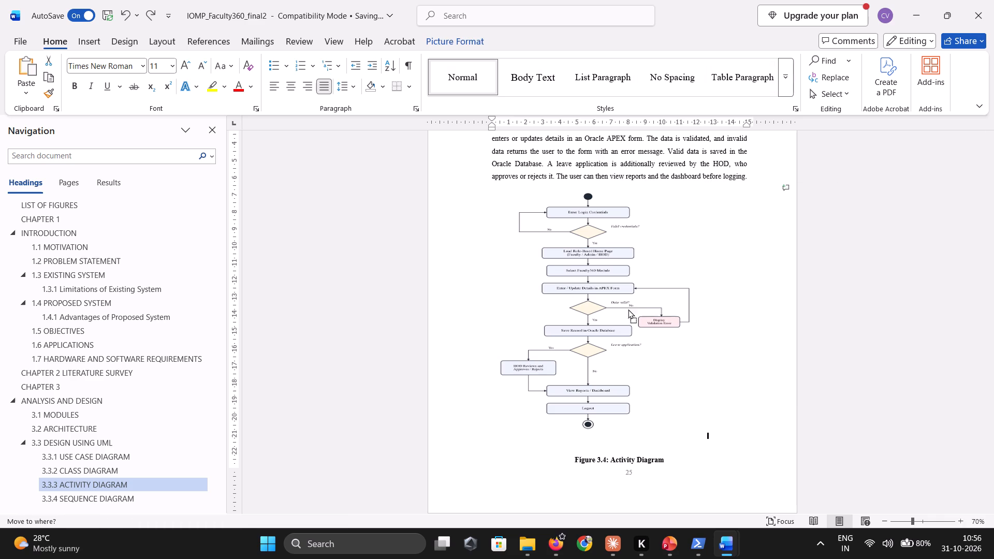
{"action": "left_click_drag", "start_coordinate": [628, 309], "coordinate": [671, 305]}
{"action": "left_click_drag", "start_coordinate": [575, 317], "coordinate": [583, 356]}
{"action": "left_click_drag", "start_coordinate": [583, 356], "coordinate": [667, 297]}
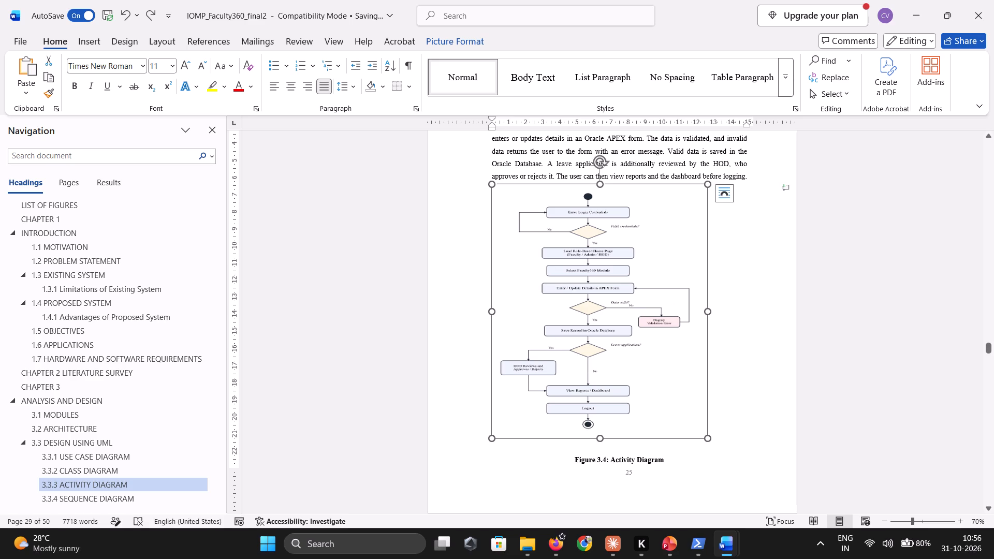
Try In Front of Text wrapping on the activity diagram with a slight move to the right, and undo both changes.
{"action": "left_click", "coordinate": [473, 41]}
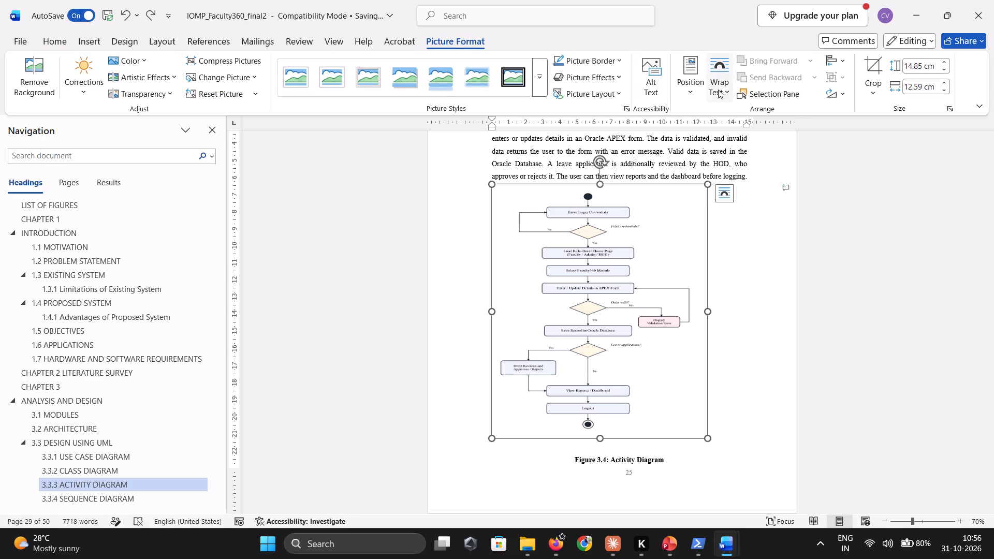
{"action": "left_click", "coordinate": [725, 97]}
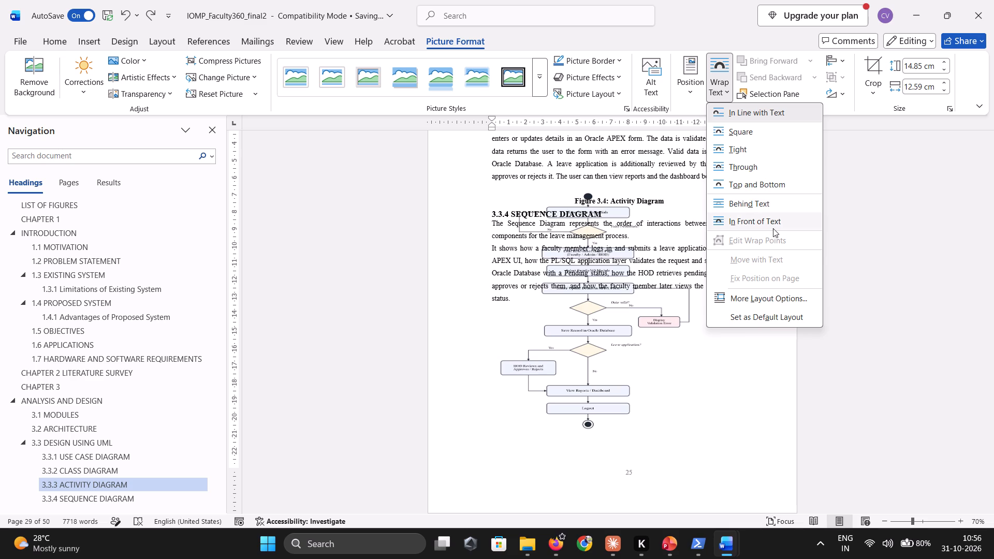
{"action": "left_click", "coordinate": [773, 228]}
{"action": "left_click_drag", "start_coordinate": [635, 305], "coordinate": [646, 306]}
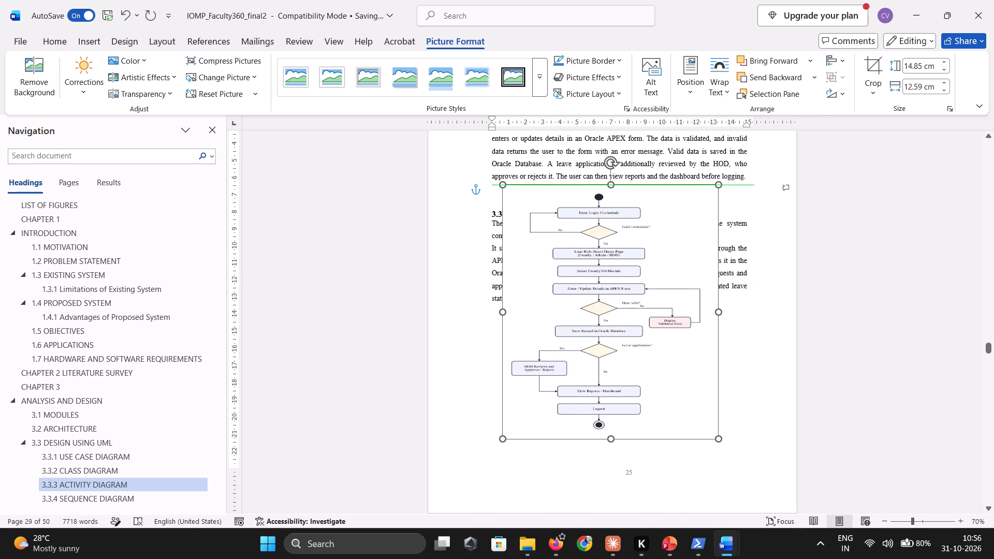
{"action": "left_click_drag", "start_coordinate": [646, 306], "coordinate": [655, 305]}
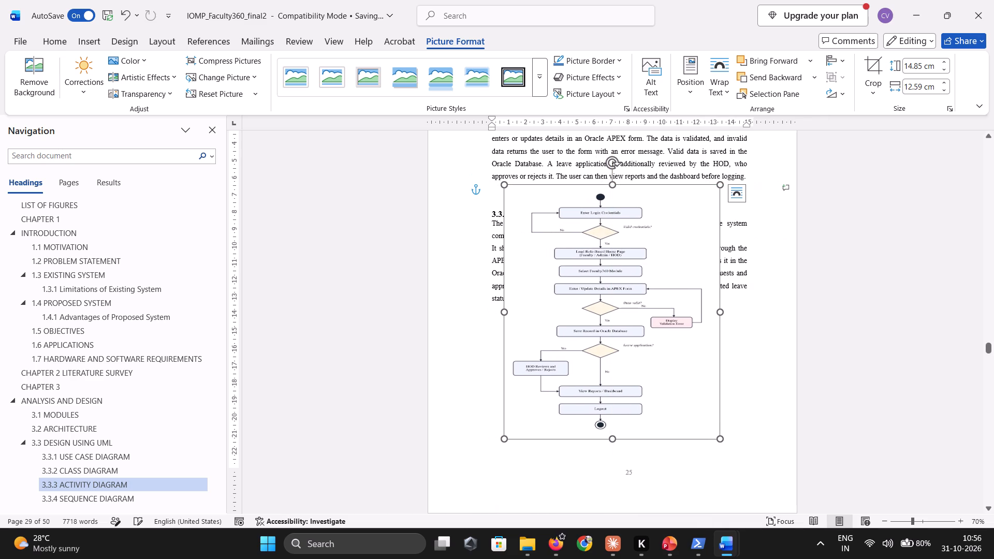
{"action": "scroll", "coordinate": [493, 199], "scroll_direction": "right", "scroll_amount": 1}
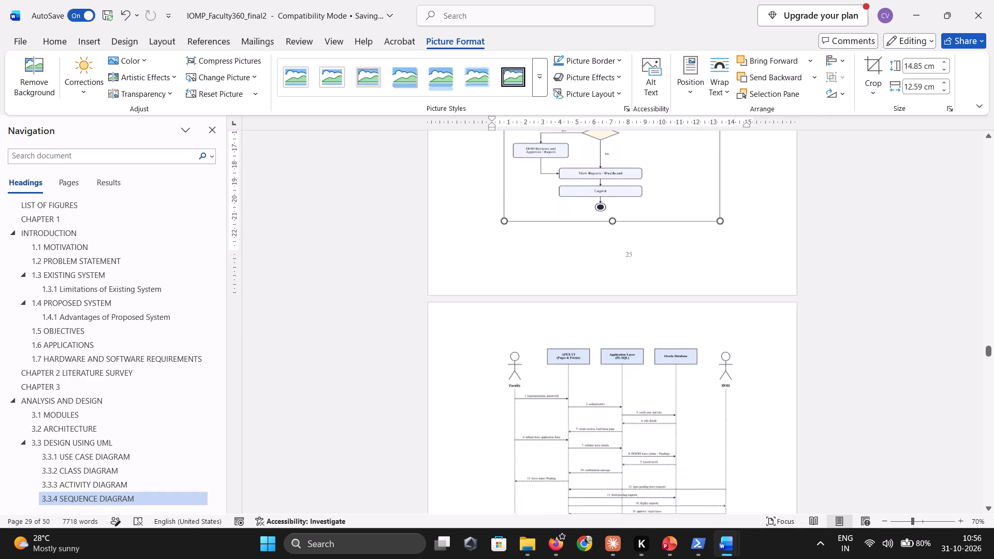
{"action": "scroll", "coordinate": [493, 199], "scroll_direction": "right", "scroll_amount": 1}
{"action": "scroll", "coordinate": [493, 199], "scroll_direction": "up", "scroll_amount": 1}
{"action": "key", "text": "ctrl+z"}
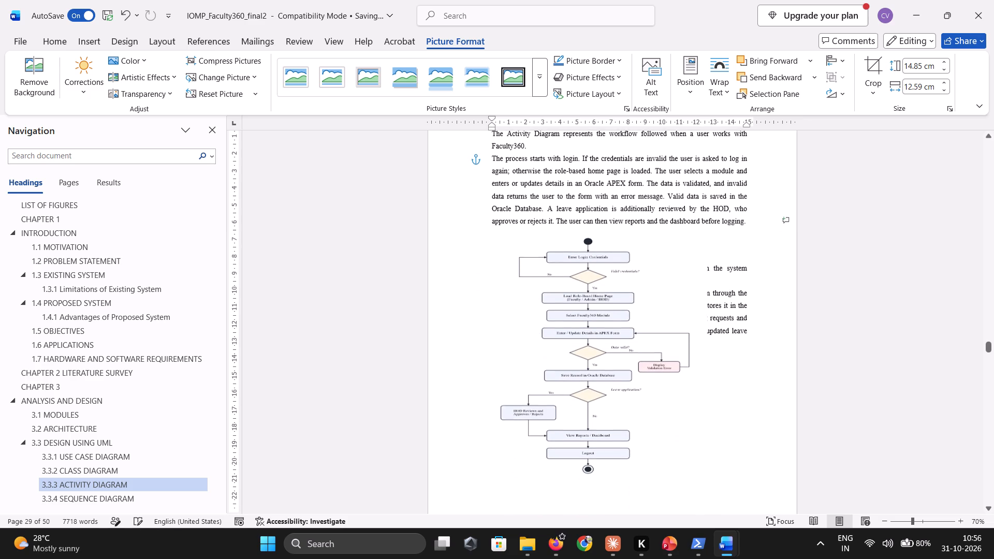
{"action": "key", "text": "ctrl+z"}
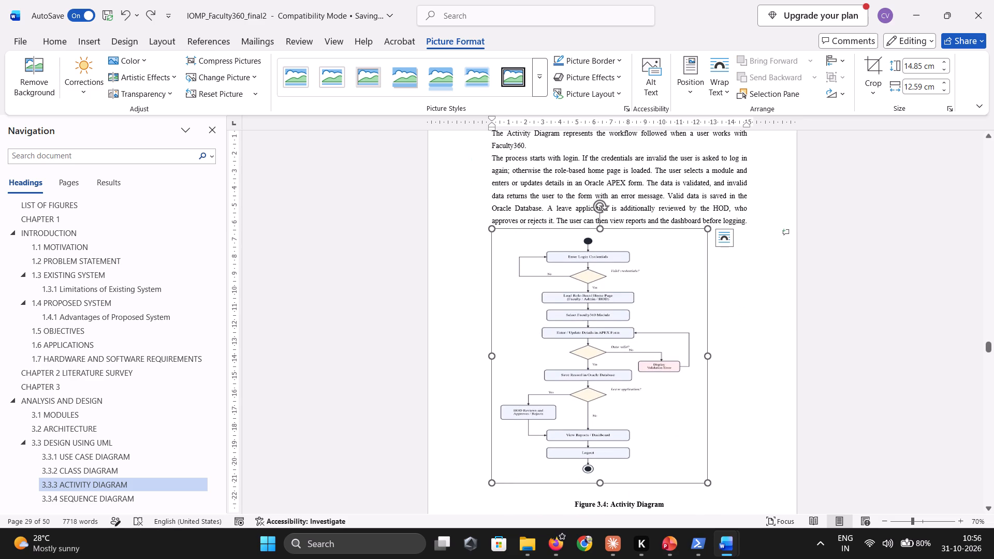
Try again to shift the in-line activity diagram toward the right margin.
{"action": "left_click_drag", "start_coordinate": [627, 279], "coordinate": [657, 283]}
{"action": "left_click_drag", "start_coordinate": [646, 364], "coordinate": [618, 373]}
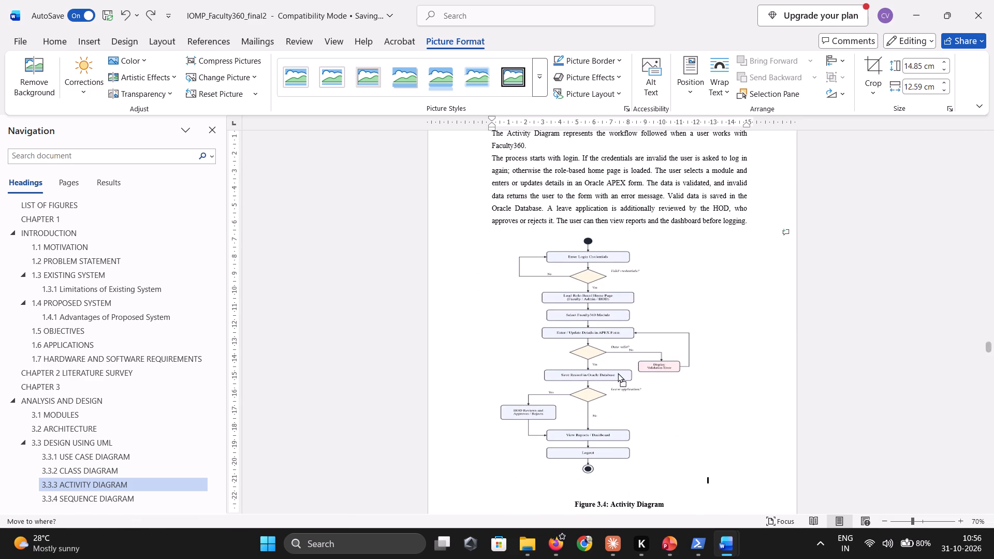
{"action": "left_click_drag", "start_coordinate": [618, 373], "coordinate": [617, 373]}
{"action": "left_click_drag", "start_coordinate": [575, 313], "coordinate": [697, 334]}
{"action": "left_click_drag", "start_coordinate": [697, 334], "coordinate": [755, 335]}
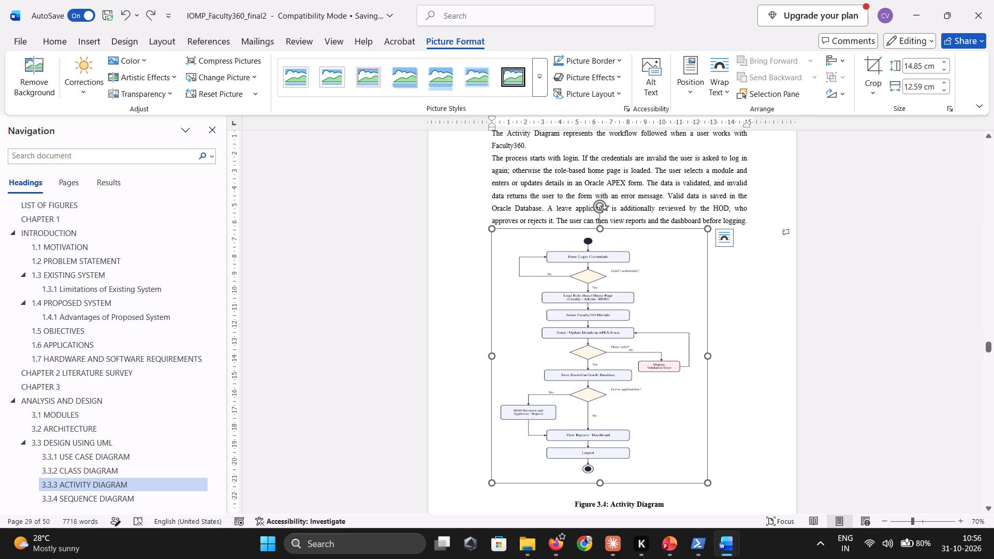
Widen the activity diagram to about 14.15 cm, keeping its height, and deselect it.
{"action": "left_click_drag", "start_coordinate": [710, 358], "coordinate": [734, 360]}
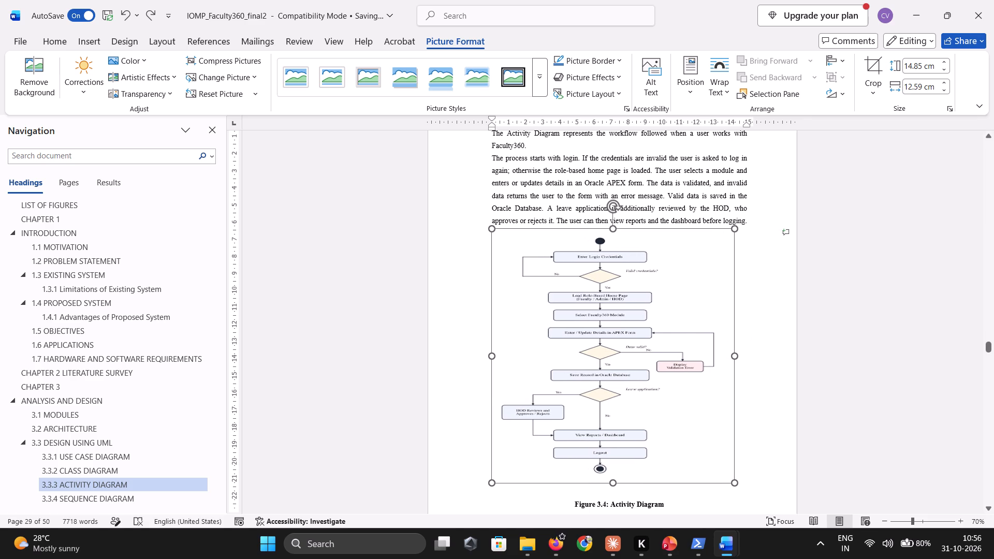
{"action": "scroll", "coordinate": [684, 367], "scroll_direction": "down", "scroll_amount": 2}
{"action": "left_click", "coordinate": [760, 393]}
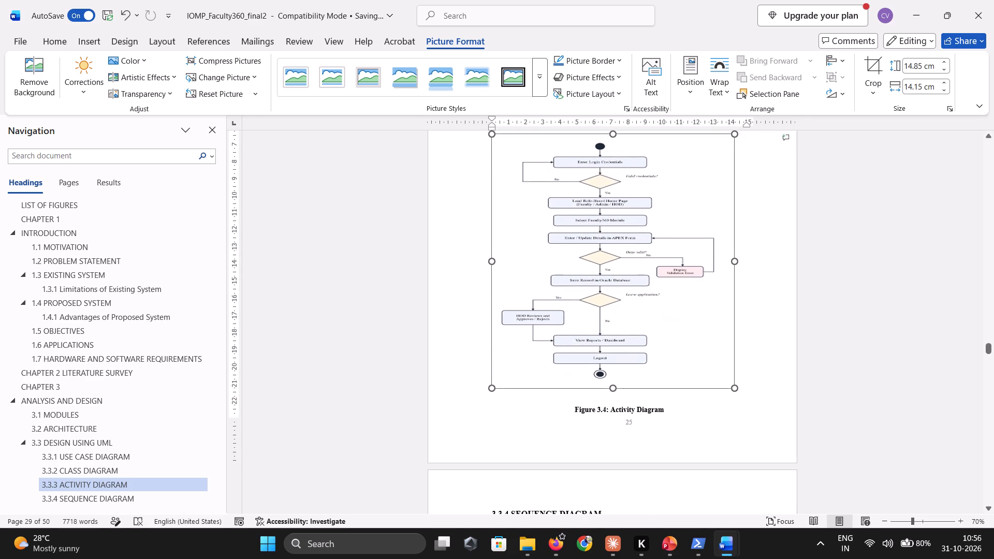
Review the class, activity and sequence diagram pages for spacing and page breaks.
{"action": "scroll", "coordinate": [760, 393], "scroll_direction": "up", "scroll_amount": 4}
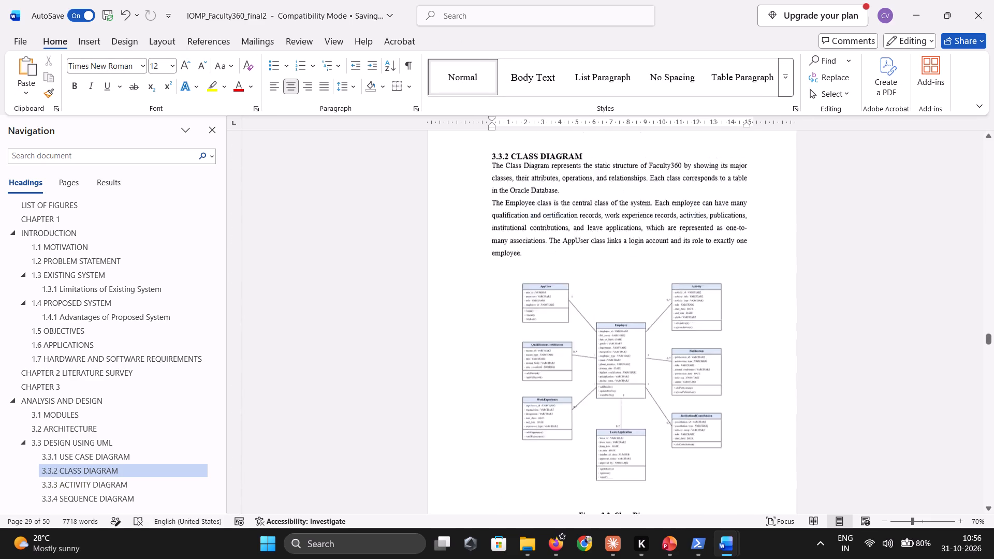
{"action": "scroll", "coordinate": [760, 393], "scroll_direction": "up", "scroll_amount": 1}
{"action": "scroll", "coordinate": [760, 393], "scroll_direction": "down", "scroll_amount": 6}
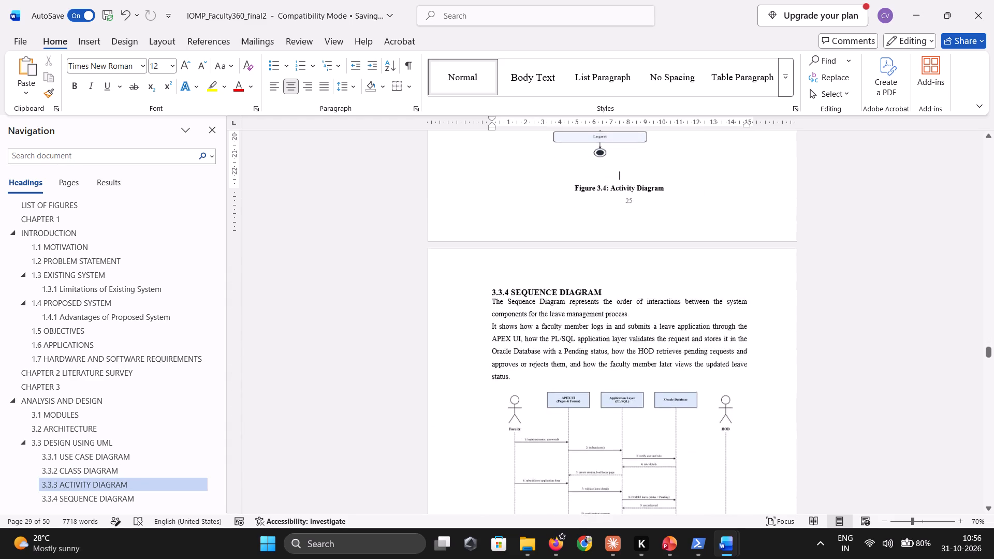
{"action": "scroll", "coordinate": [760, 393], "scroll_direction": "up", "scroll_amount": 4}
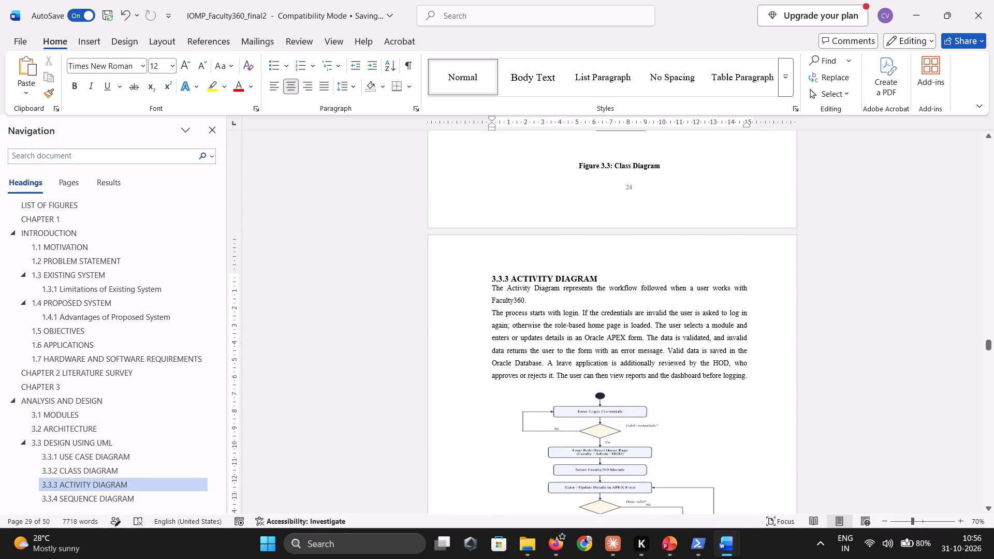
Insert five blank lines after the Figure 3.5 caption to push the 3.3.5 COMPONENT DIAGRAM heading onto a new page.
{"action": "scroll", "coordinate": [760, 393], "scroll_direction": "down", "scroll_amount": 6}
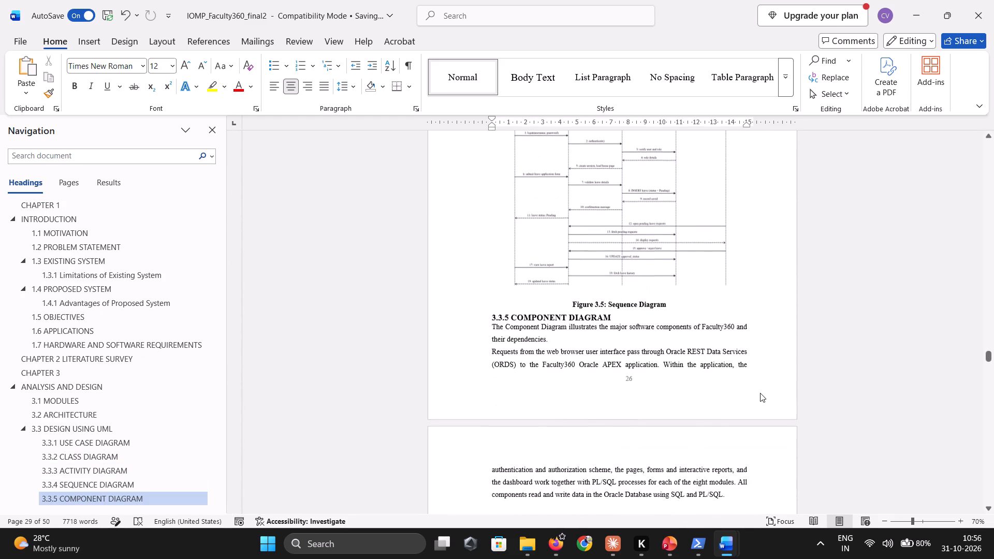
{"action": "scroll", "coordinate": [760, 393], "scroll_direction": "down", "scroll_amount": 1}
{"action": "left_click", "coordinate": [679, 302]}
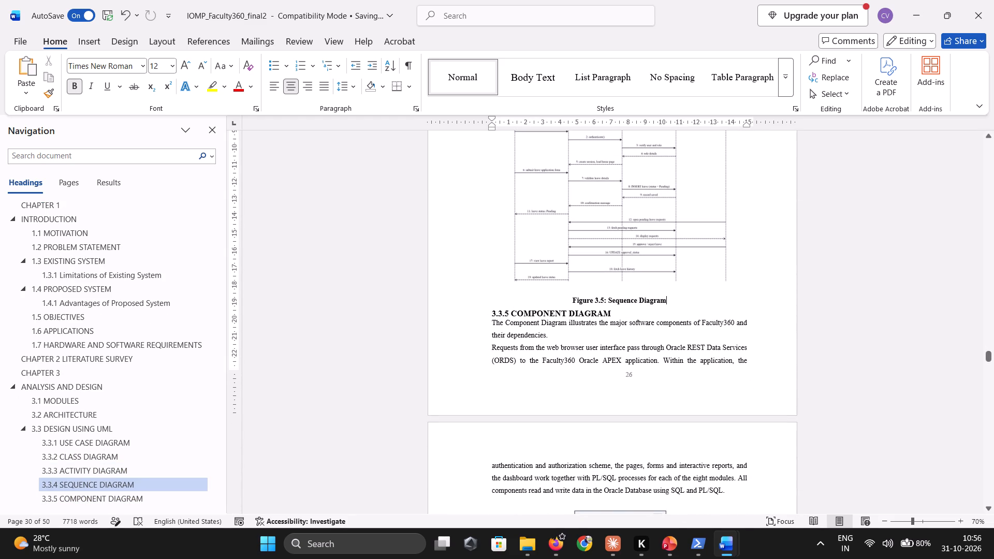
{"action": "key", "text": "Return"}
{"action": "key", "text": "Return"}
{"action": "key", "text": "Return"}
{"action": "key", "text": "Return"}
{"action": "key", "text": "Return"}
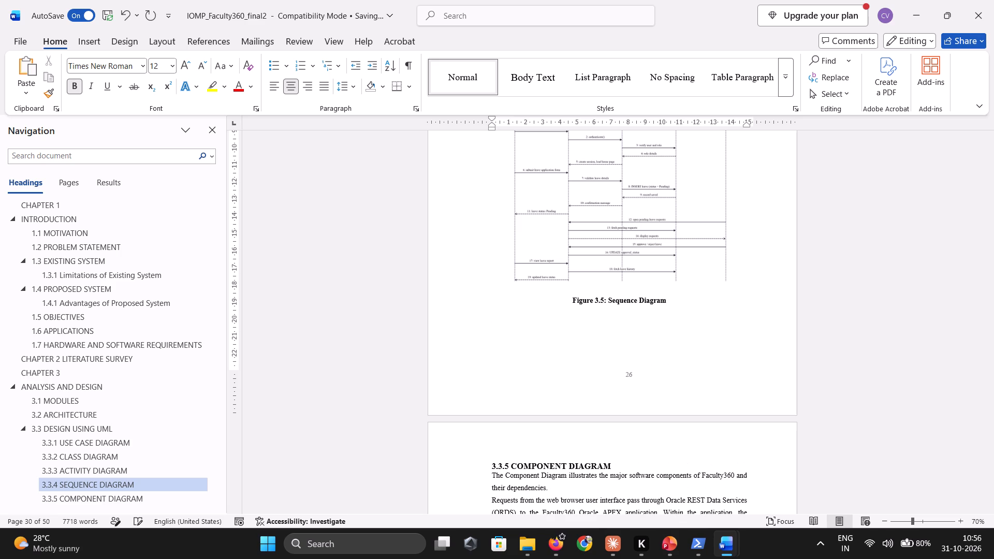
Insert five blank lines after the Figure 3.6 caption to push the 3.3.6 DEPLOYMENT DIAGRAM heading onto a new page.
{"action": "scroll", "coordinate": [679, 302], "scroll_direction": "up", "scroll_amount": 1}
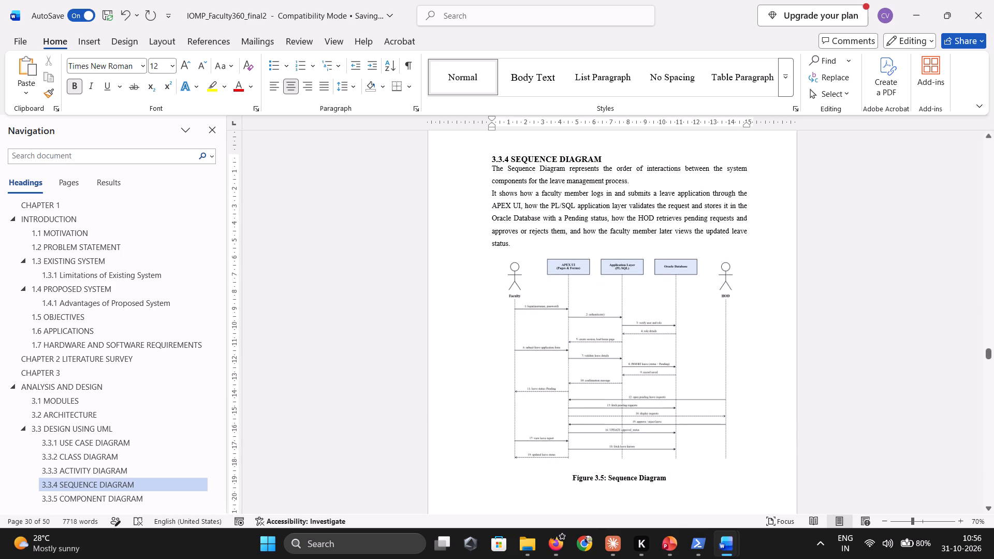
{"action": "scroll", "coordinate": [627, 434], "scroll_direction": "down", "scroll_amount": 1}
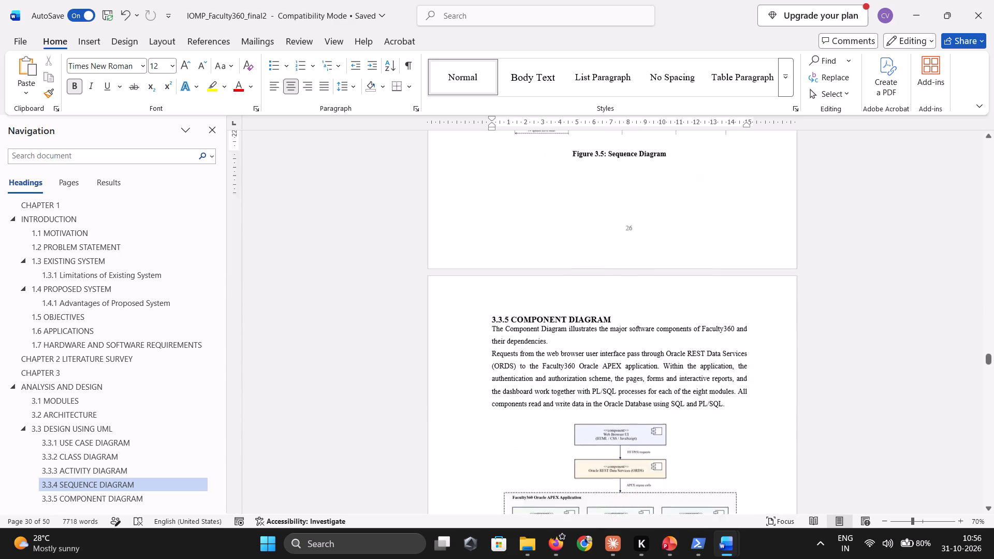
{"action": "scroll", "coordinate": [627, 434], "scroll_direction": "down", "scroll_amount": 2}
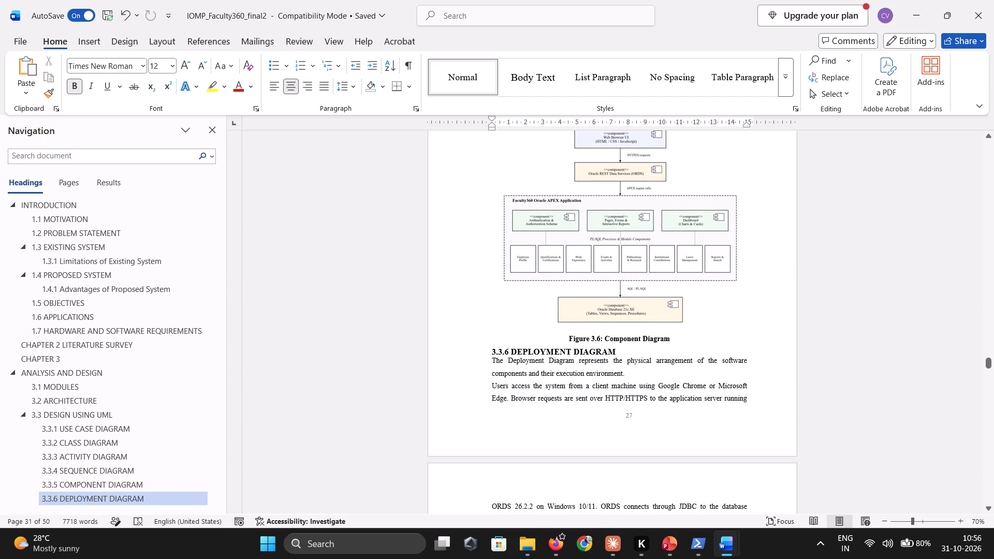
{"action": "left_click", "coordinate": [677, 337]}
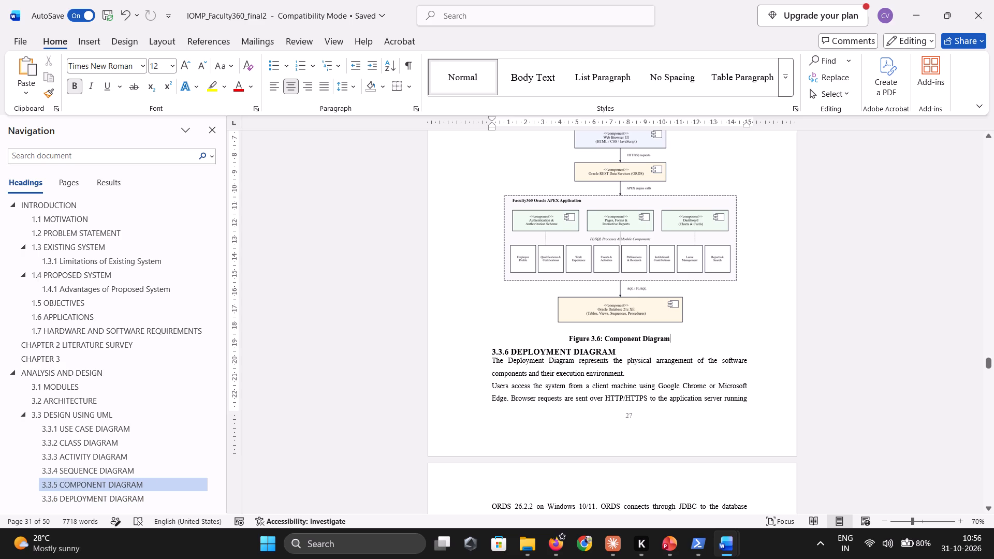
{"action": "key", "text": "Return"}
{"action": "key", "text": "Return"}
{"action": "key", "text": "Return"}
{"action": "key", "text": "Return"}
{"action": "key", "text": "Return"}
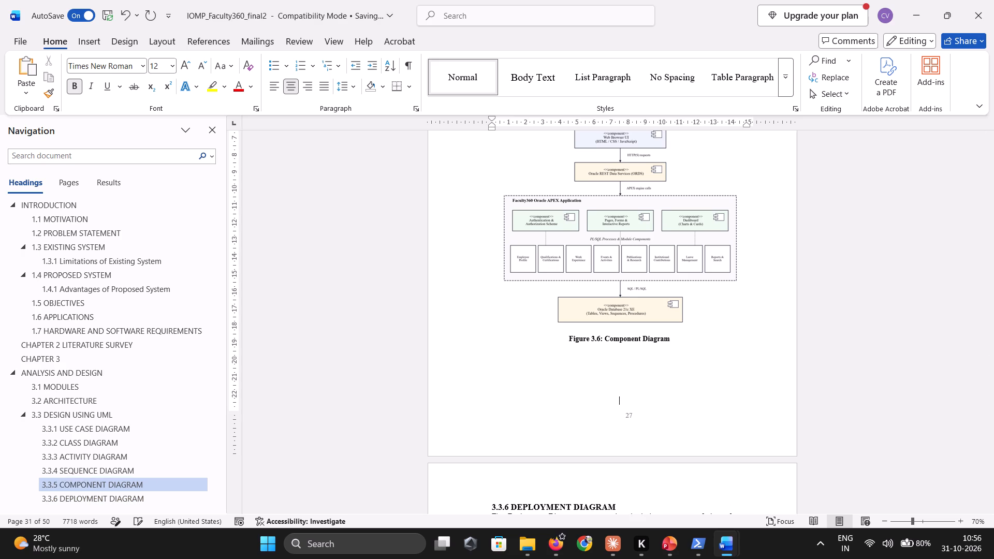
Insert two blank lines between the component diagram and its Figure 3.6 caption.
{"action": "left_click", "coordinate": [562, 341]}
{"action": "key", "text": "Return"}
{"action": "key", "text": "Return"}
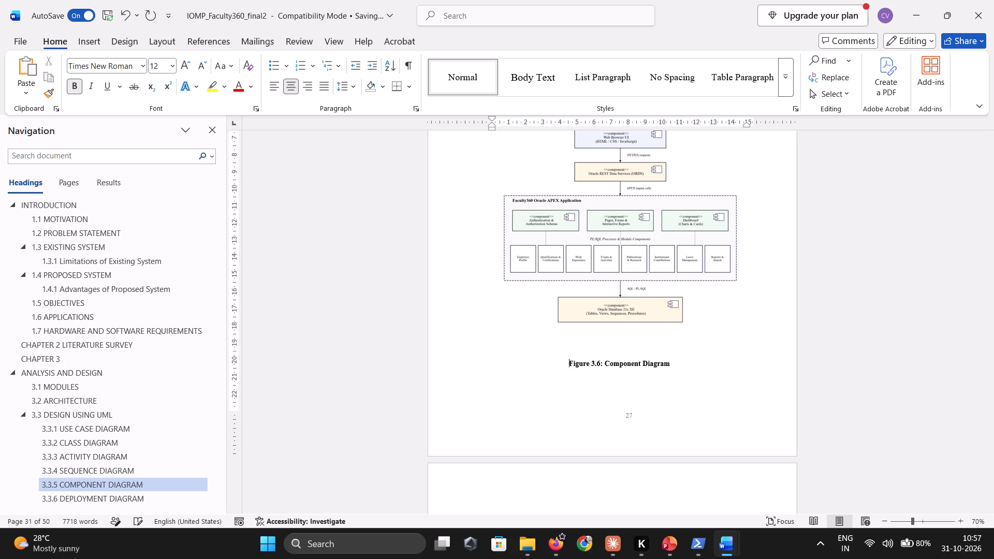
Stretch the component diagram slightly taller from its lower edge, keeping its width.
{"action": "left_click", "coordinate": [582, 283]}
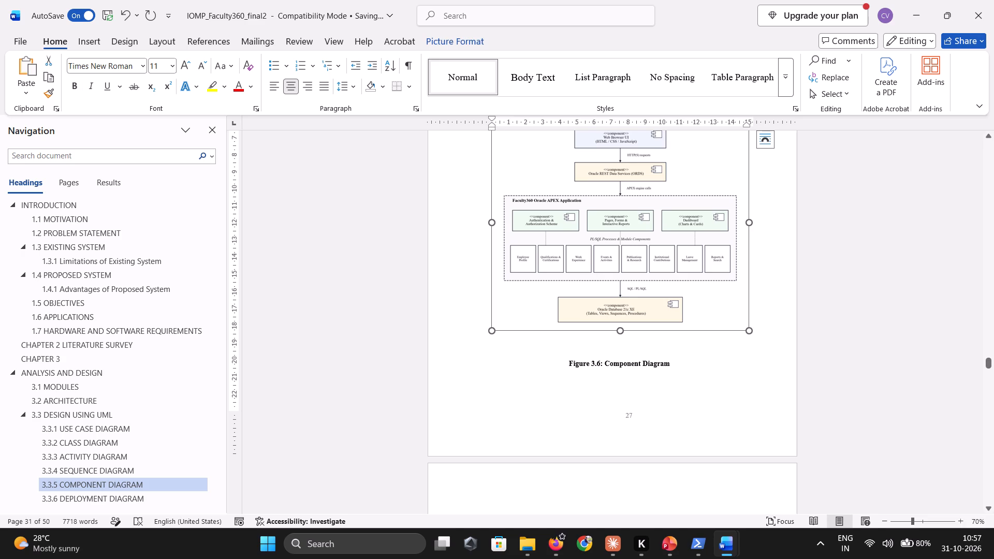
{"action": "left_click_drag", "start_coordinate": [619, 331], "coordinate": [623, 346]}
Remove one of the blank lines between the component diagram and its Figure 3.6 caption.
{"action": "left_click", "coordinate": [609, 364]}
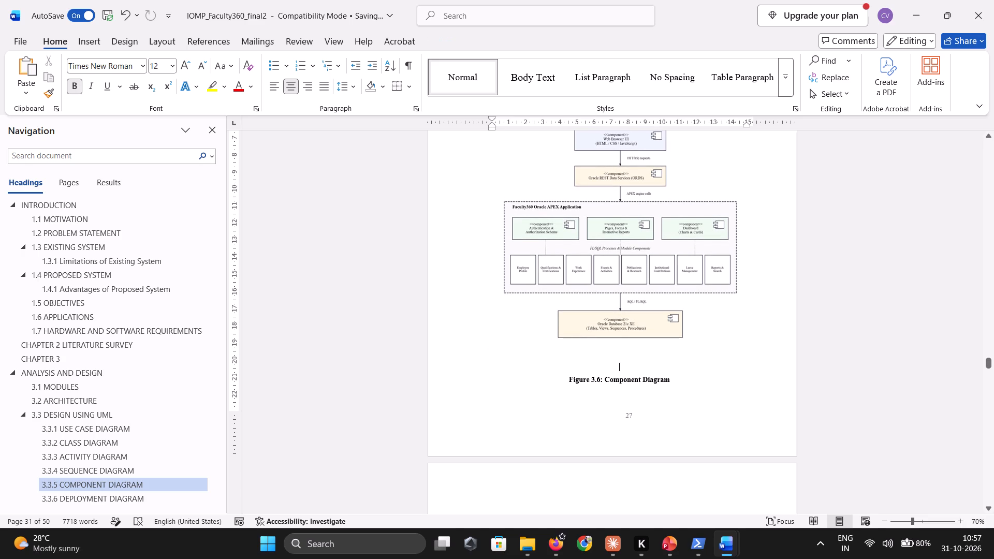
{"action": "key", "text": "BackSpace"}
{"action": "key", "text": "BackSpace"}
Insert two blank lines between the sequence diagram and its Figure 3.5 caption.
{"action": "scroll", "coordinate": [609, 364], "scroll_direction": "up", "scroll_amount": 1}
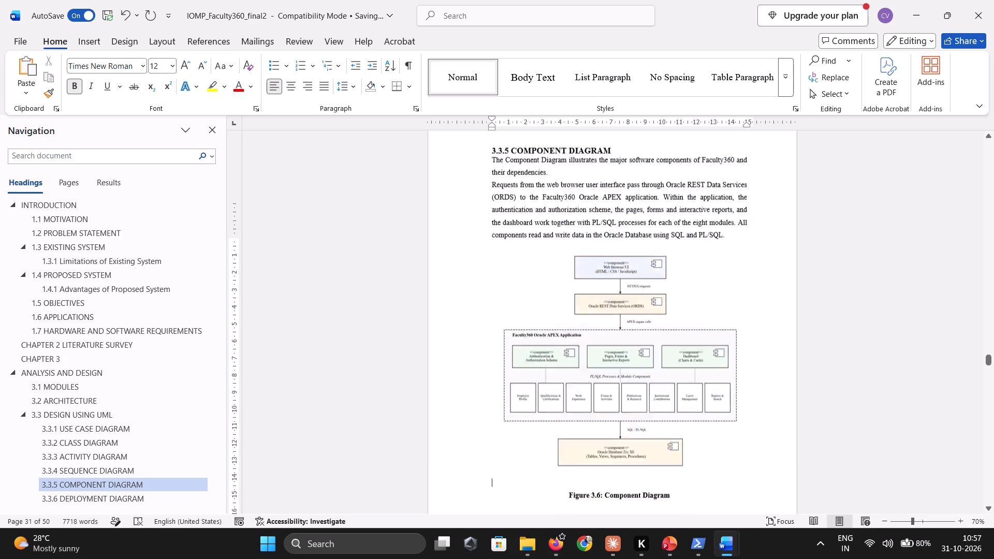
{"action": "scroll", "coordinate": [609, 364], "scroll_direction": "up", "scroll_amount": 2}
{"action": "left_click", "coordinate": [652, 340]}
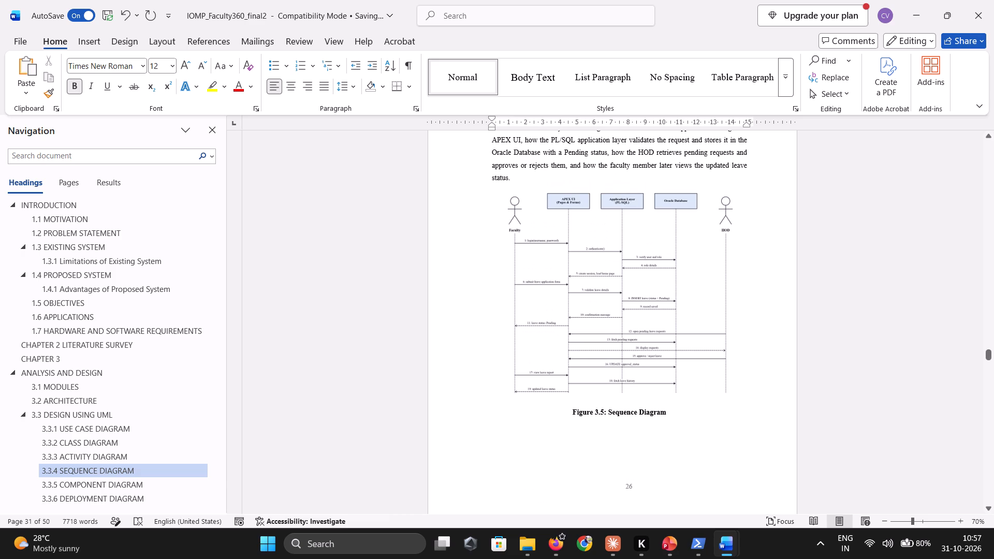
{"action": "left_click", "coordinate": [569, 413]}
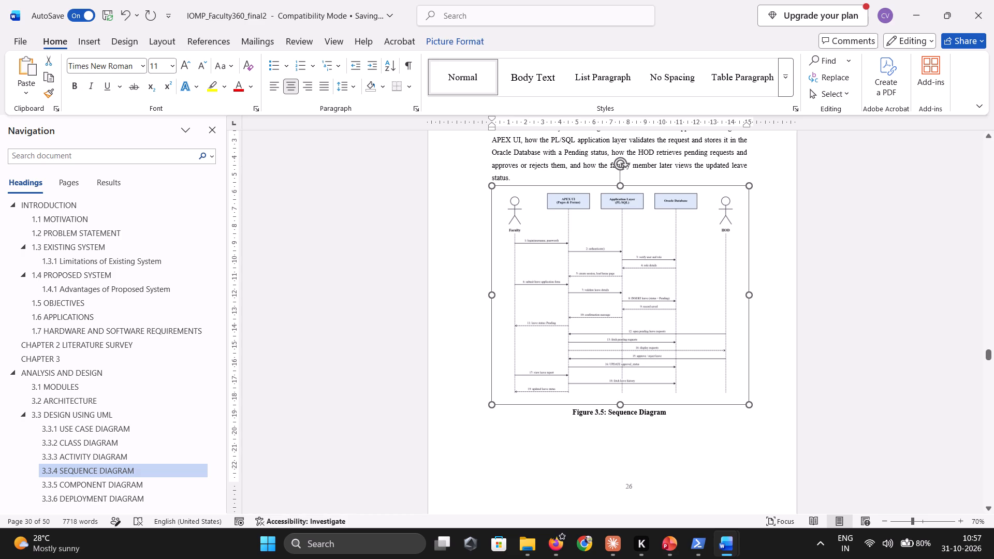
{"action": "key", "text": "Return"}
{"action": "key", "text": "Return"}
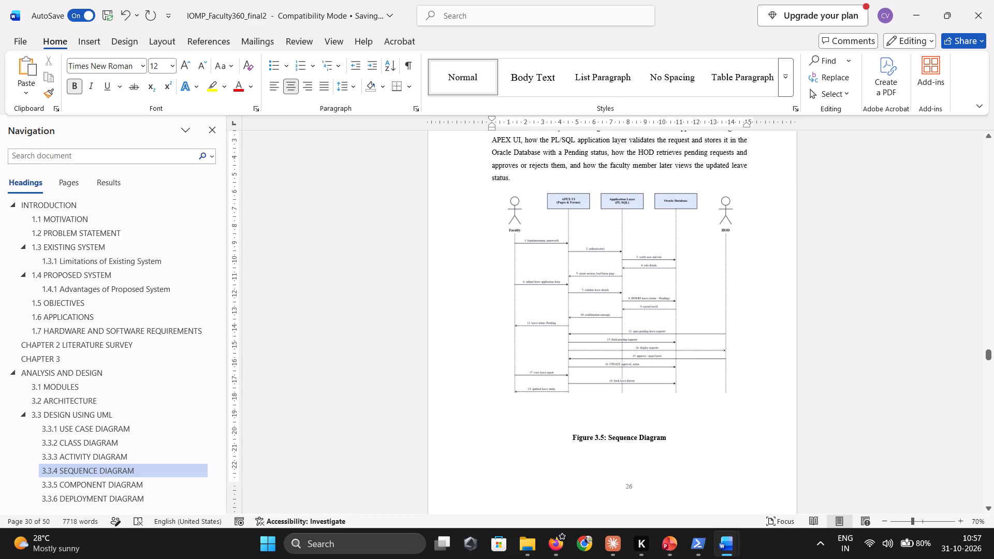
Stretch the sequence diagram slightly taller from its lower edge, keeping its width.
{"action": "left_click", "coordinate": [590, 387]}
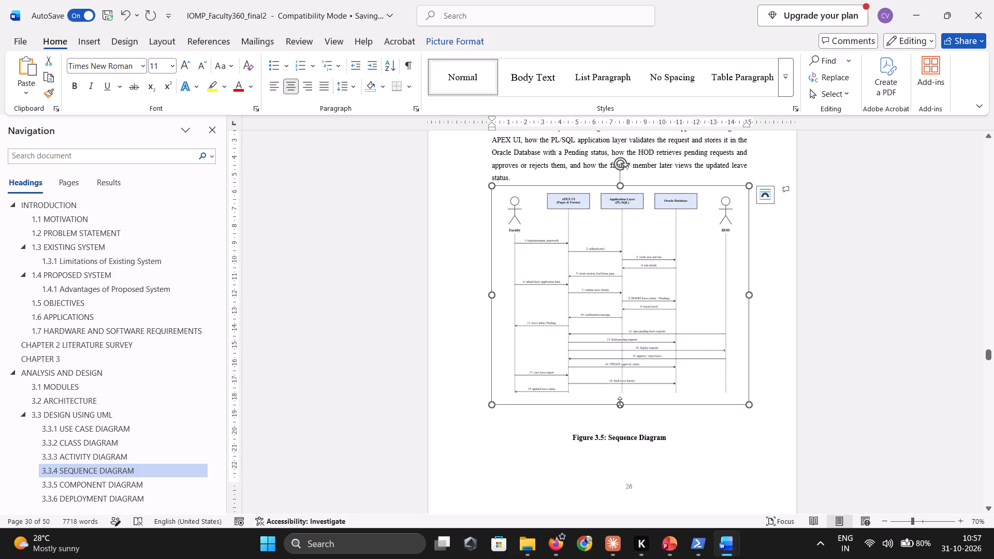
{"action": "left_click_drag", "start_coordinate": [620, 403], "coordinate": [623, 426]}
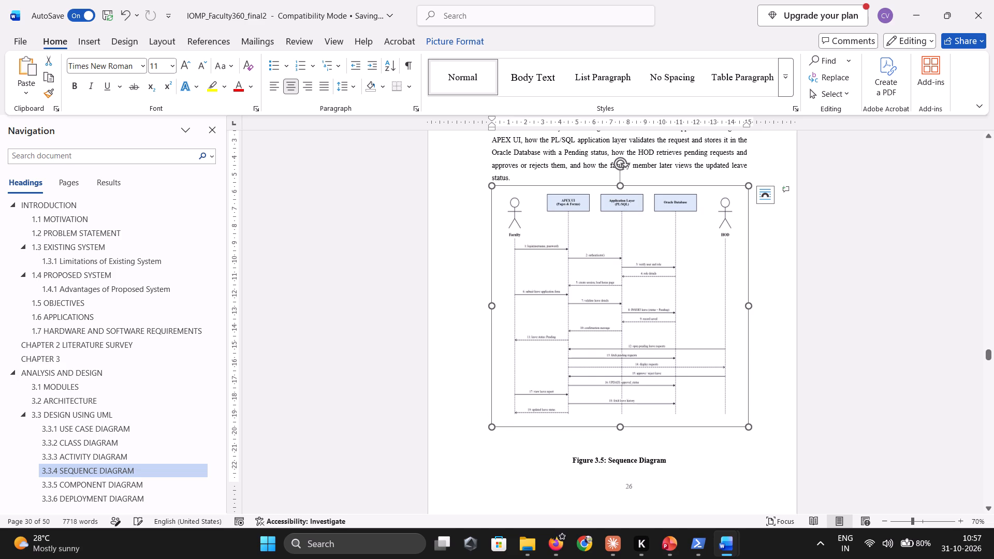
Remove the blank lines between the sequence diagram and its Figure 3.5 caption.
{"action": "left_click", "coordinate": [612, 445]}
{"action": "key", "text": "BackSpace"}
{"action": "key", "text": "BackSpace"}
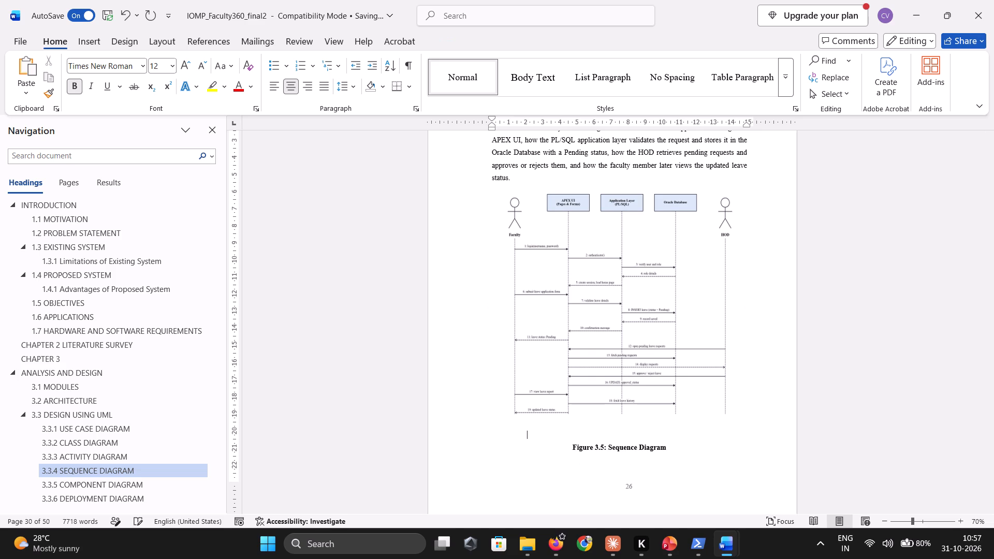
{"action": "key", "text": "BackSpace"}
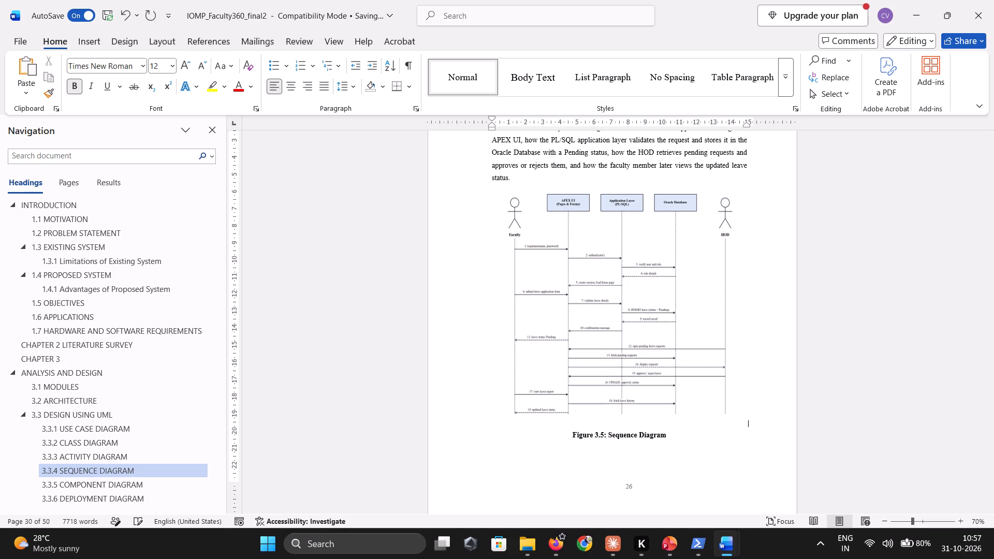
Remove the blank line between the activity diagram and its Figure 3.4 caption.
{"action": "scroll", "coordinate": [612, 445], "scroll_direction": "up", "scroll_amount": 2}
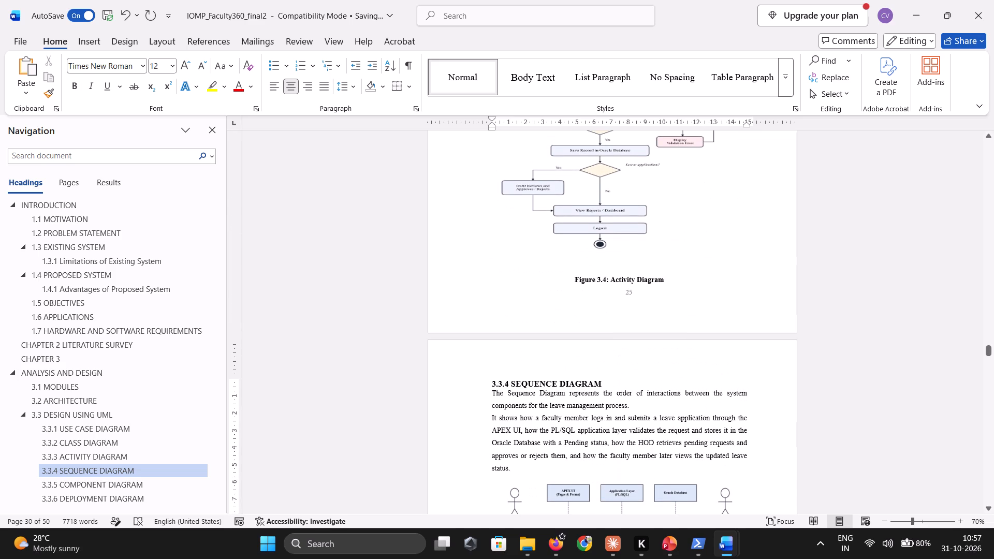
{"action": "scroll", "coordinate": [576, 267], "scroll_direction": "up", "scroll_amount": 3}
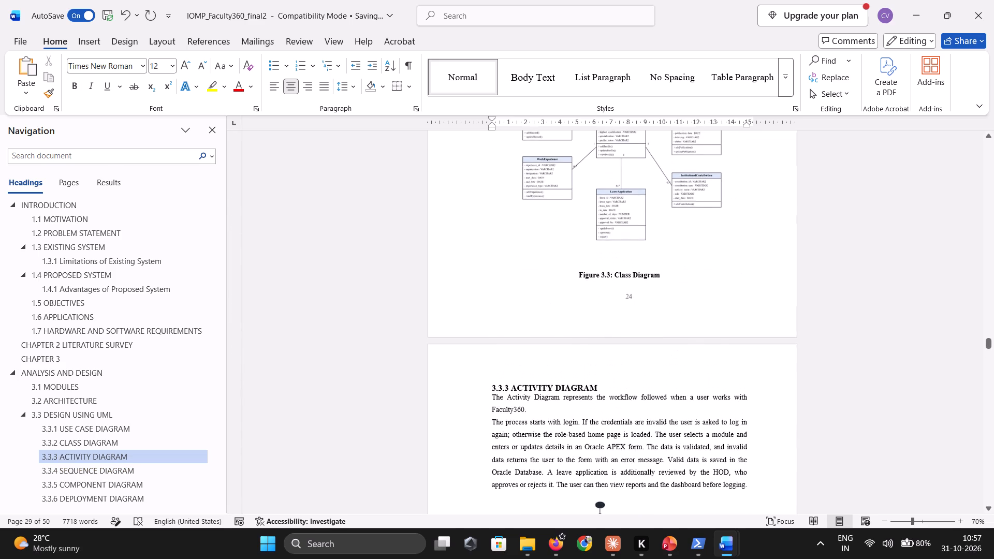
{"action": "scroll", "coordinate": [576, 267], "scroll_direction": "down", "scroll_amount": 4}
{"action": "scroll", "coordinate": [576, 267], "scroll_direction": "up", "scroll_amount": 1}
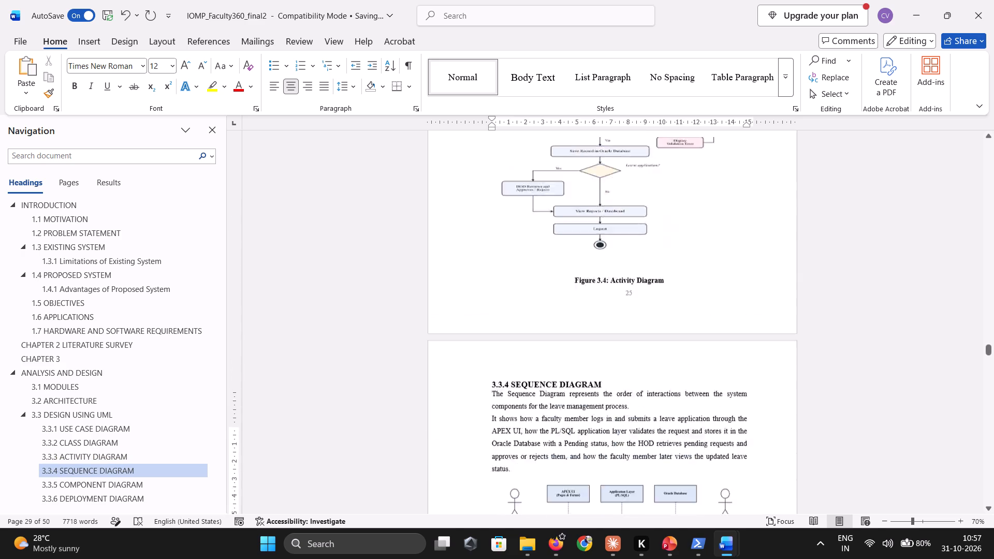
{"action": "scroll", "coordinate": [576, 267], "scroll_direction": "up", "scroll_amount": 1}
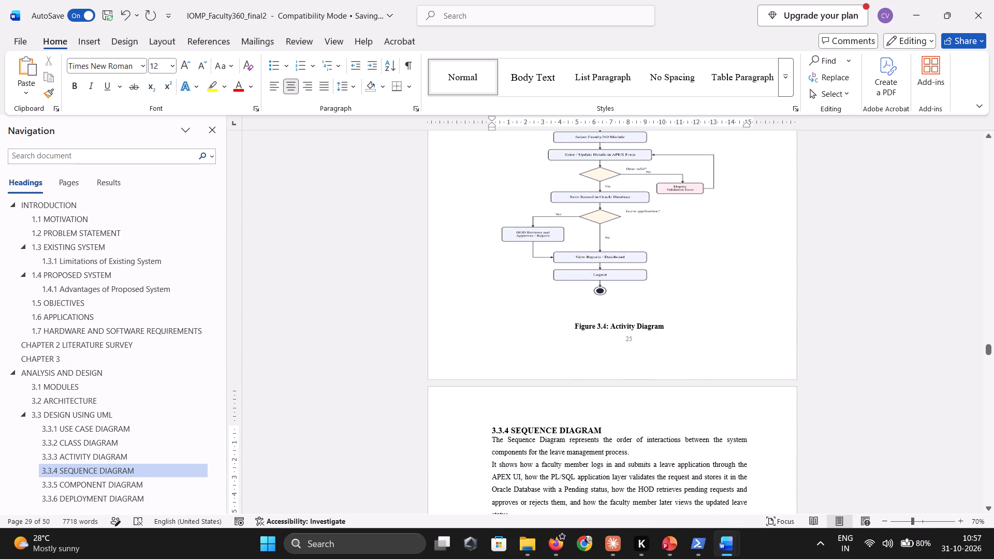
{"action": "left_click", "coordinate": [580, 315]}
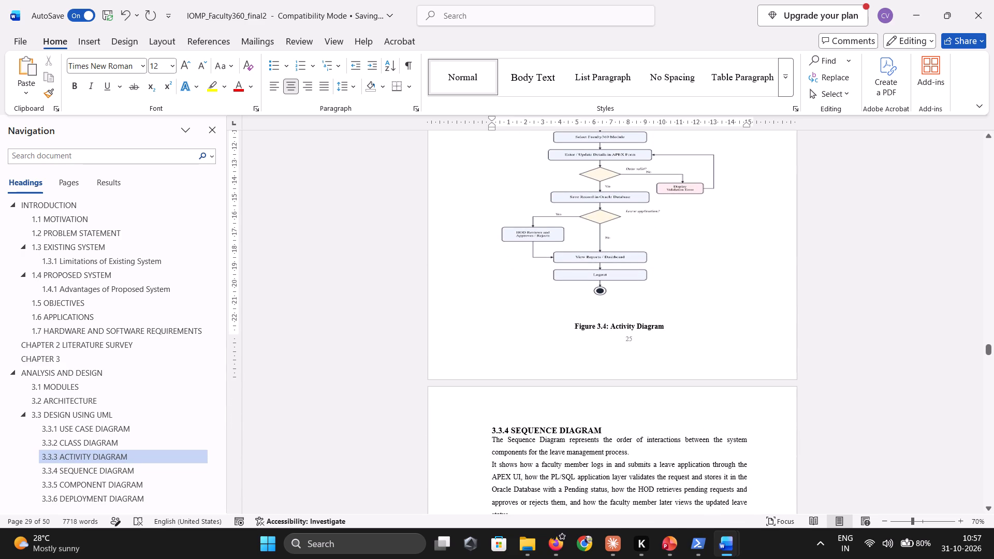
{"action": "key", "text": "BackSpace"}
{"action": "key", "text": "BackSpace"}
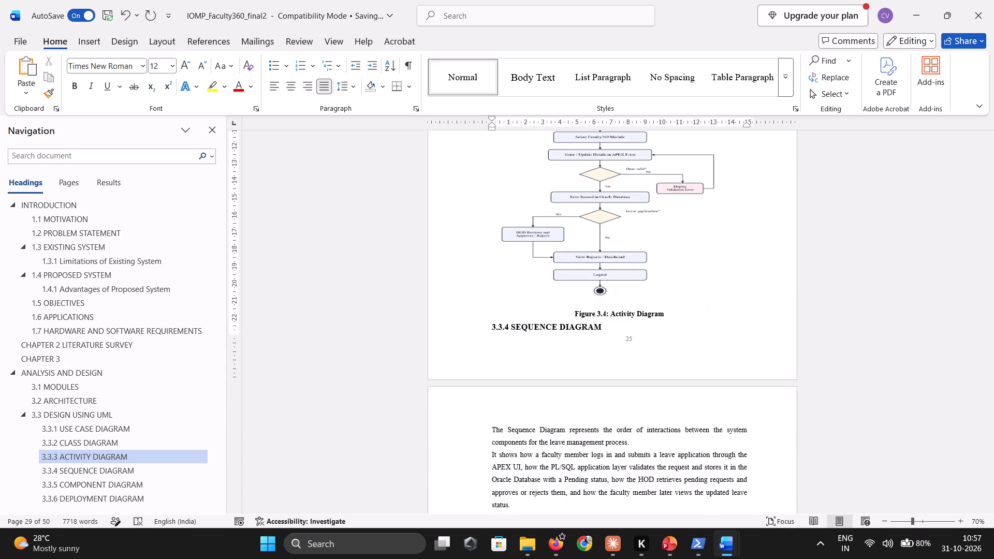
Insert a blank line after the Figure 3.4 caption to push the 3.3.4 SEQUENCE DIAGRAM heading onto the following page.
{"action": "key", "text": "Down"}
{"action": "key", "text": "Return"}
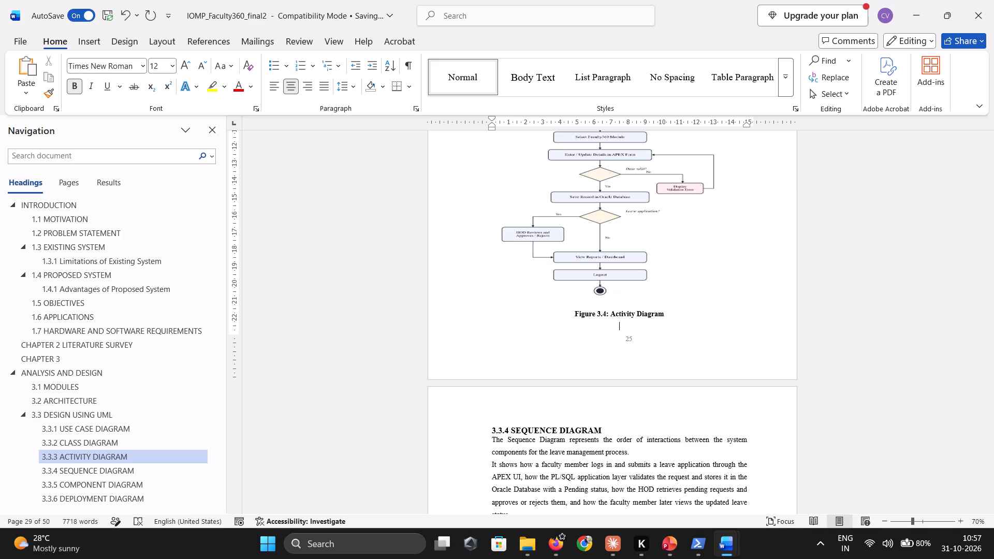
Delete the extra blank lines above the 3.3.6 DEPLOYMENT DIAGRAM heading to bring it to the top of its page.
{"action": "scroll", "coordinate": [580, 315], "scroll_direction": "down", "scroll_amount": 3}
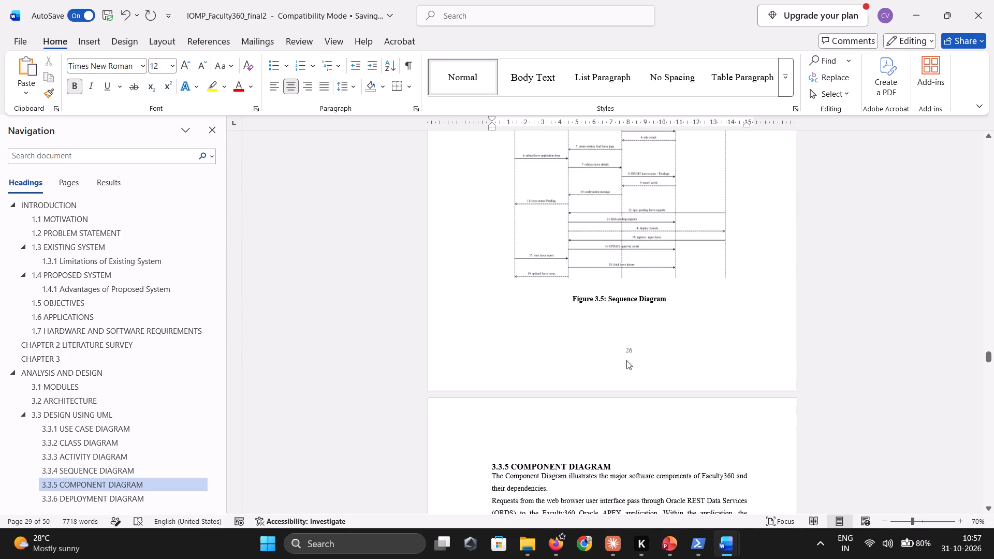
{"action": "scroll", "coordinate": [627, 310], "scroll_direction": "down", "scroll_amount": 3}
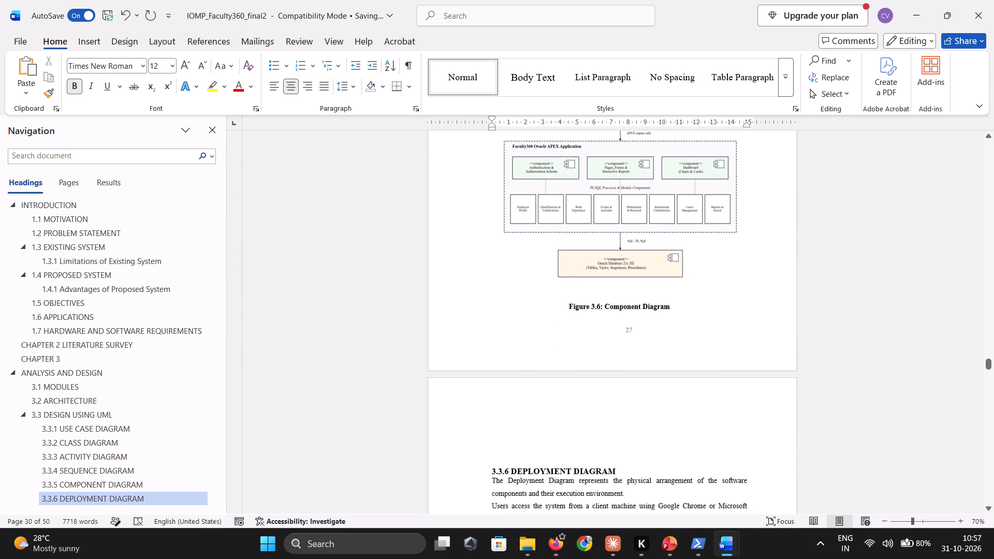
{"action": "scroll", "coordinate": [627, 310], "scroll_direction": "down", "scroll_amount": 2}
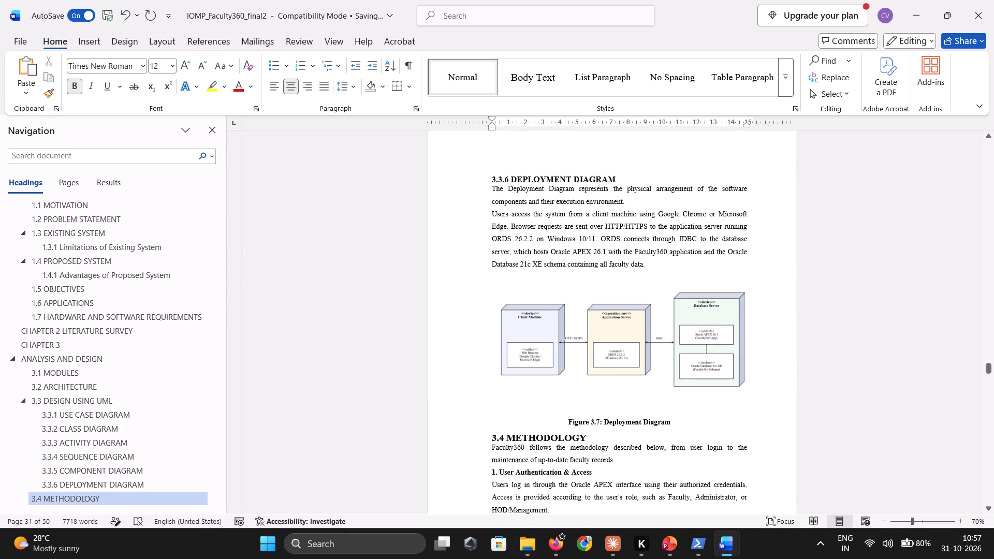
{"action": "scroll", "coordinate": [583, 254], "scroll_direction": "up", "scroll_amount": 1}
{"action": "left_click", "coordinate": [548, 281]}
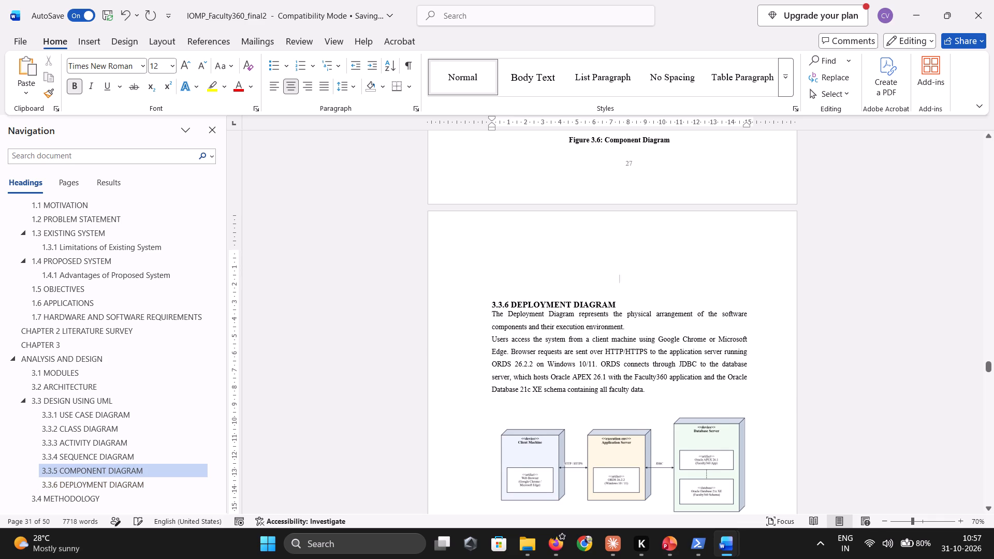
{"action": "key", "text": "BackSpace"}
{"action": "key", "text": "BackSpace"}
{"action": "key", "text": "BackSpace"}
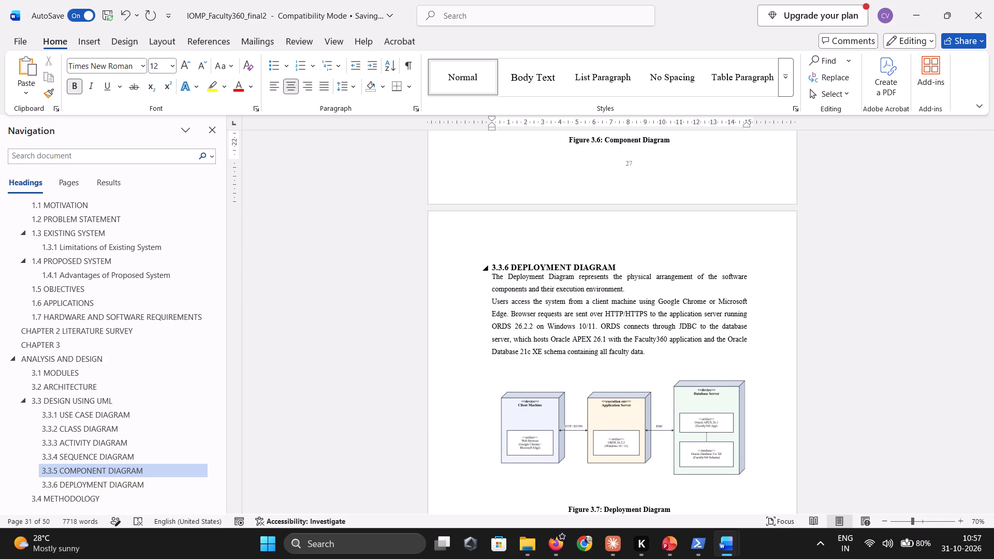
{"action": "key", "text": "Down"}
{"action": "key", "text": "BackSpace"}
{"action": "key", "text": "BackSpace"}
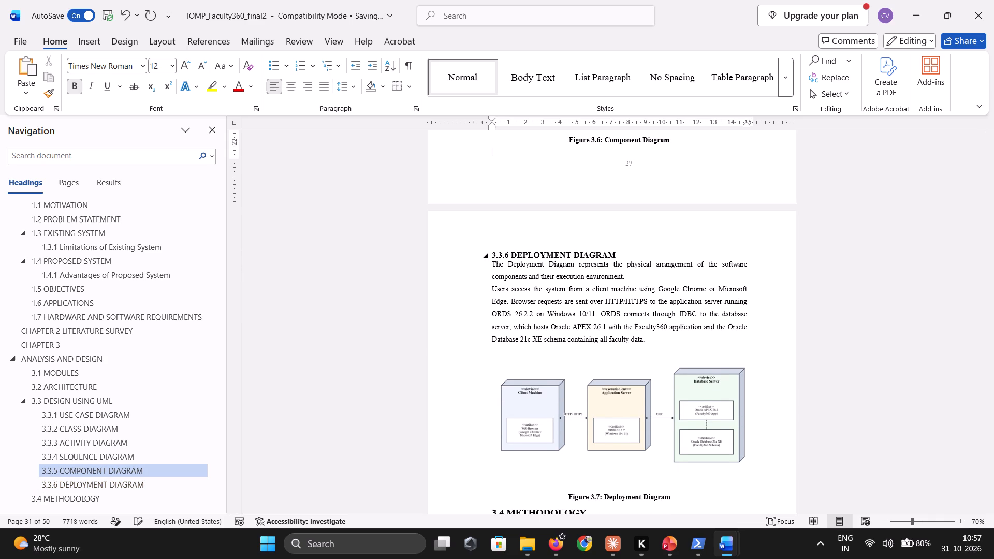
Review the page layout from section 3.4 METHODOLOGY through the Chapter 4 code and implementation sections.
{"action": "scroll", "coordinate": [548, 281], "scroll_direction": "down", "scroll_amount": 2}
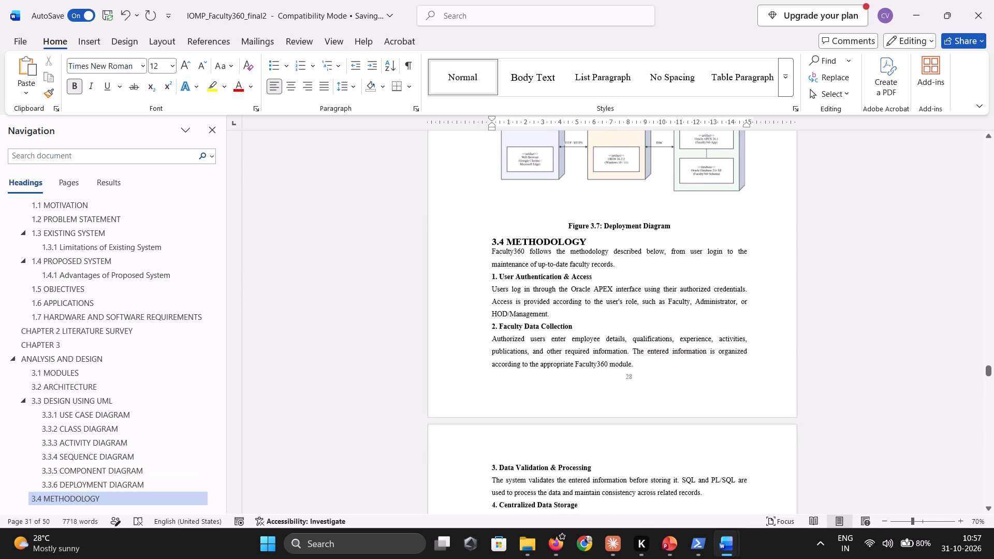
{"action": "scroll", "coordinate": [632, 266], "scroll_direction": "down", "scroll_amount": 1}
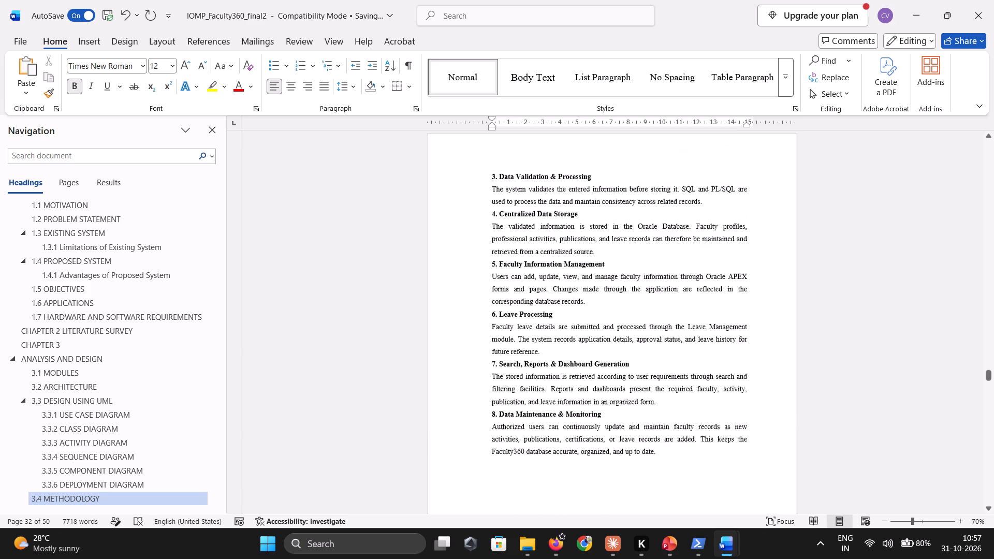
{"action": "scroll", "coordinate": [632, 266], "scroll_direction": "down", "scroll_amount": 5}
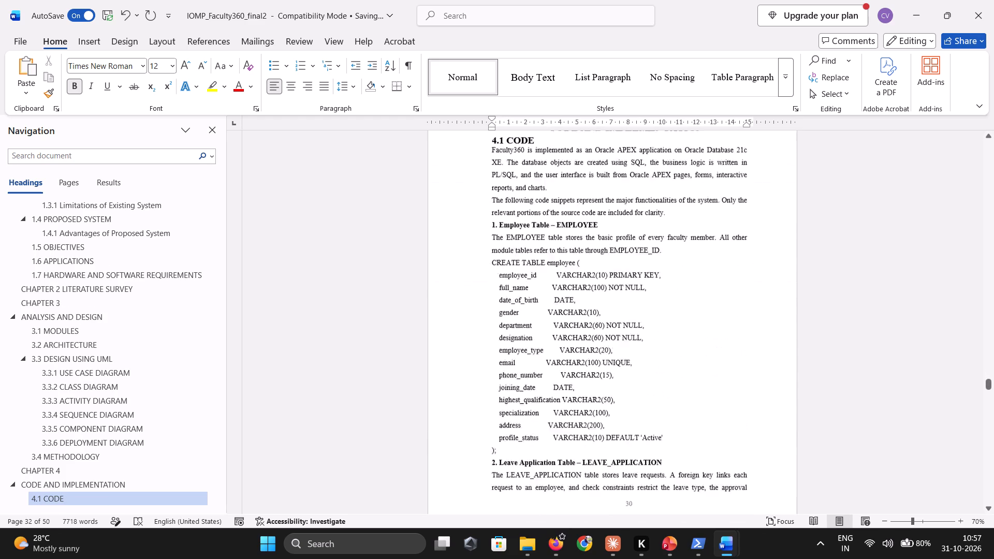
{"action": "scroll", "coordinate": [632, 266], "scroll_direction": "down", "scroll_amount": 5}
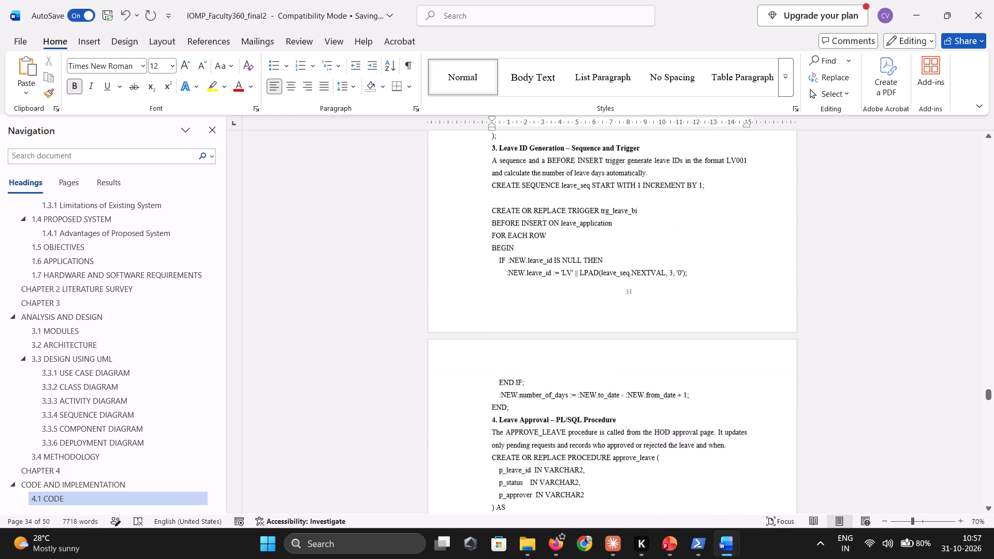
{"action": "scroll", "coordinate": [632, 266], "scroll_direction": "down", "scroll_amount": 6}
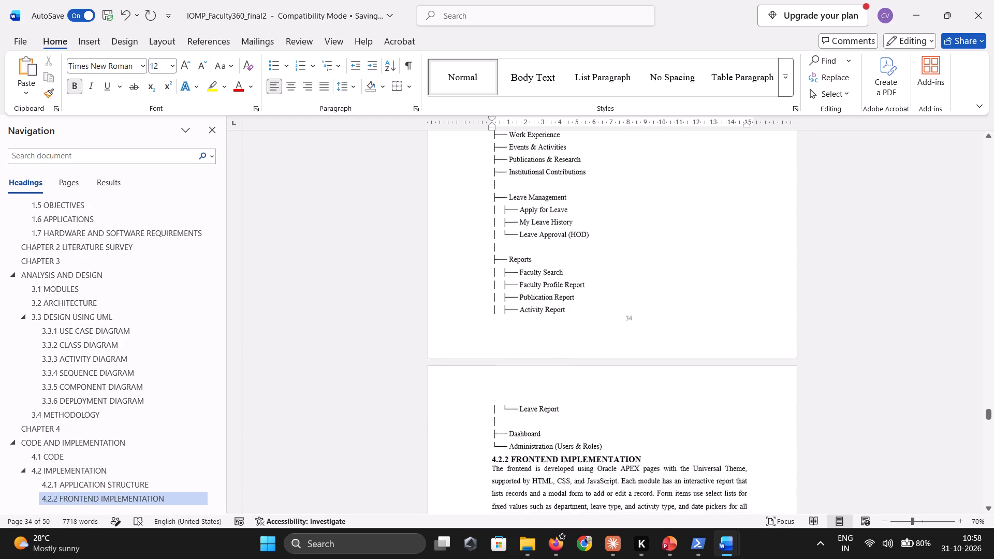
{"action": "scroll", "coordinate": [632, 266], "scroll_direction": "down", "scroll_amount": 3}
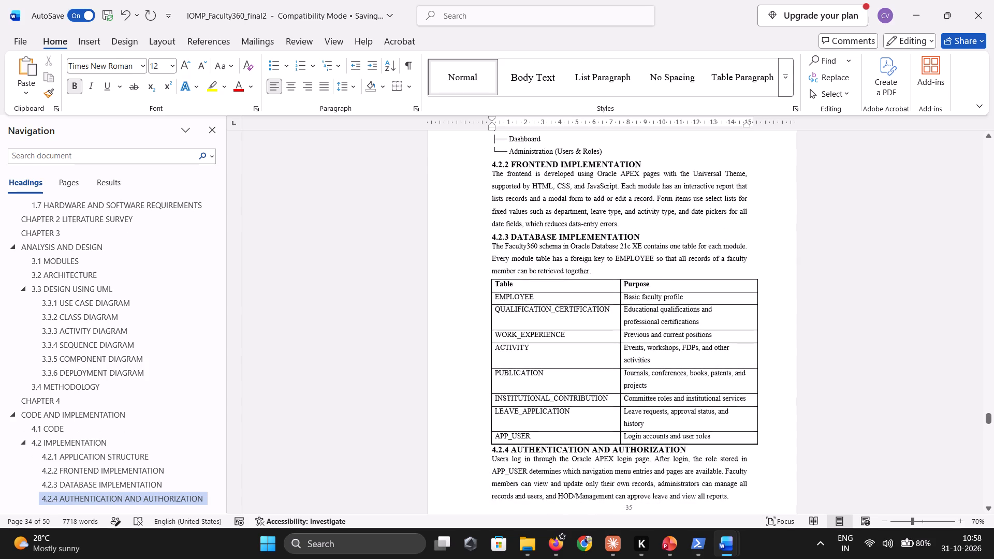
{"action": "scroll", "coordinate": [632, 266], "scroll_direction": "down", "scroll_amount": 1}
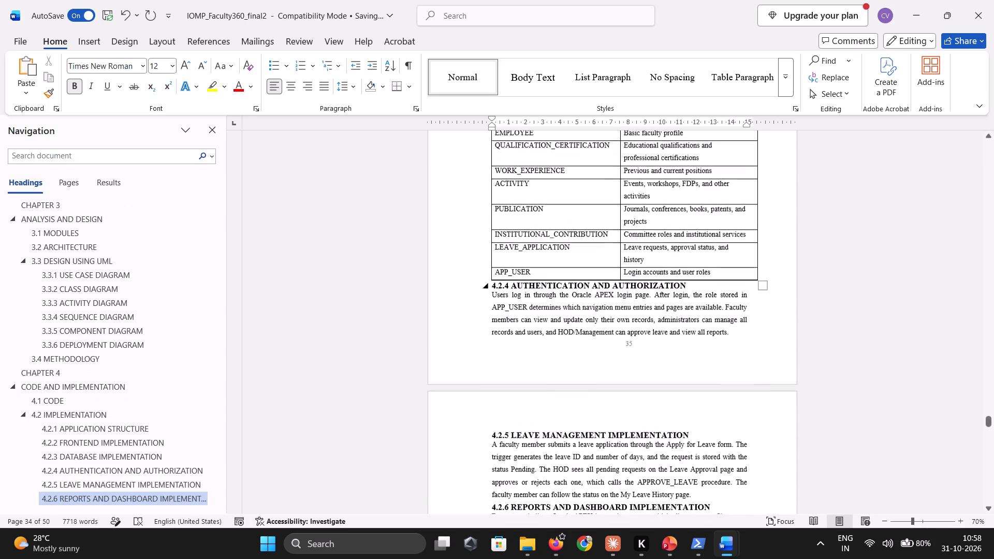
{"action": "scroll", "coordinate": [632, 266], "scroll_direction": "down", "scroll_amount": 3}
{"action": "scroll", "coordinate": [632, 266], "scroll_direction": "up", "scroll_amount": 1}
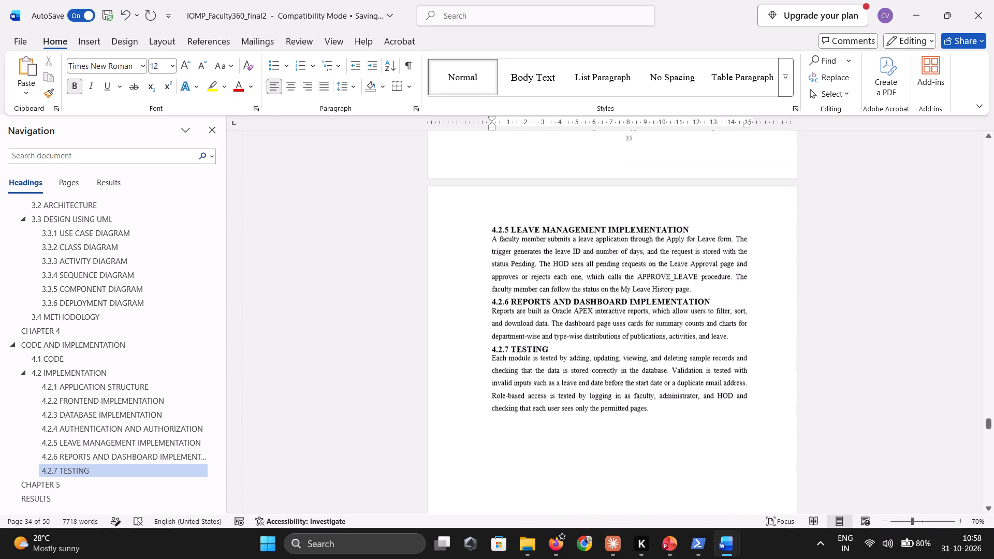
{"action": "scroll", "coordinate": [632, 266], "scroll_direction": "up", "scroll_amount": 1}
{"action": "scroll", "coordinate": [649, 387], "scroll_direction": "down", "scroll_amount": 1}
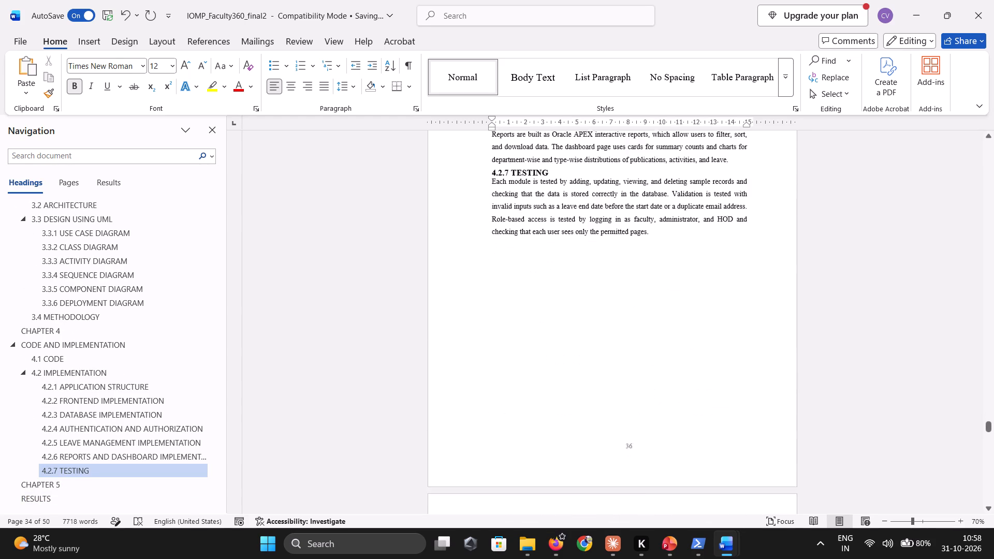
{"action": "scroll", "coordinate": [649, 387], "scroll_direction": "down", "scroll_amount": 2}
{"action": "scroll", "coordinate": [649, 387], "scroll_direction": "up", "scroll_amount": 3}
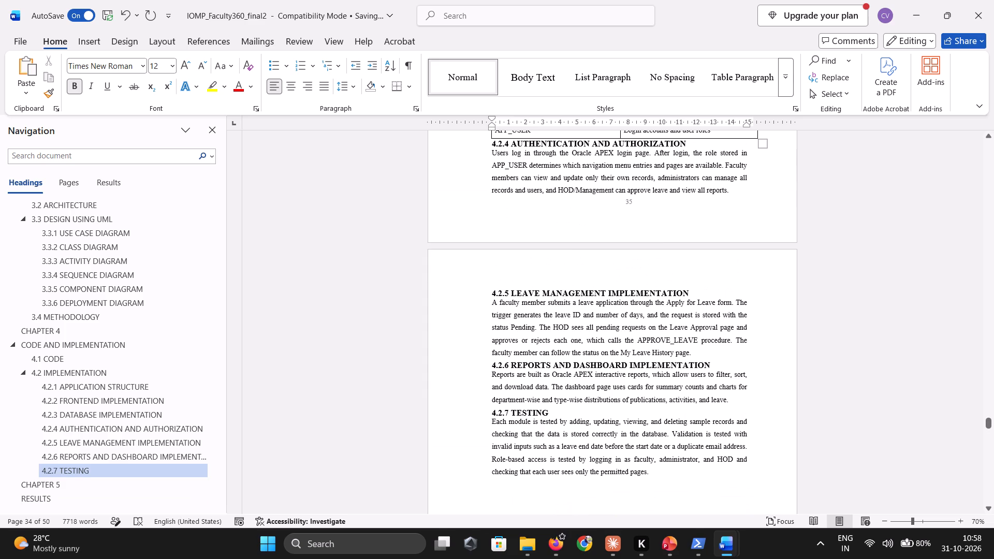
{"action": "scroll", "coordinate": [649, 387], "scroll_direction": "down", "scroll_amount": 2}
Review the Chapter 5 RESULTS pages for figure placement, page gaps and sections separated from their screenshots.
{"action": "scroll", "coordinate": [649, 387], "scroll_direction": "down", "scroll_amount": 1}
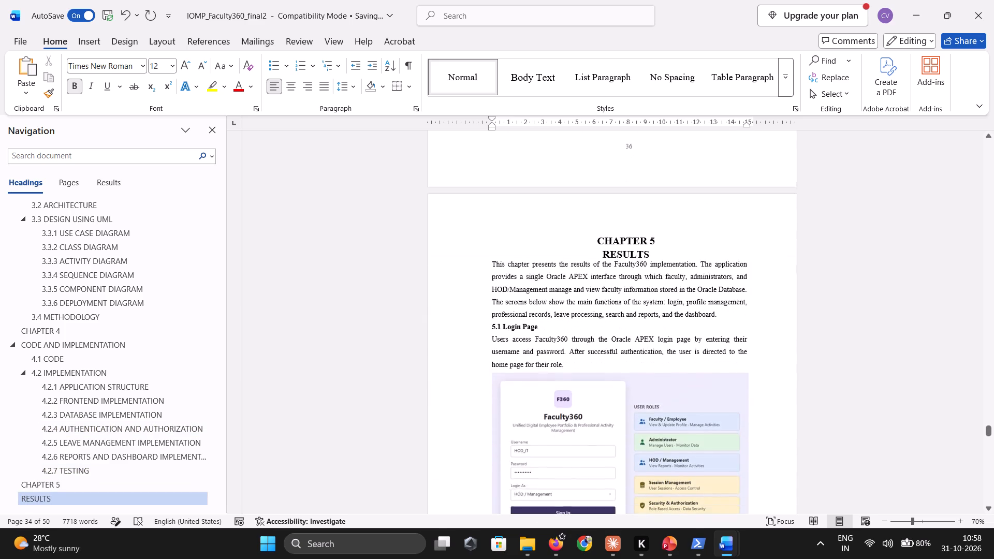
{"action": "scroll", "coordinate": [649, 387], "scroll_direction": "down", "scroll_amount": 2}
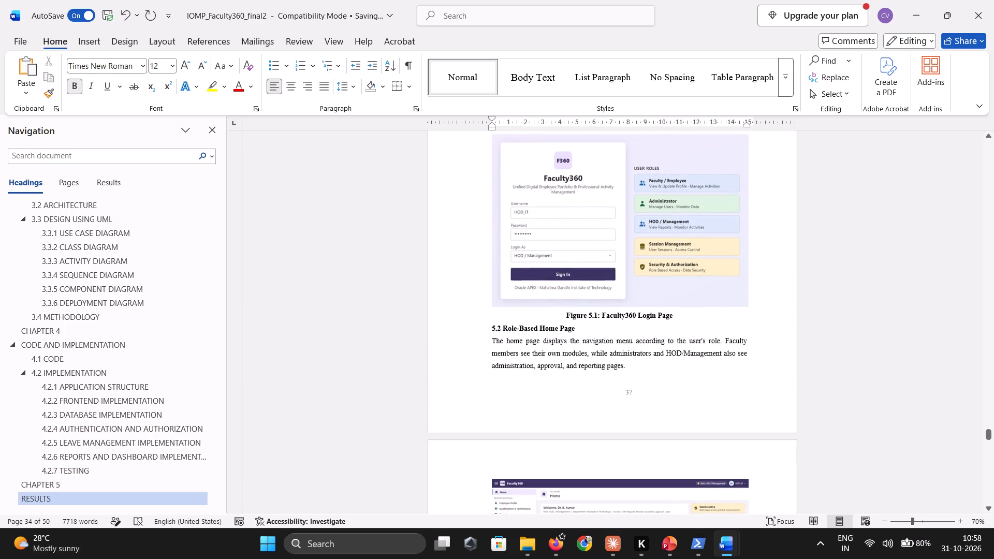
{"action": "scroll", "coordinate": [649, 387], "scroll_direction": "down", "scroll_amount": 3}
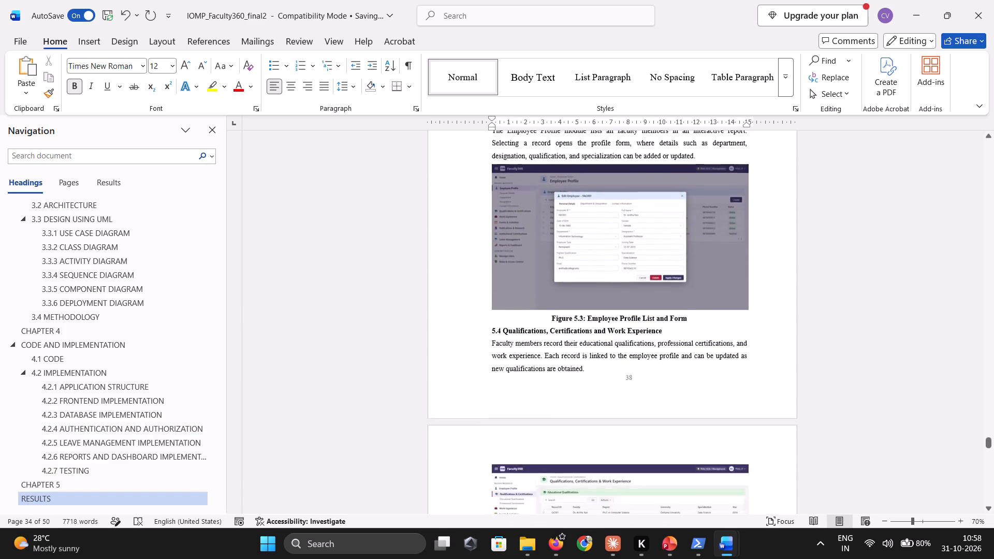
{"action": "scroll", "coordinate": [649, 387], "scroll_direction": "down", "scroll_amount": 5}
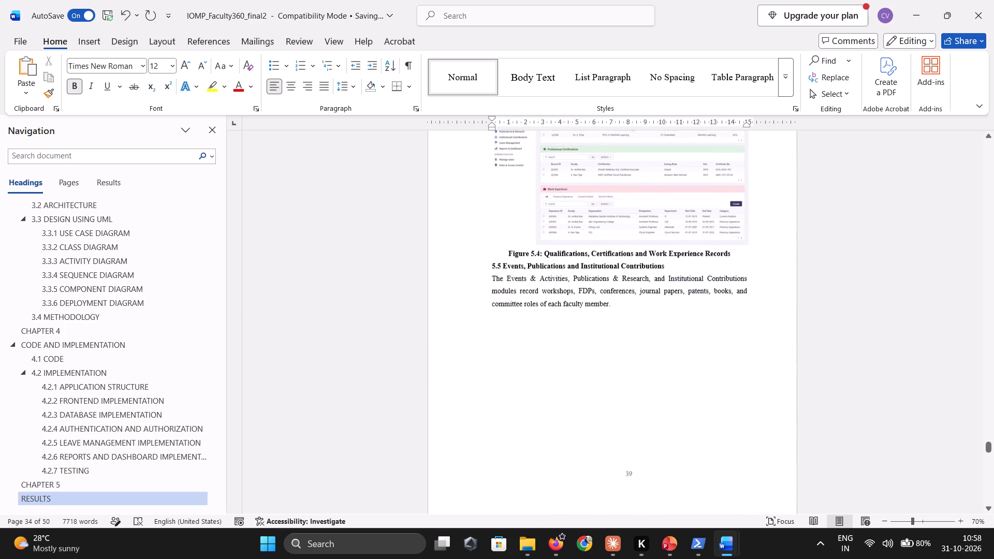
{"action": "scroll", "coordinate": [649, 387], "scroll_direction": "down", "scroll_amount": 1}
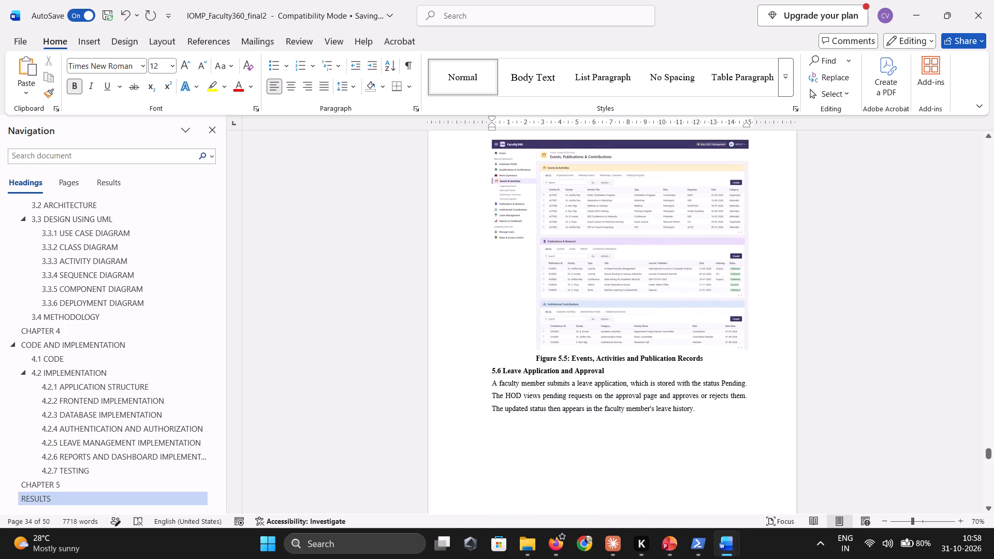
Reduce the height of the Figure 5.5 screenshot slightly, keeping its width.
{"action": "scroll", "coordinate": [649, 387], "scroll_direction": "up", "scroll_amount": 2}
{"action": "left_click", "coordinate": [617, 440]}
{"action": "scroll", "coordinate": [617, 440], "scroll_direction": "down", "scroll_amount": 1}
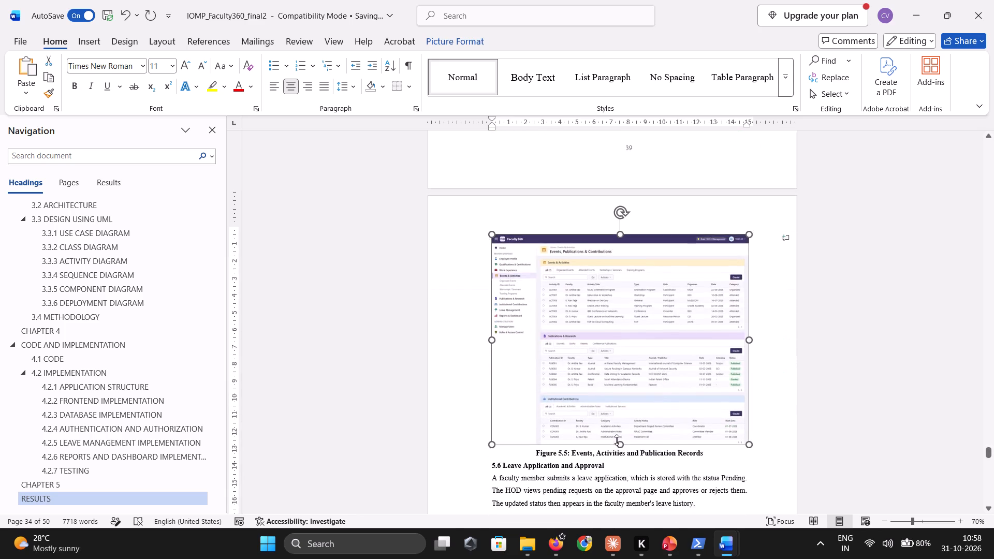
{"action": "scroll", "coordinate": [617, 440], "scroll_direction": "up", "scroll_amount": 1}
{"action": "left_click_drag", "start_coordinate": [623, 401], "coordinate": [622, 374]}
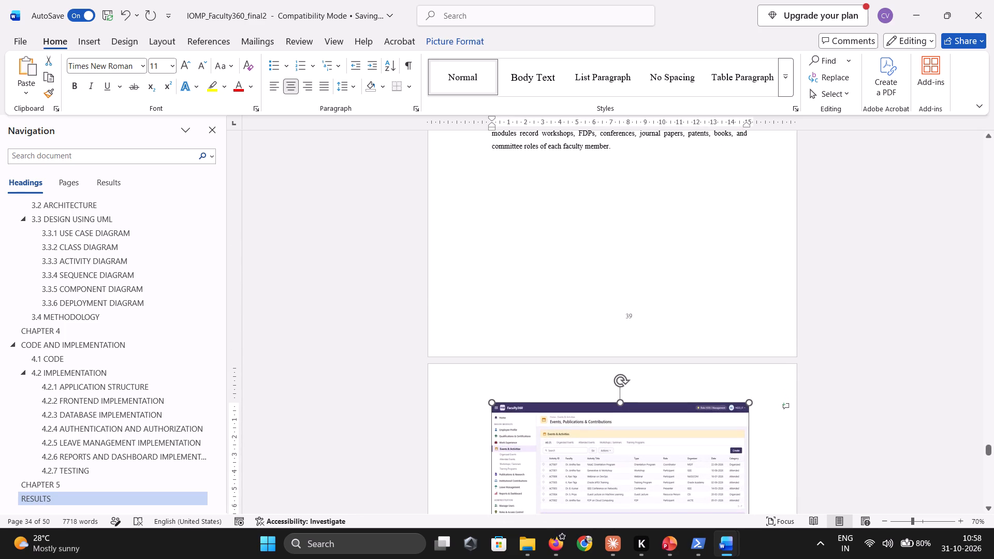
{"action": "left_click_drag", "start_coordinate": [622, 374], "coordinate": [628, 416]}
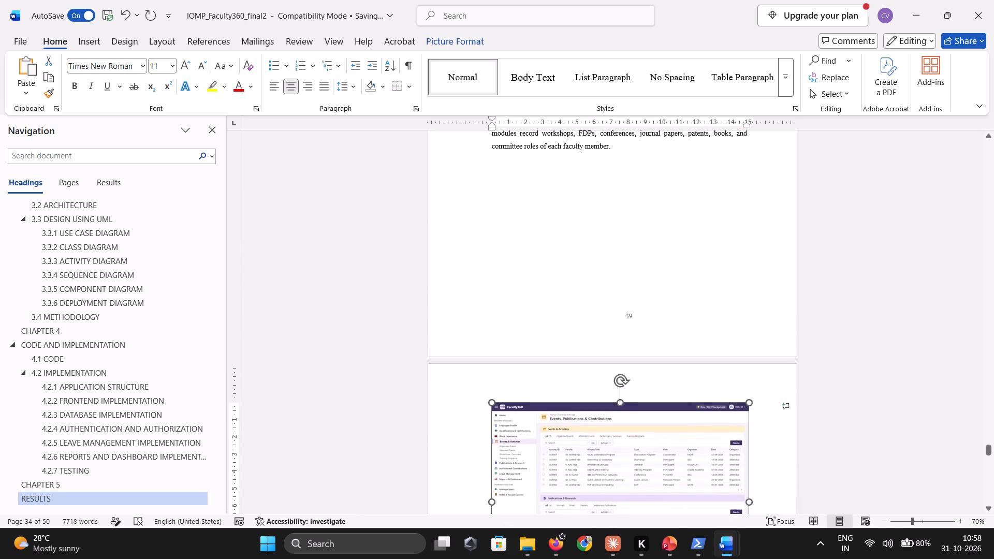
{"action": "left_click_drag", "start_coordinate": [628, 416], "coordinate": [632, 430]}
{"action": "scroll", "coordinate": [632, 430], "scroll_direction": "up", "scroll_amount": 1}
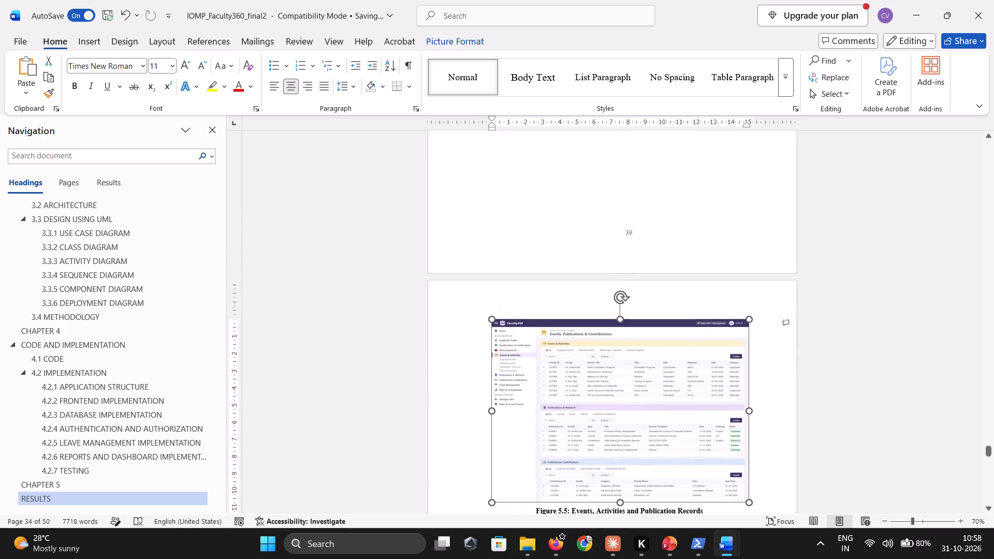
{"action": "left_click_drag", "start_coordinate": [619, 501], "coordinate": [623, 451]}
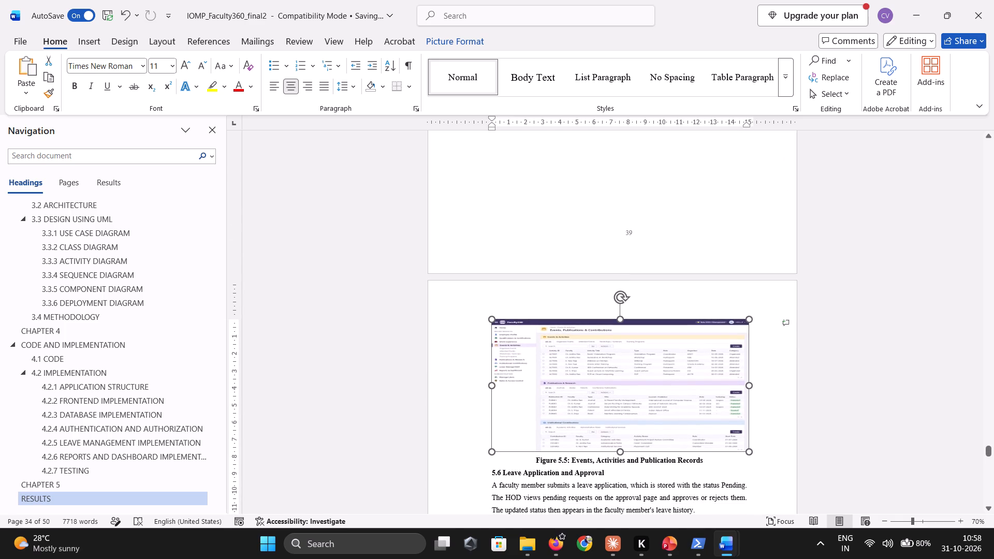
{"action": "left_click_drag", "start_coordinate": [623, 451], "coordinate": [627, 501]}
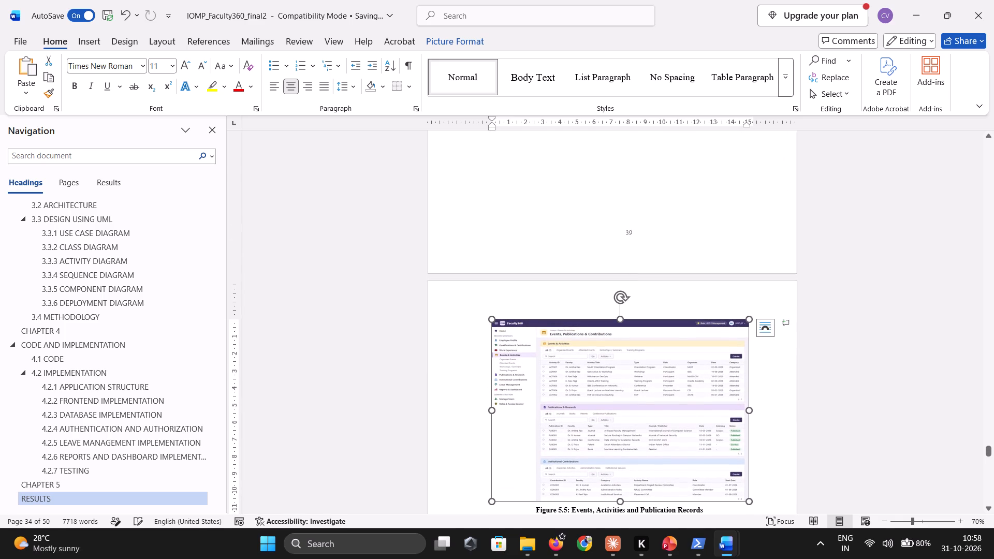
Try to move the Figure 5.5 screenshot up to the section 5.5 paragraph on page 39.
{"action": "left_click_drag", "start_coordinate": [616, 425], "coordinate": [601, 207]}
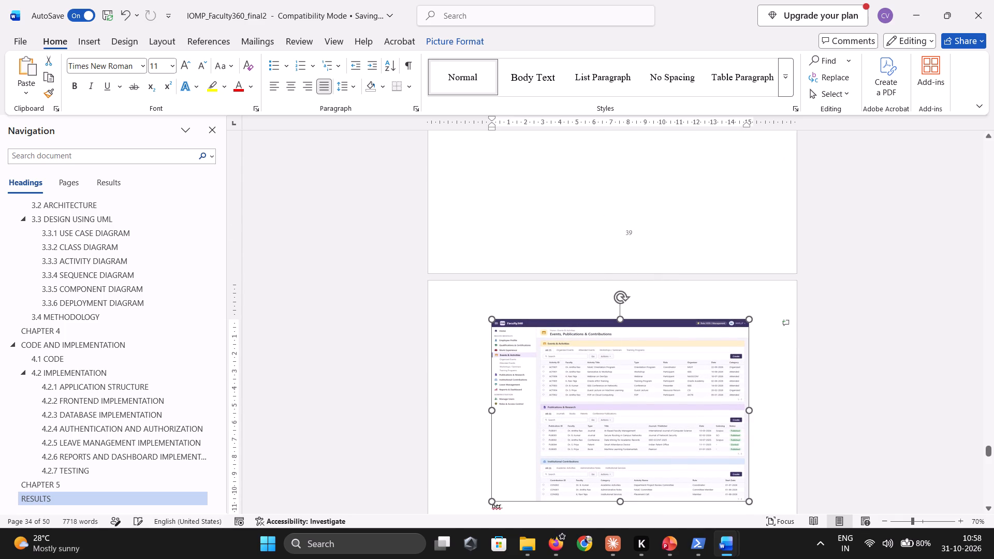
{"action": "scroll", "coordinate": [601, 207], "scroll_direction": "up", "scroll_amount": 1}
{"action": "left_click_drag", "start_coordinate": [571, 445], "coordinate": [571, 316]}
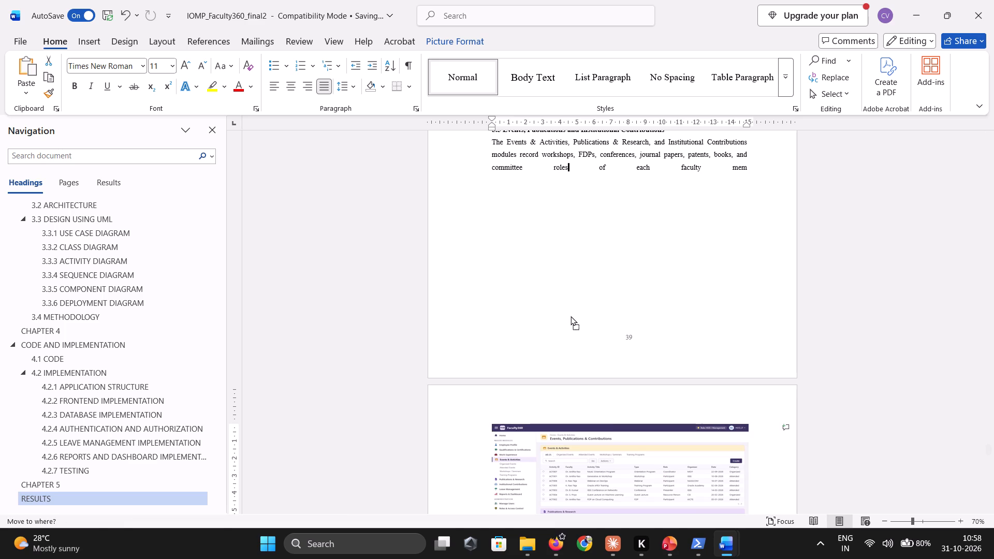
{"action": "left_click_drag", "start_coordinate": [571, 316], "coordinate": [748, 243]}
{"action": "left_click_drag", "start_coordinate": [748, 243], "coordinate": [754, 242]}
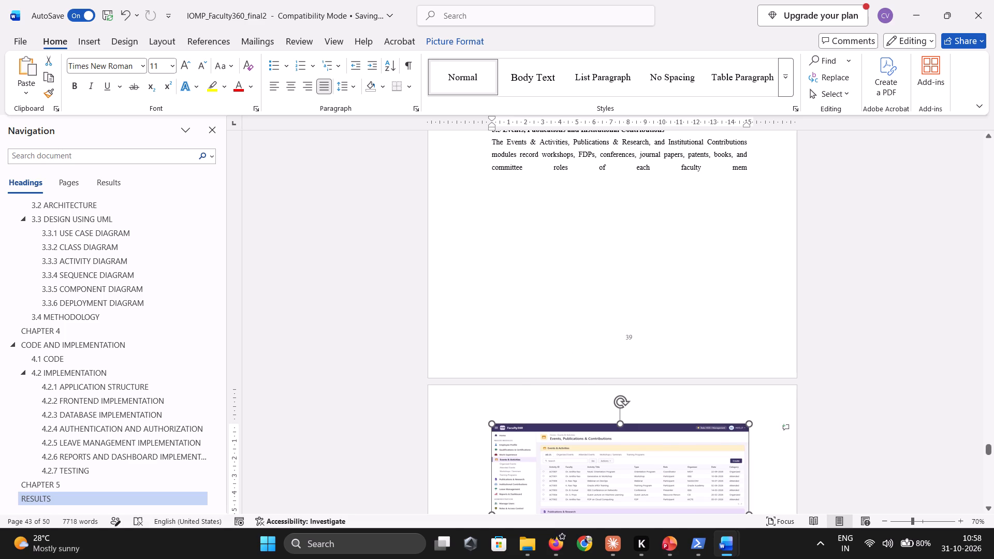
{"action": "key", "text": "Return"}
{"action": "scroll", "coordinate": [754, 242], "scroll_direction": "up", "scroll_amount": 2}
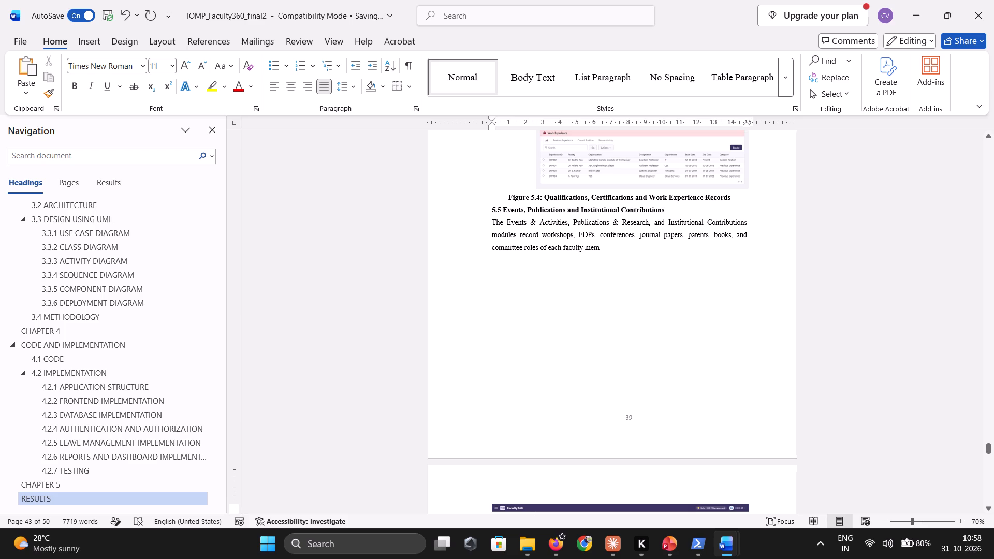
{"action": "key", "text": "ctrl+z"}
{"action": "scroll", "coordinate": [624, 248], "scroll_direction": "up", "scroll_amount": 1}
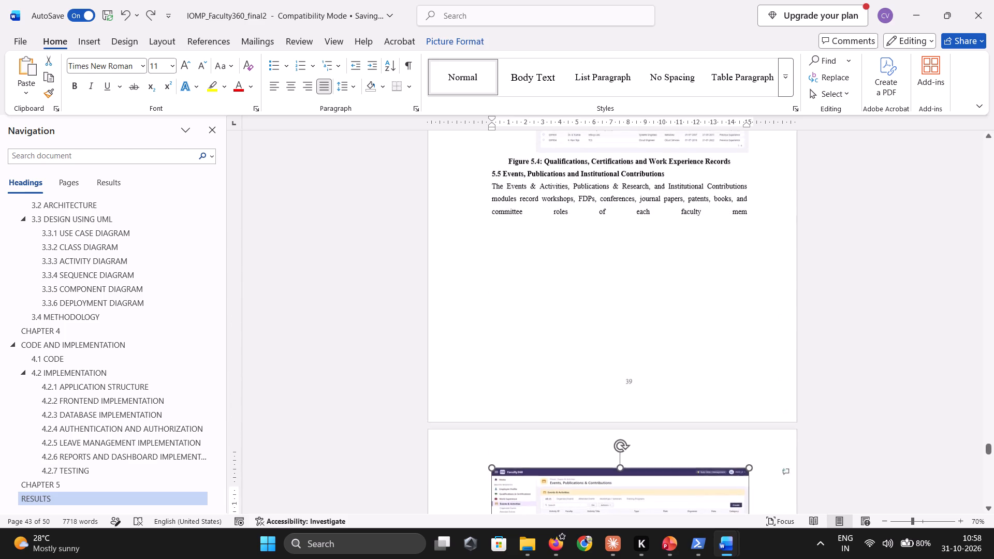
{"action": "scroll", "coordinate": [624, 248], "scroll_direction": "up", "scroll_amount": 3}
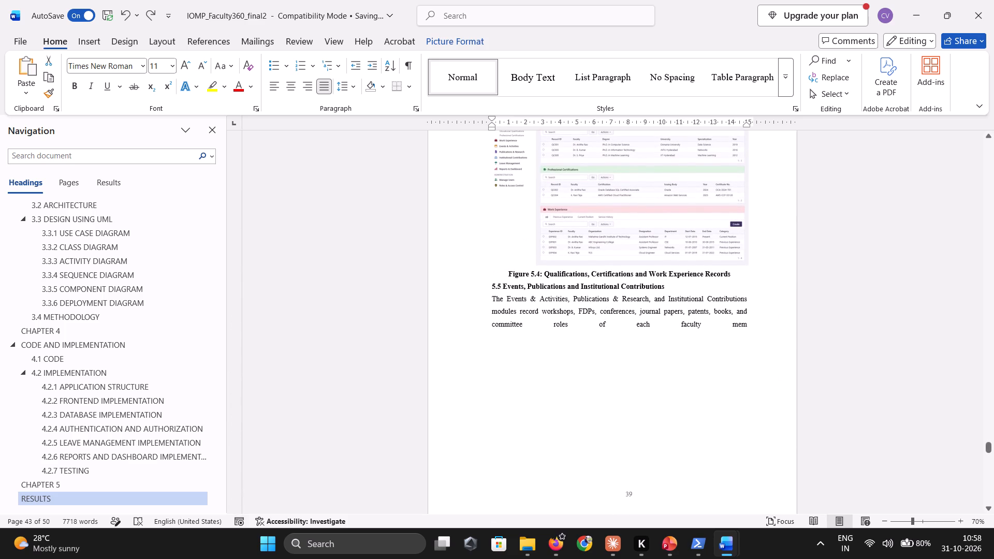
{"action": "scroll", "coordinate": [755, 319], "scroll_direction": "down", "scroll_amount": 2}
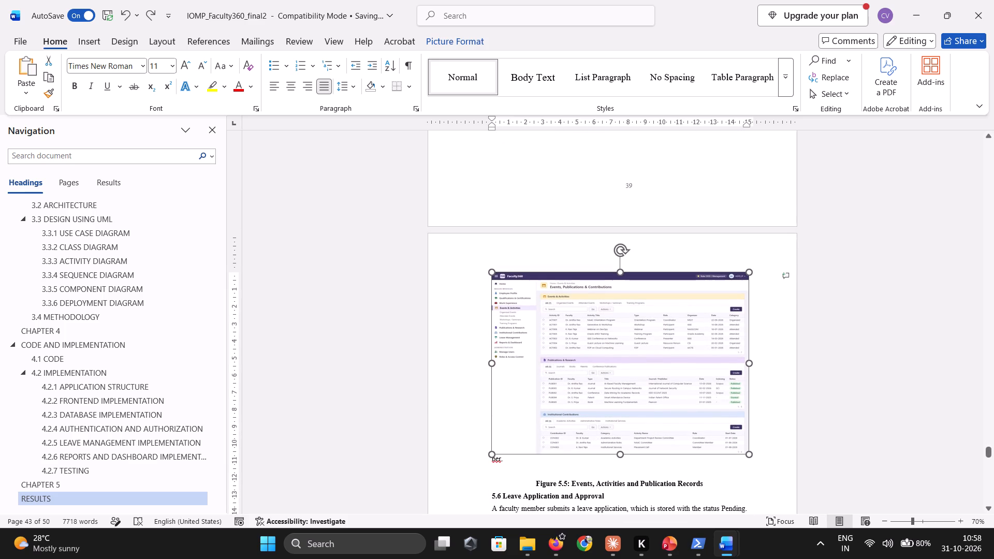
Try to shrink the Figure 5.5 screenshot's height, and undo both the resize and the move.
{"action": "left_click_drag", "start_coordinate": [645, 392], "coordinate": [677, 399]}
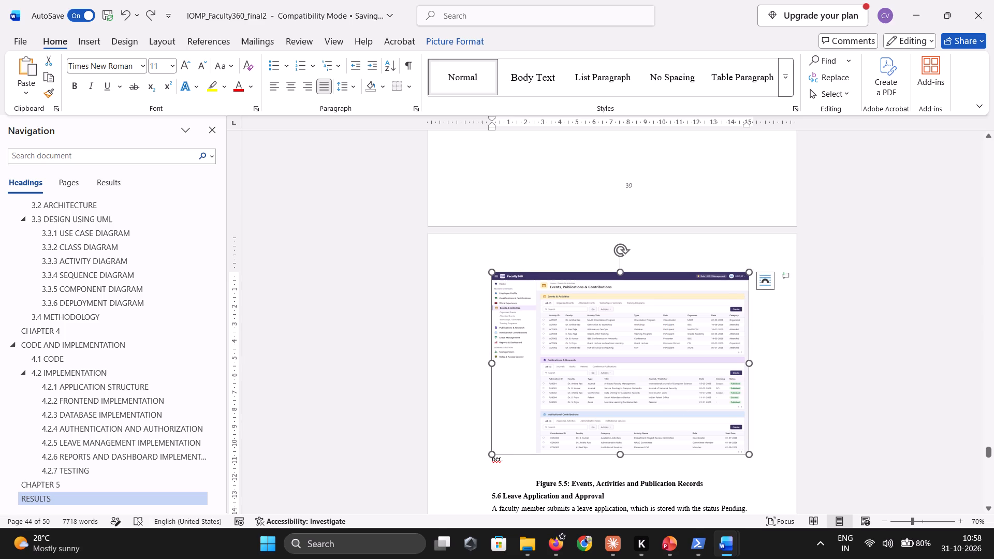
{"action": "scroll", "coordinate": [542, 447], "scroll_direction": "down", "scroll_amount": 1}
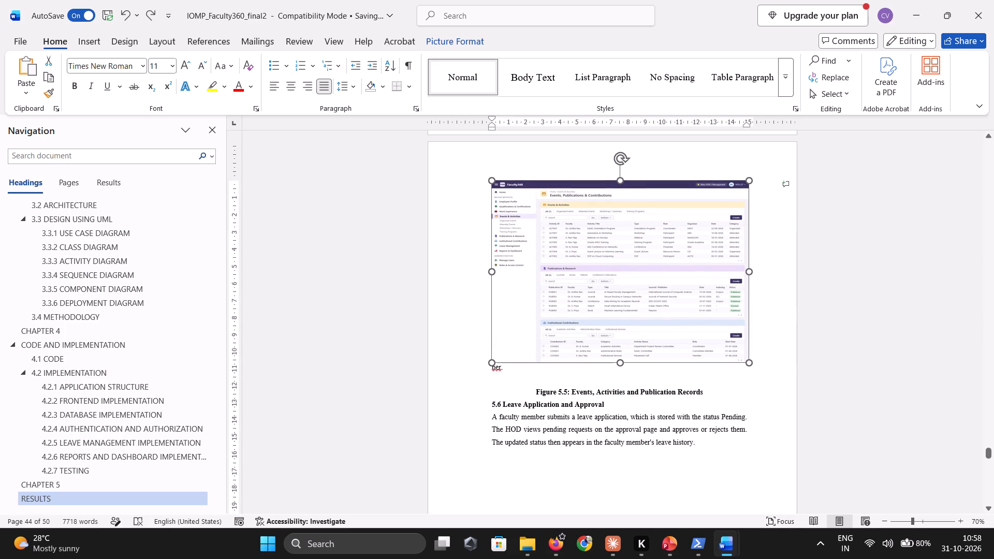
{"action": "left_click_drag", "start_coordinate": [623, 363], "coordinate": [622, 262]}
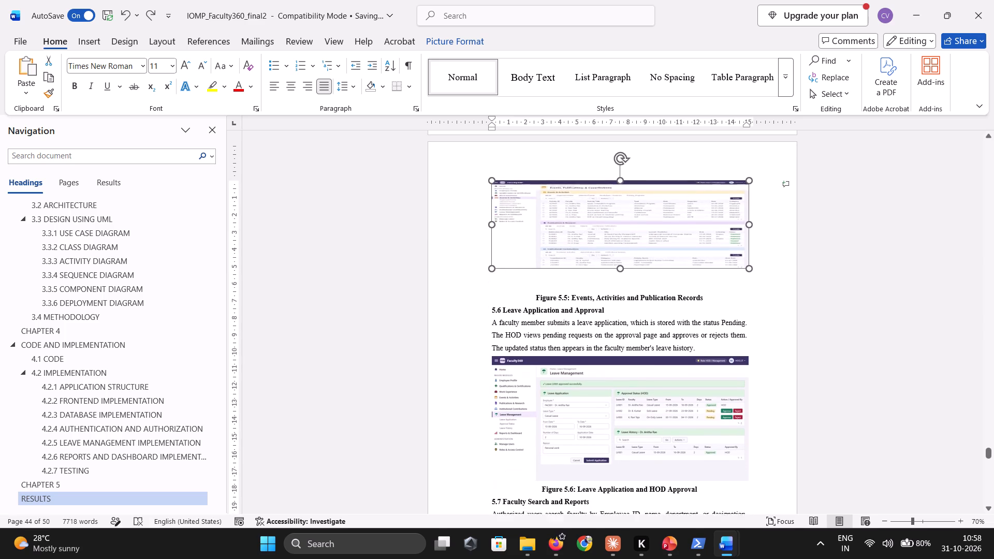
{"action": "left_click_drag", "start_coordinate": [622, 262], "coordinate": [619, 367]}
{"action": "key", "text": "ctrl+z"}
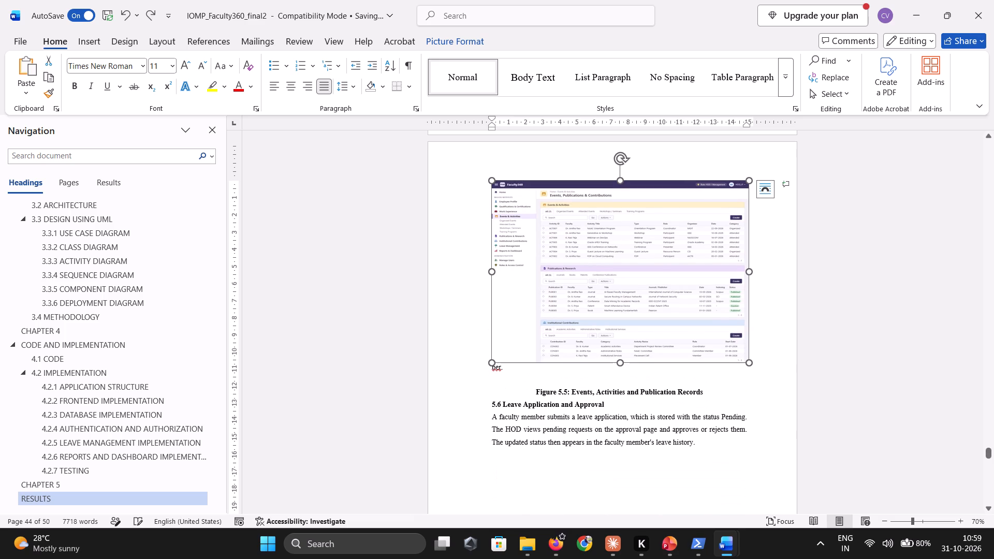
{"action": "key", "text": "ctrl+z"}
Insert nine blank lines after the section 5.5 paragraph on page 39, following "committee roles of each faculty member.".
{"action": "scroll", "coordinate": [619, 367], "scroll_direction": "up", "scroll_amount": 2}
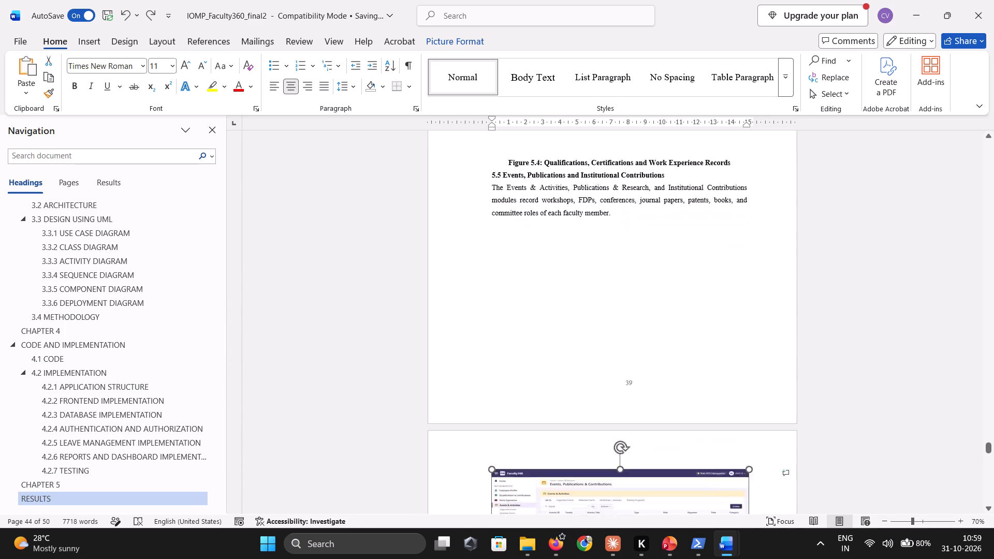
{"action": "scroll", "coordinate": [619, 367], "scroll_direction": "up", "scroll_amount": 1}
{"action": "left_click", "coordinate": [622, 308]}
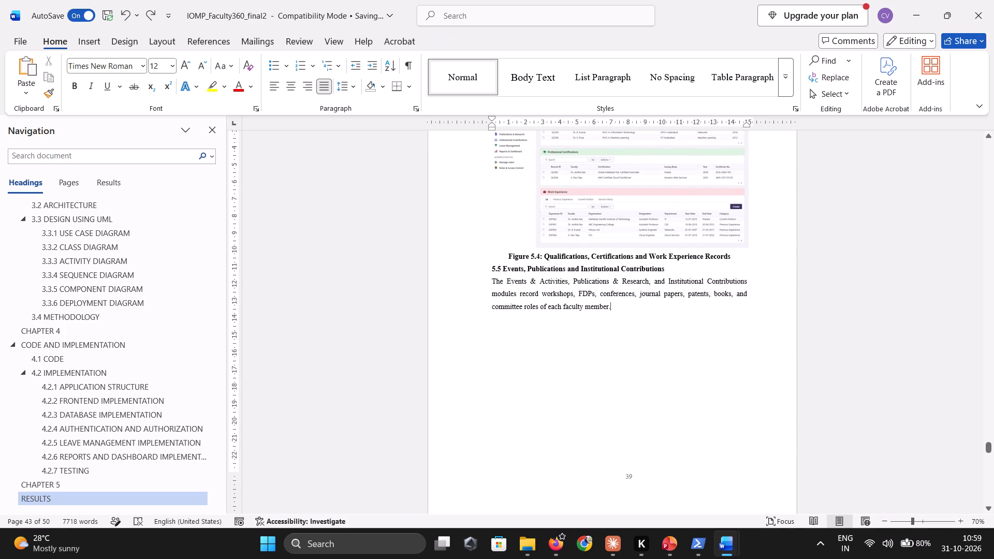
{"action": "key", "text": "Return"}
{"action": "key", "text": "Return"}
{"action": "key", "text": "Return"}
{"action": "key", "text": "Return"}
{"action": "key", "text": "Return"}
{"action": "key", "text": "Return"}
{"action": "key", "text": "Return"}
{"action": "key", "text": "Return"}
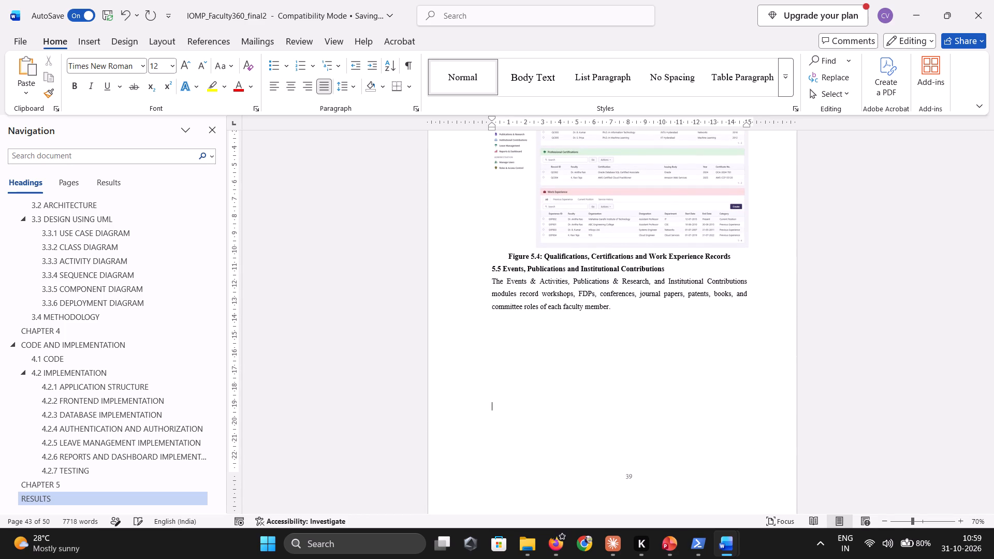
{"action": "key", "text": "Return"}
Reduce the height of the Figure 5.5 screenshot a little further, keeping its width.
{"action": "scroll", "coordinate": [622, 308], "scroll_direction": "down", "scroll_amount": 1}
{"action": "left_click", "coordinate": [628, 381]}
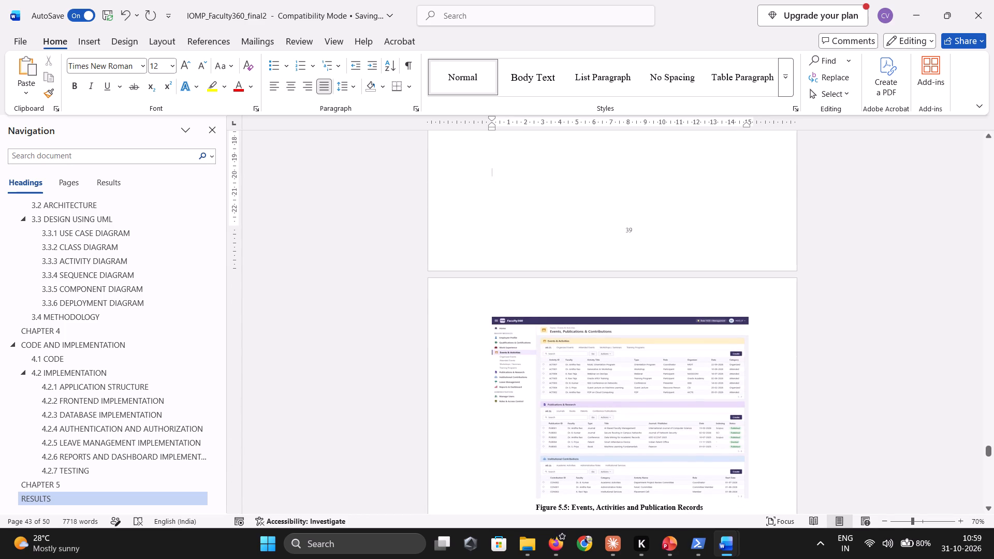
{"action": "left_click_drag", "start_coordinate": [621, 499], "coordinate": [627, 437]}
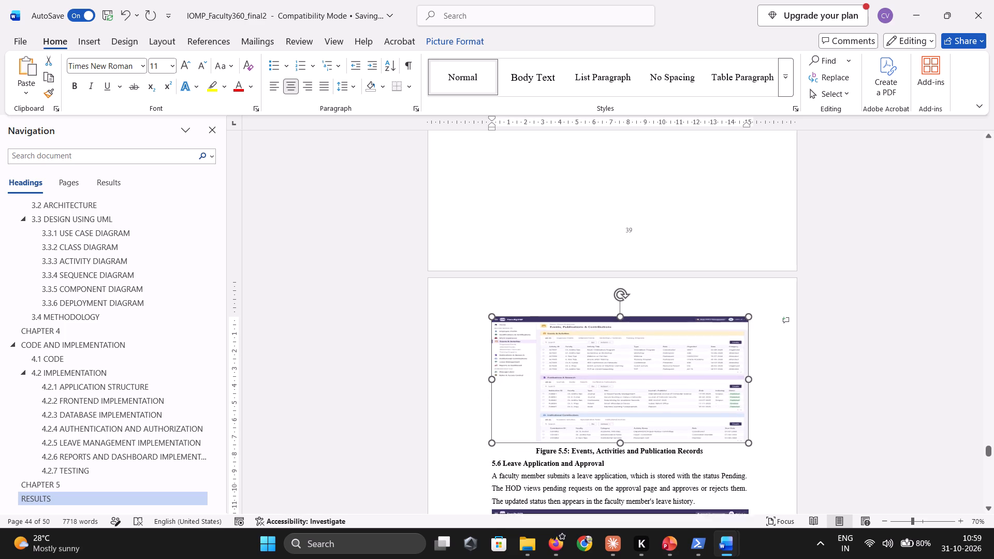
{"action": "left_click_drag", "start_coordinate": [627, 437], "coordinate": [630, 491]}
Move the Figure 5.5 screenshot to the first blank line below the section 5.5 paragraph.
{"action": "left_click_drag", "start_coordinate": [620, 402], "coordinate": [592, 200]}
{"action": "scroll", "coordinate": [592, 350], "scroll_direction": "up", "scroll_amount": 1}
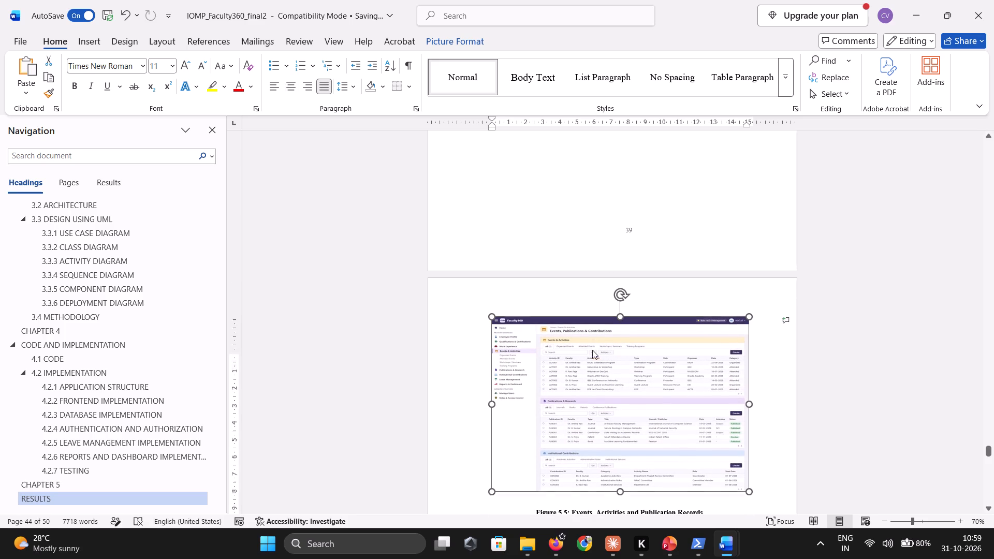
{"action": "scroll", "coordinate": [592, 350], "scroll_direction": "up", "scroll_amount": 1}
{"action": "scroll", "coordinate": [624, 451], "scroll_direction": "down", "scroll_amount": 1}
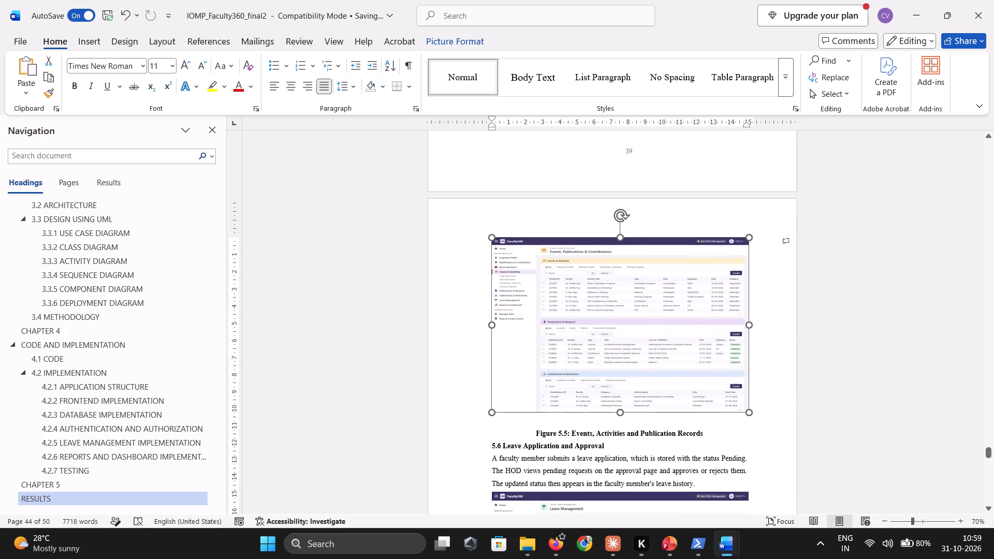
{"action": "left_click_drag", "start_coordinate": [619, 417], "coordinate": [574, 351]}
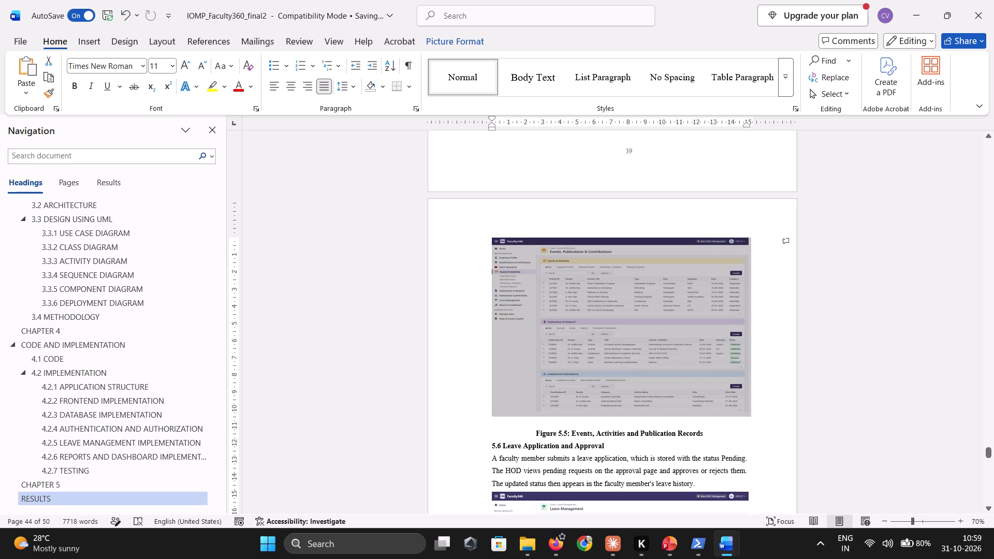
{"action": "left_click_drag", "start_coordinate": [574, 351], "coordinate": [573, 352]}
{"action": "left_click_drag", "start_coordinate": [619, 388], "coordinate": [614, 213]}
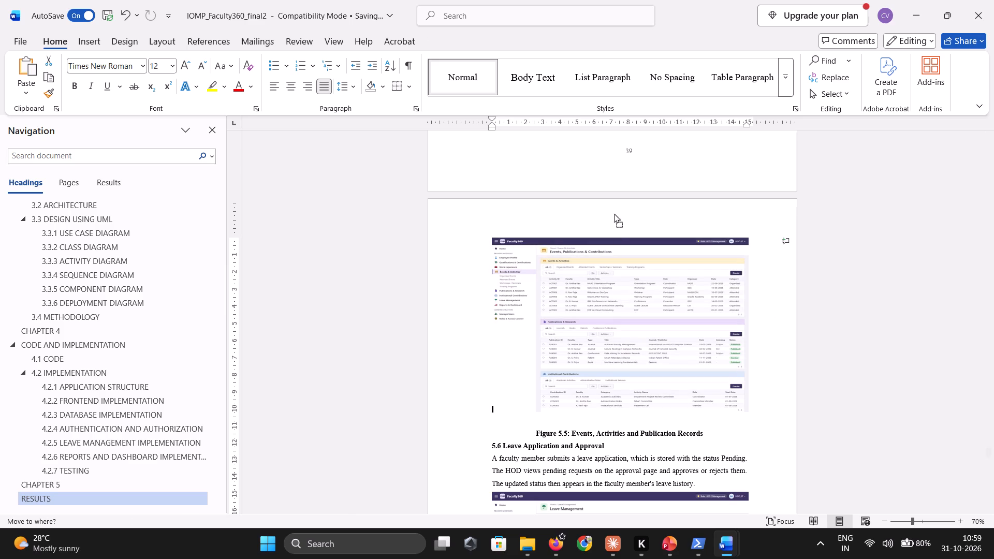
{"action": "left_click_drag", "start_coordinate": [614, 213], "coordinate": [592, 143]}
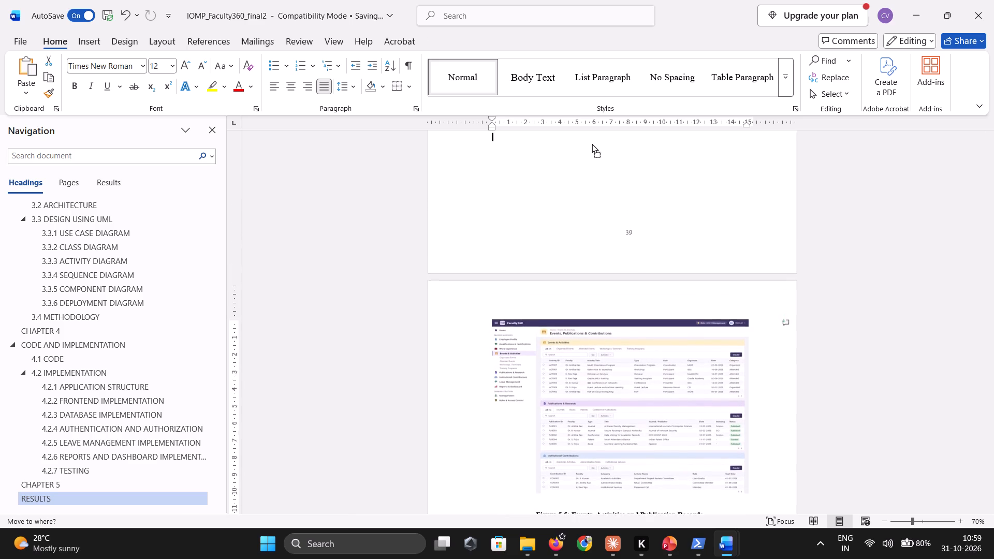
{"action": "left_click_drag", "start_coordinate": [592, 143], "coordinate": [587, 184]}
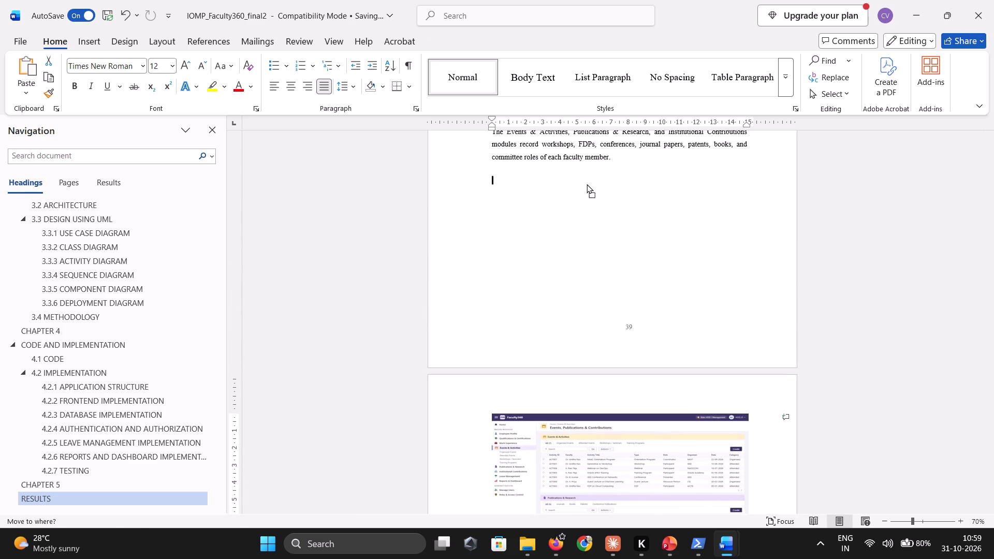
{"action": "left_click_drag", "start_coordinate": [587, 184], "coordinate": [588, 183]}
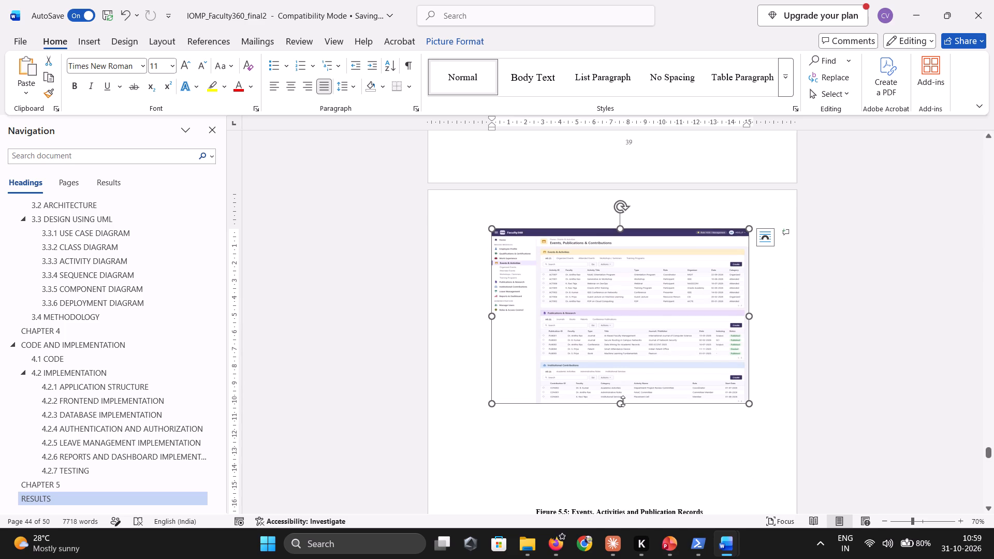
Adjust the Figure 5.5 screenshot's height so it fills the free space below the section 5.5 text on page 39.
{"action": "left_click_drag", "start_coordinate": [622, 403], "coordinate": [612, 302]}
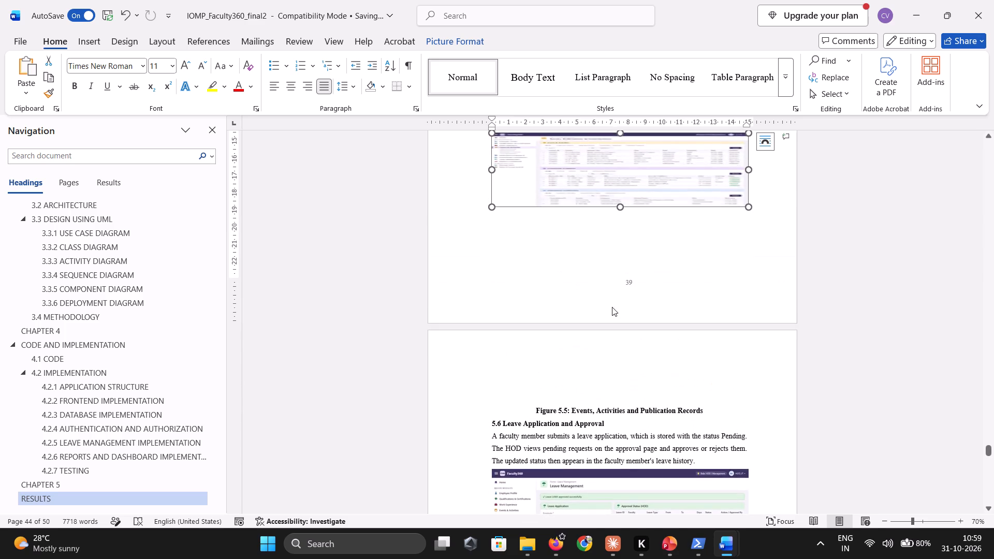
{"action": "scroll", "coordinate": [612, 307], "scroll_direction": "up", "scroll_amount": 2}
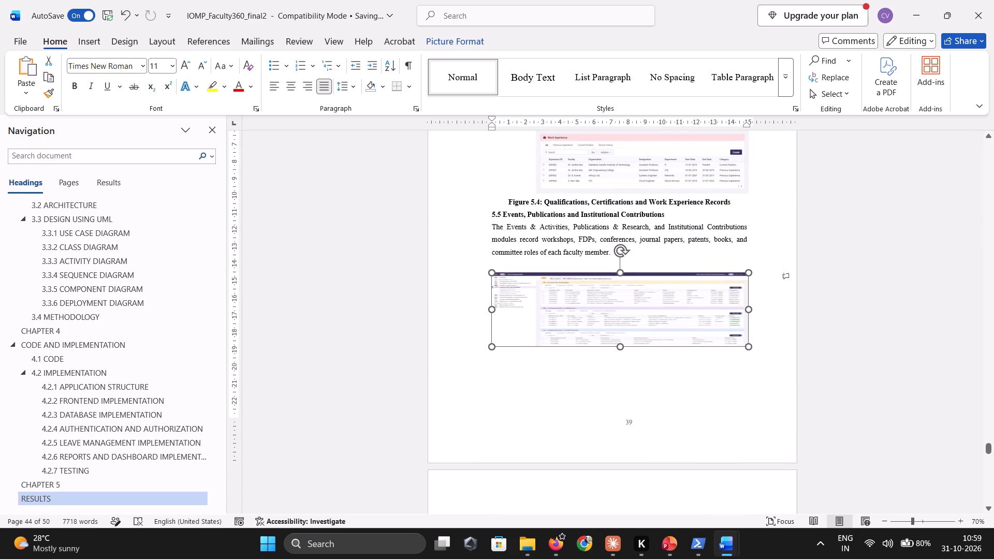
{"action": "left_click_drag", "start_coordinate": [620, 276], "coordinate": [620, 253]}
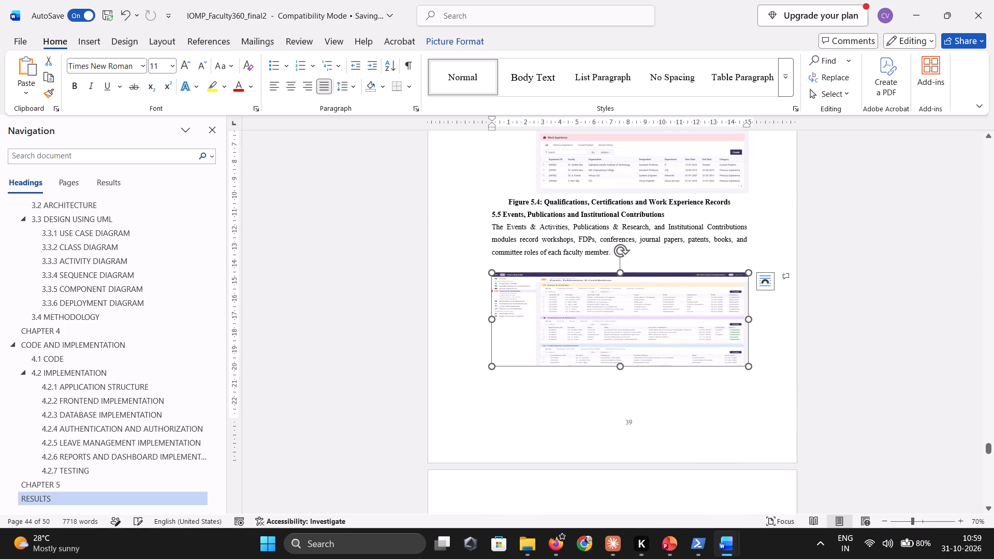
{"action": "left_click_drag", "start_coordinate": [645, 288], "coordinate": [645, 276]}
{"action": "left_click_drag", "start_coordinate": [620, 270], "coordinate": [620, 260]}
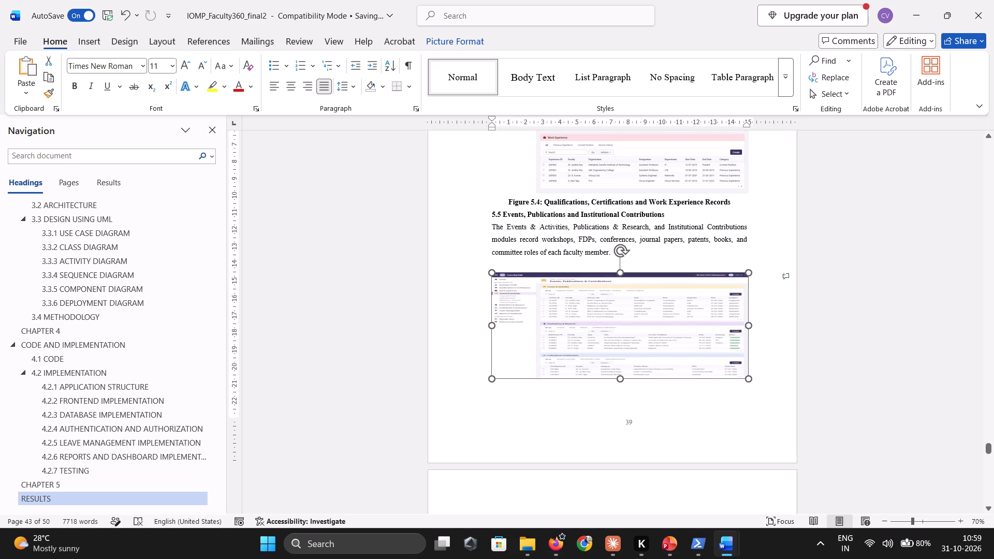
{"action": "left_click_drag", "start_coordinate": [620, 260], "coordinate": [620, 236]}
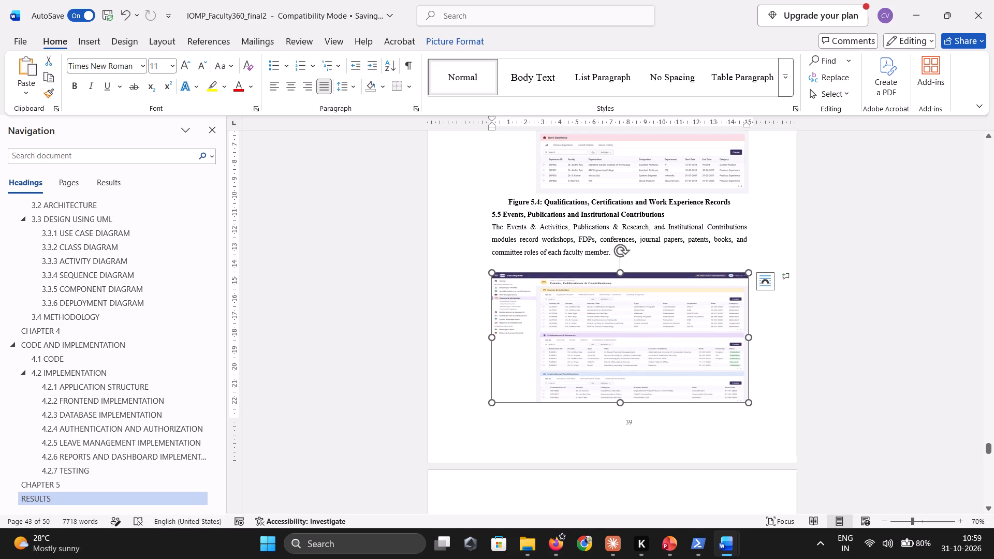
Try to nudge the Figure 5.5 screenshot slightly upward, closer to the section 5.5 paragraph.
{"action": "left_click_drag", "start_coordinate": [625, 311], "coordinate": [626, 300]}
Review the figure, caption and section layout across the Chapter 5 results pages, from section 5.3 through to the start of Chapter 6.
{"action": "scroll", "coordinate": [626, 300], "scroll_direction": "down", "scroll_amount": 1}
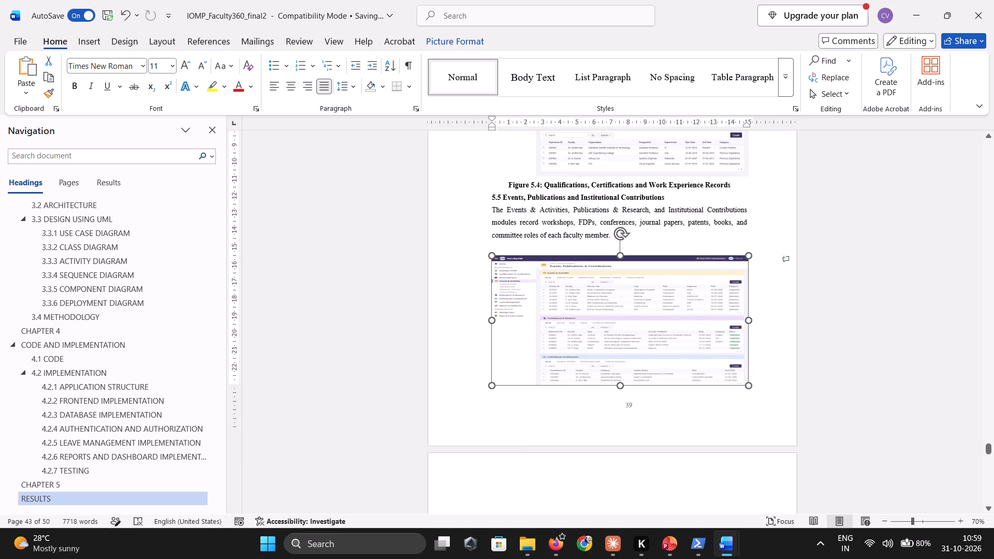
{"action": "scroll", "coordinate": [626, 300], "scroll_direction": "down", "scroll_amount": 1}
{"action": "scroll", "coordinate": [630, 267], "scroll_direction": "up", "scroll_amount": 1}
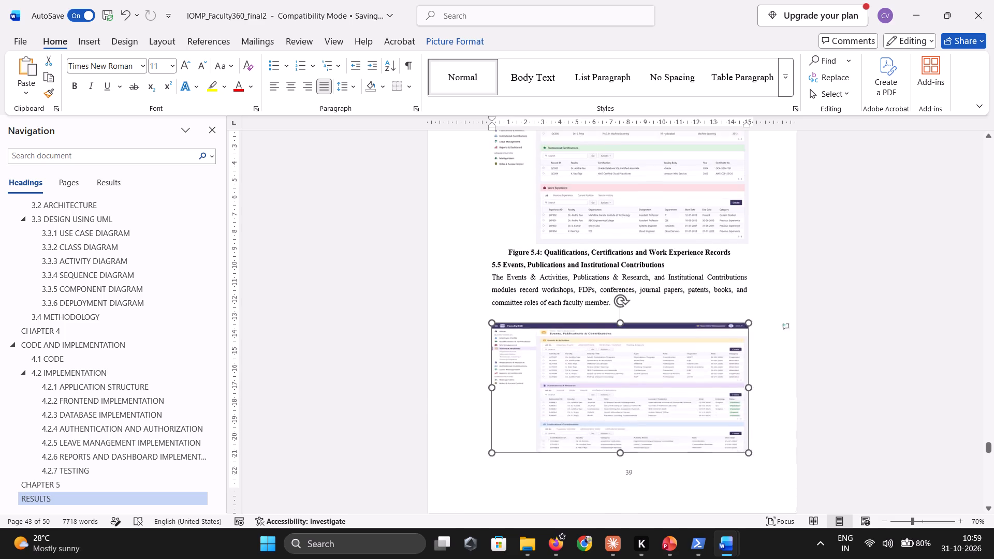
{"action": "scroll", "coordinate": [630, 267], "scroll_direction": "up", "scroll_amount": 2}
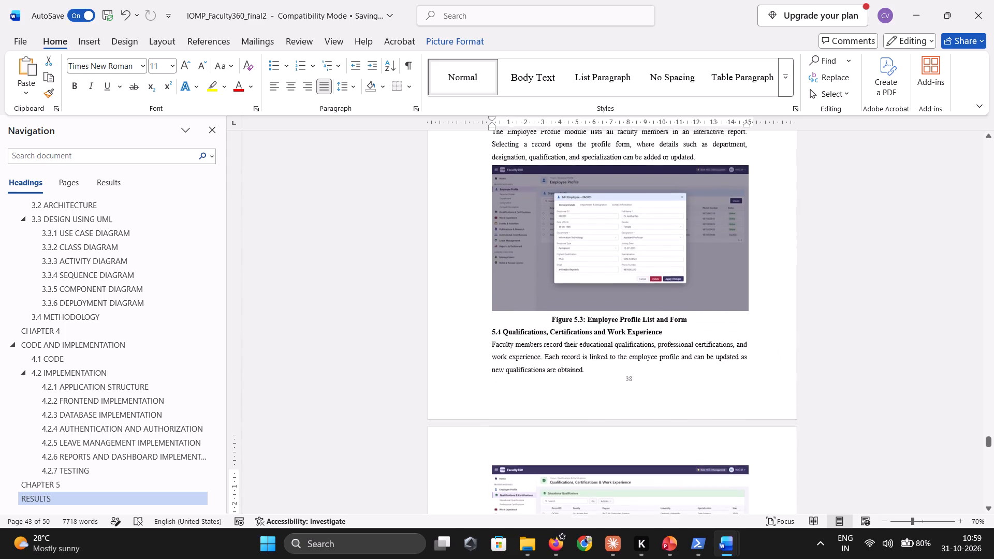
{"action": "scroll", "coordinate": [630, 267], "scroll_direction": "up", "scroll_amount": 1}
{"action": "scroll", "coordinate": [630, 267], "scroll_direction": "down", "scroll_amount": 2}
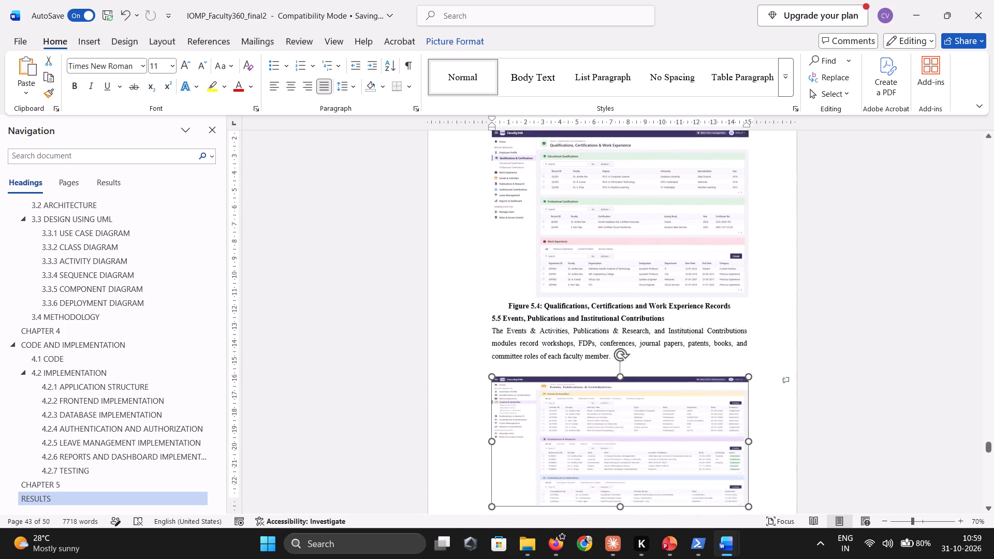
{"action": "scroll", "coordinate": [630, 267], "scroll_direction": "down", "scroll_amount": 3}
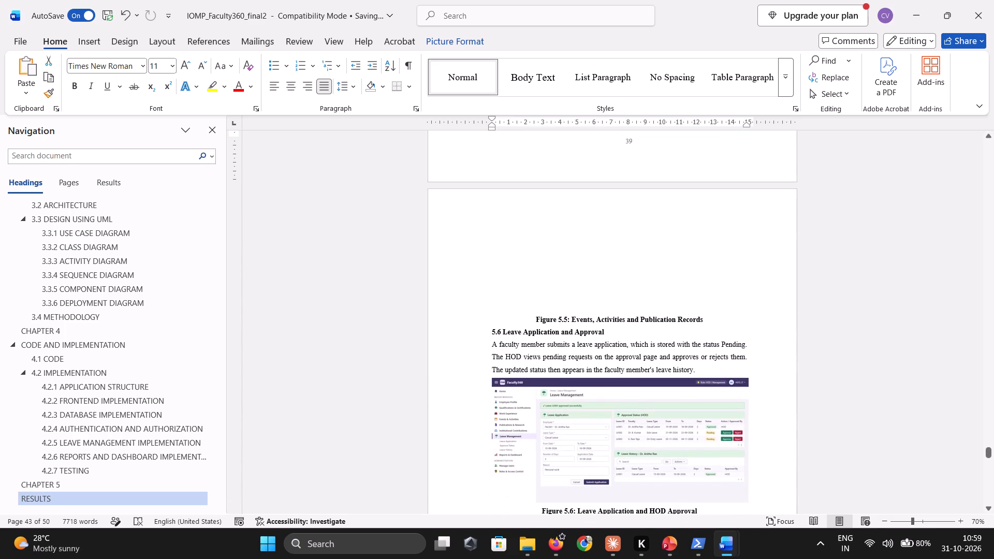
{"action": "scroll", "coordinate": [603, 297], "scroll_direction": "down", "scroll_amount": 3}
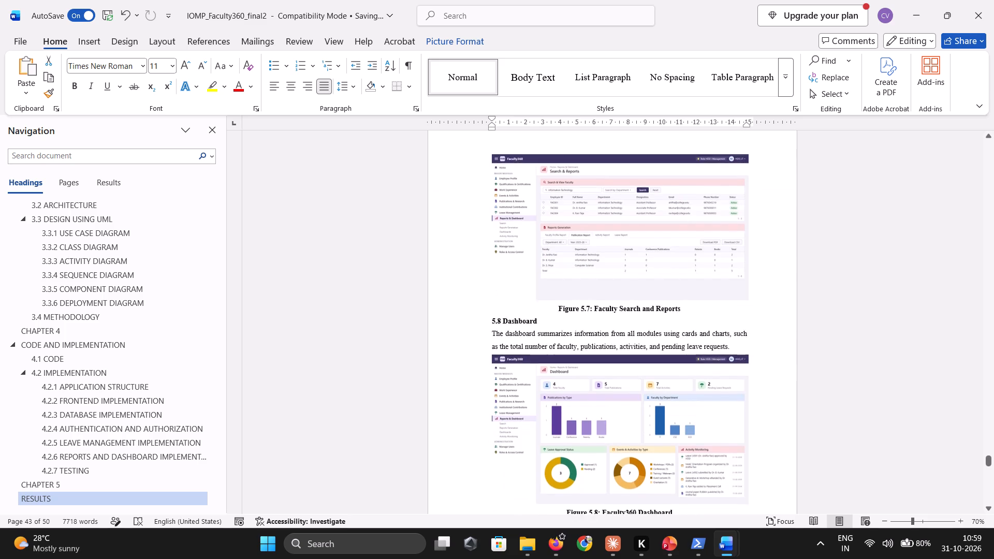
{"action": "scroll", "coordinate": [603, 297], "scroll_direction": "down", "scroll_amount": 4}
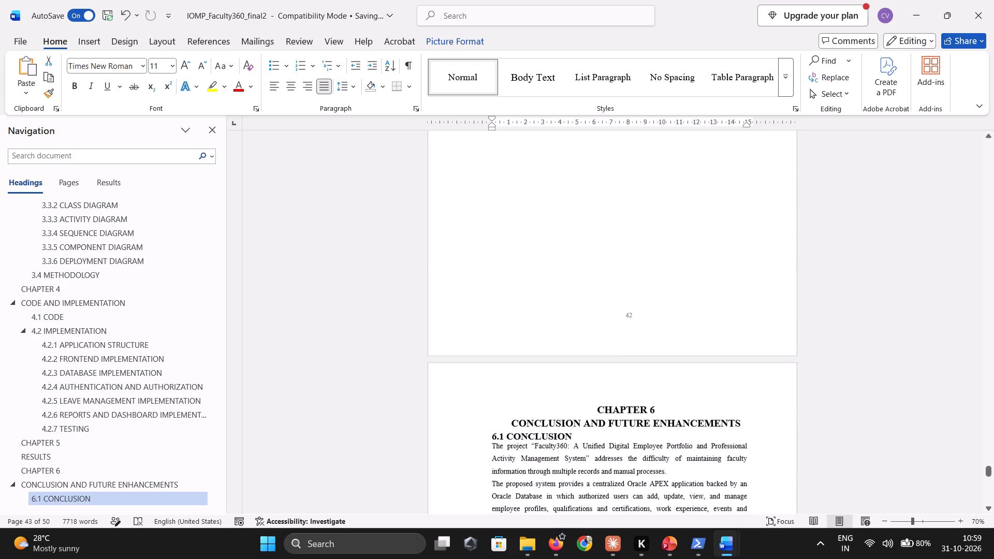
Set the text wrapping of the Figure 5.5 screenshot on page 39 to Square.
{"action": "scroll", "coordinate": [603, 297], "scroll_direction": "up", "scroll_amount": 13}
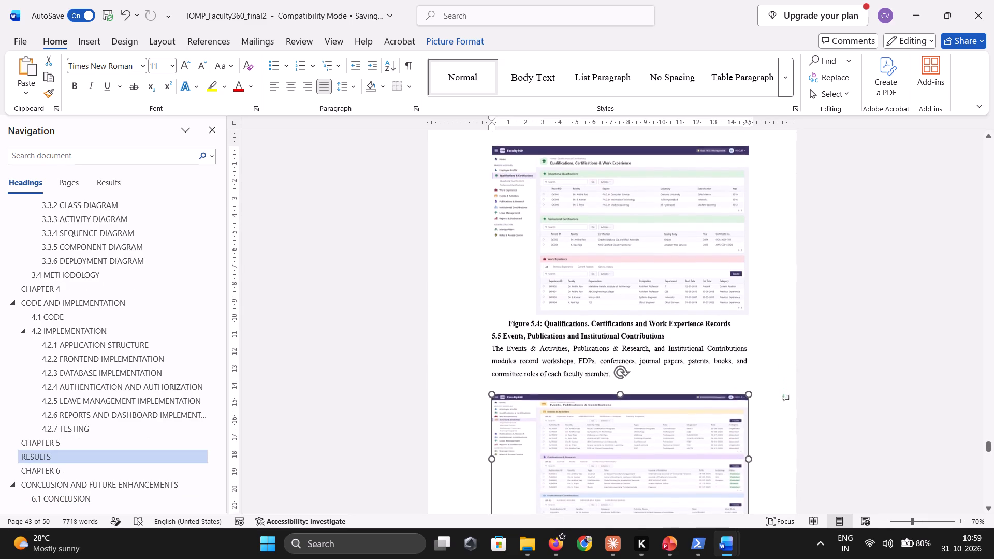
{"action": "left_click", "coordinate": [466, 47]}
{"action": "left_click", "coordinate": [725, 100]}
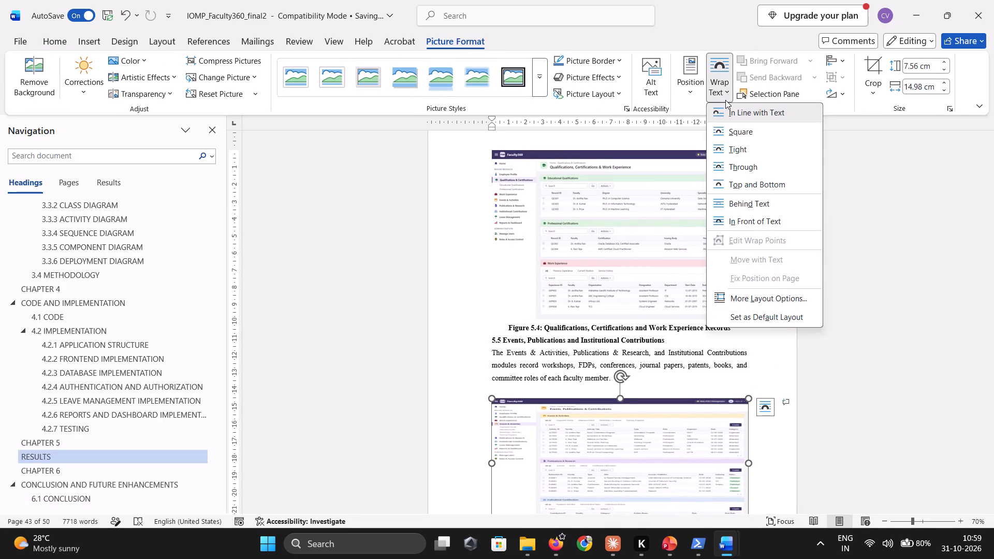
{"action": "left_click", "coordinate": [769, 137]}
Move the Figure 5.5 screenshot up to sit close beneath the section 5.5 paragraph, aligned with the page's left text margin.
{"action": "left_click_drag", "start_coordinate": [695, 451], "coordinate": [696, 435]}
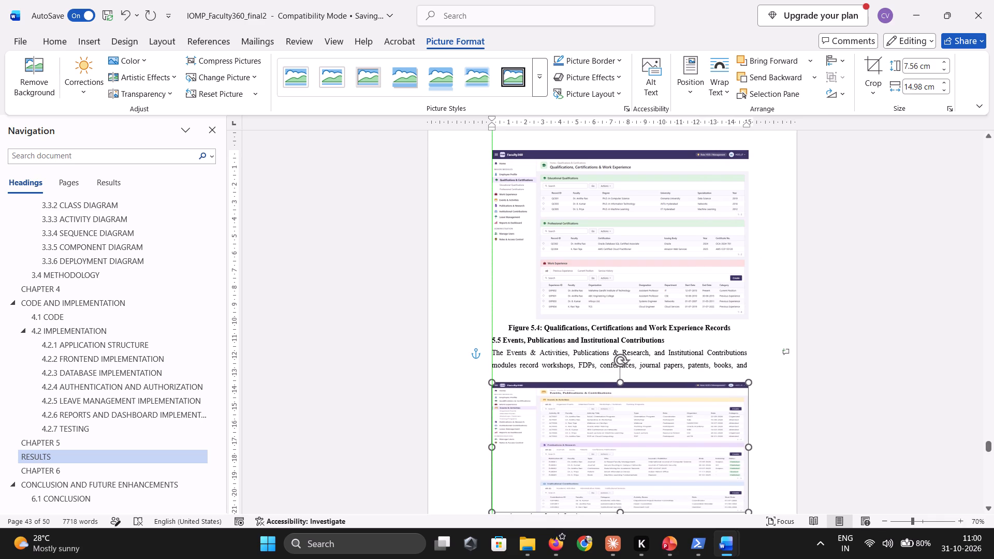
{"action": "left_click_drag", "start_coordinate": [696, 435], "coordinate": [695, 442]}
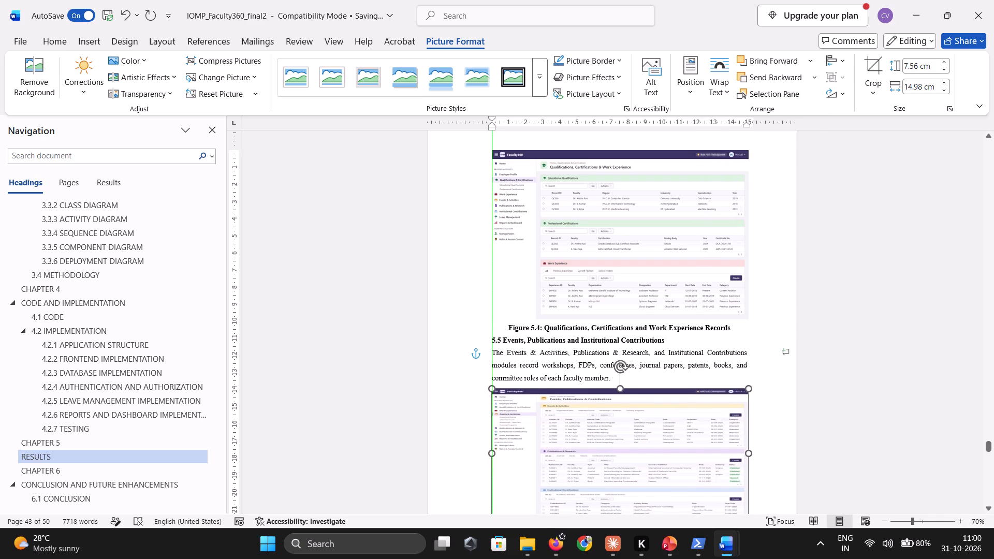
{"action": "left_click_drag", "start_coordinate": [695, 442], "coordinate": [696, 438]}
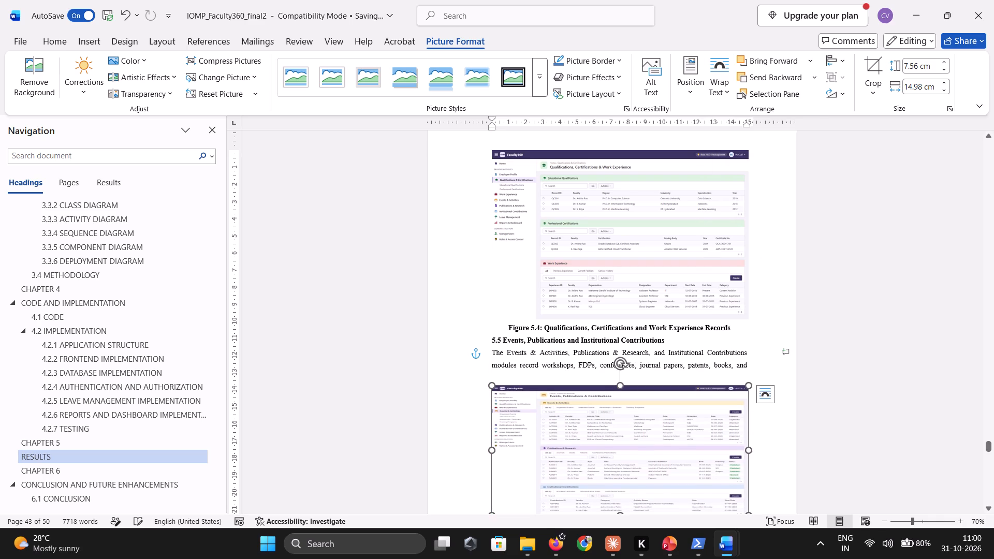
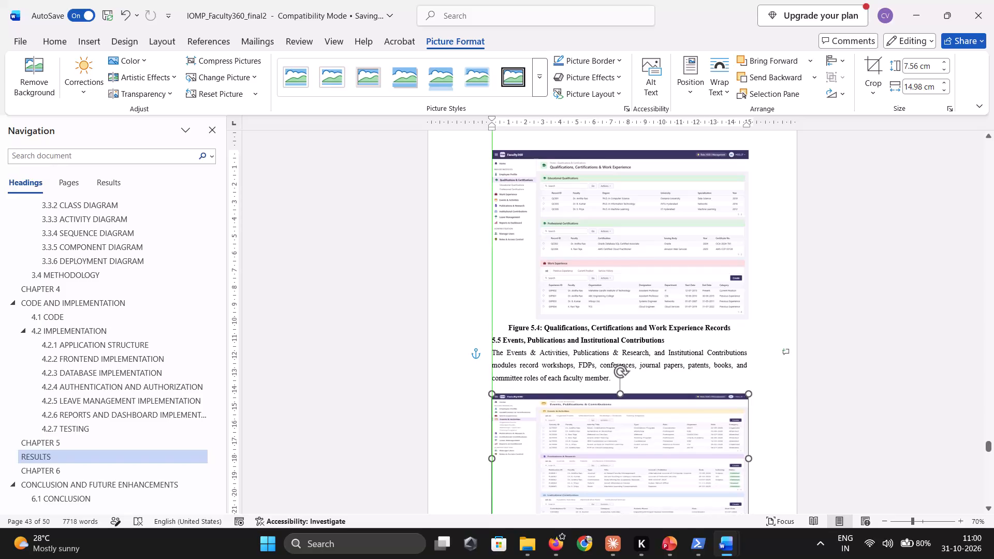
Delete the blank lines above the Figure 5.5 caption so it sits beneath its screenshot on page 39.
{"action": "scroll", "coordinate": [695, 440], "scroll_direction": "down", "scroll_amount": 1}
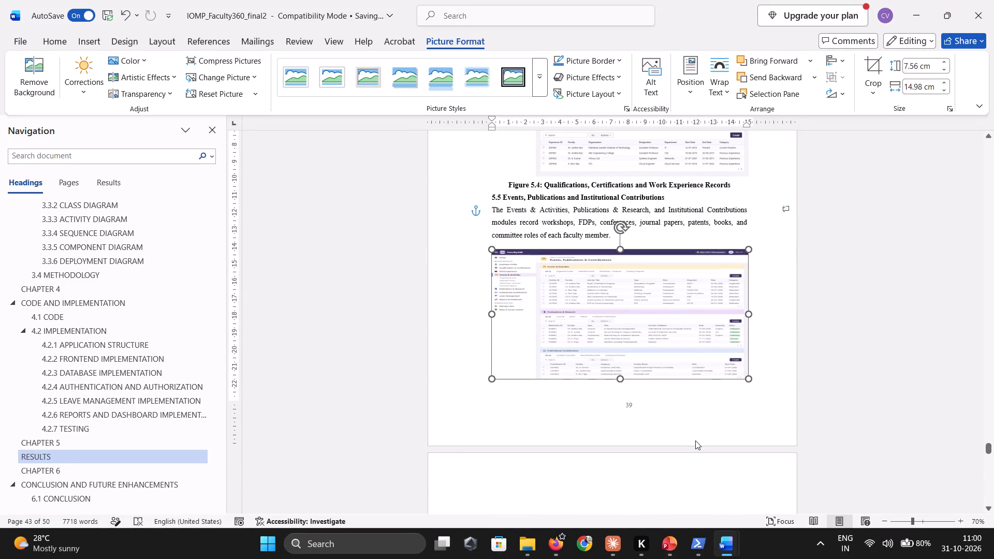
{"action": "scroll", "coordinate": [608, 460], "scroll_direction": "down", "scroll_amount": 1}
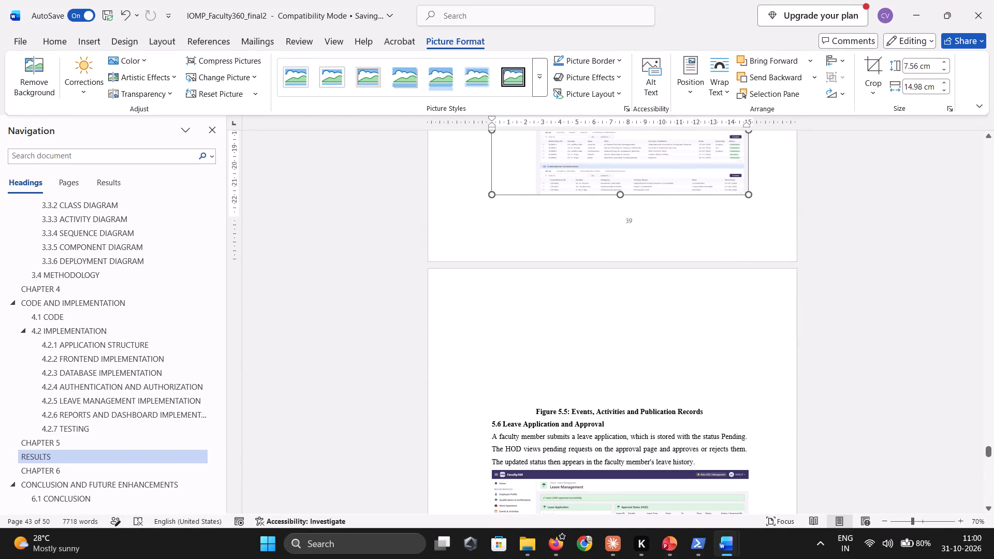
{"action": "left_click", "coordinate": [565, 400]}
{"action": "key", "text": "BackSpace"}
{"action": "key", "text": "BackSpace"}
{"action": "key", "text": "BackSpace"}
{"action": "key", "text": "BackSpace"}
{"action": "key", "text": "BackSpace"}
{"action": "key", "text": "BackSpace"}
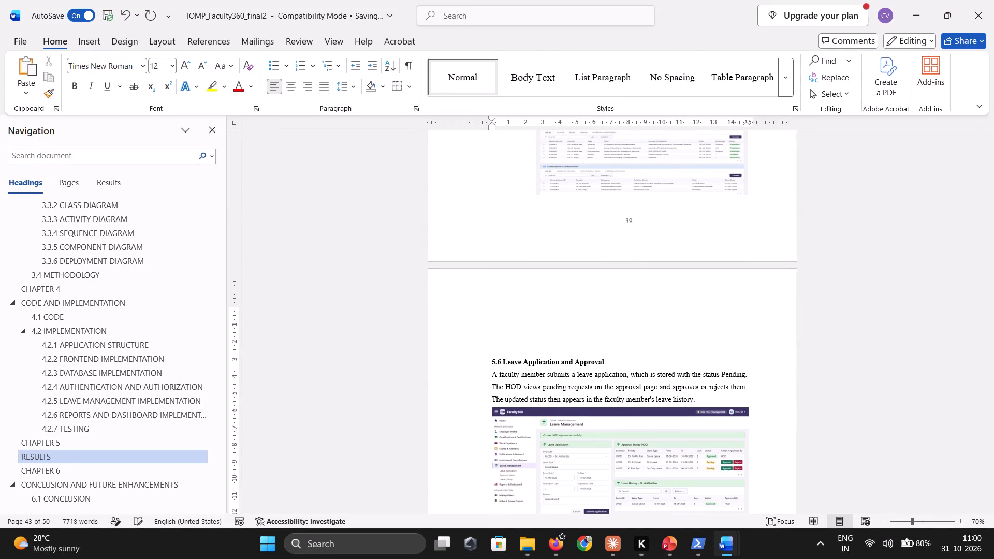
{"action": "key", "text": "BackSpace"}
{"action": "key", "text": "BackSpace"}
{"action": "key", "text": "BackSpace"}
{"action": "key", "text": "BackSpace"}
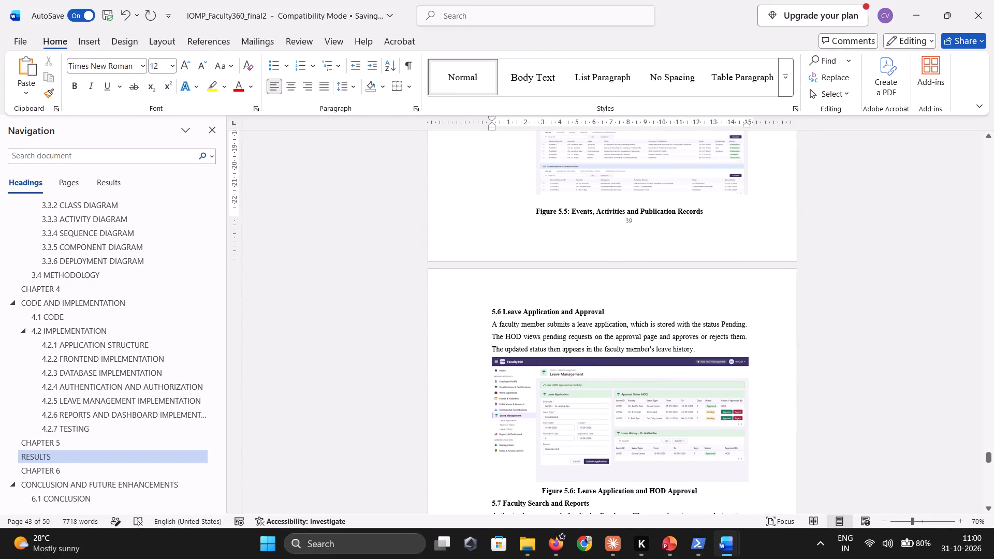
Slightly reduce the height of the Figure 5.4 qualifications screenshot on page 39, keeping its width.
{"action": "scroll", "coordinate": [565, 400], "scroll_direction": "up", "scroll_amount": 2}
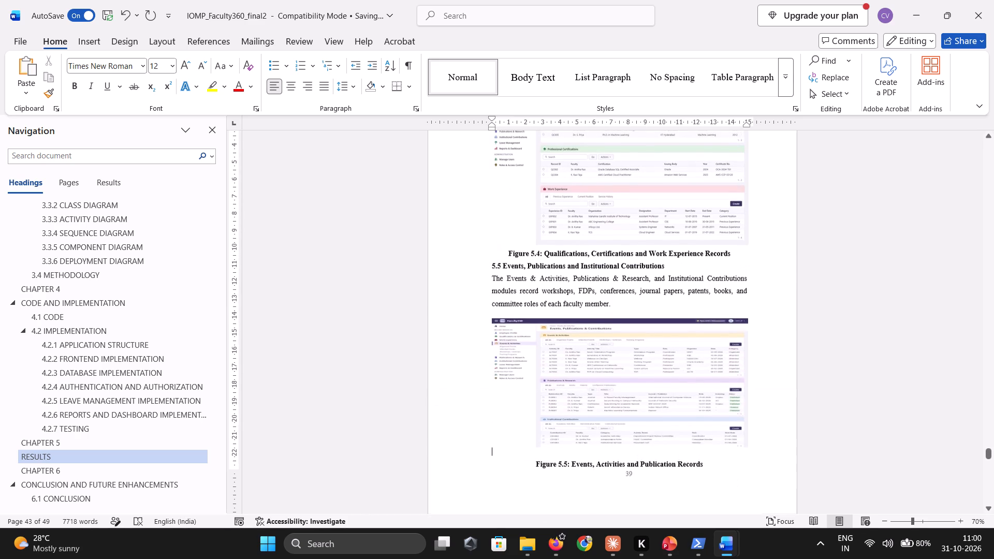
{"action": "scroll", "coordinate": [565, 400], "scroll_direction": "up", "scroll_amount": 1}
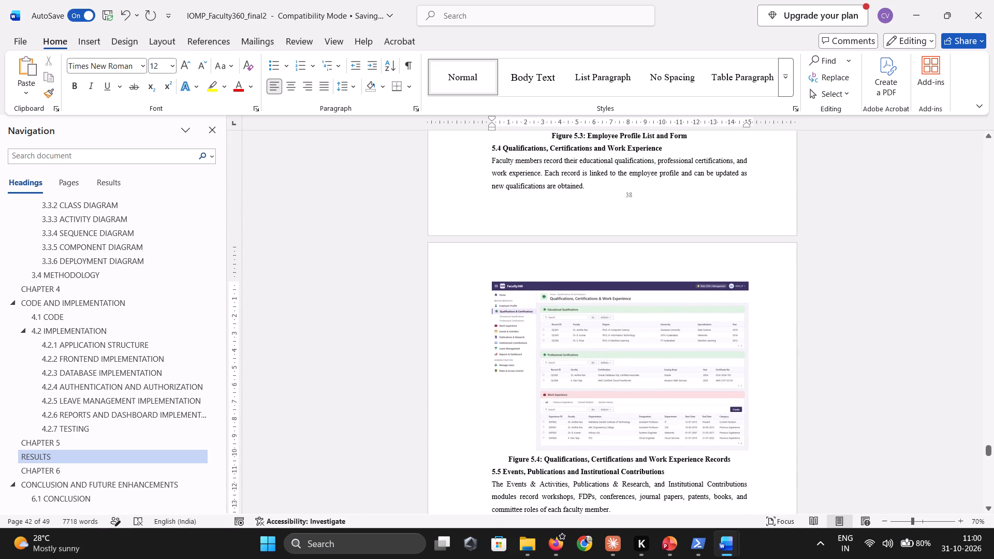
{"action": "scroll", "coordinate": [565, 400], "scroll_direction": "up", "scroll_amount": 1}
{"action": "left_click", "coordinate": [628, 385]}
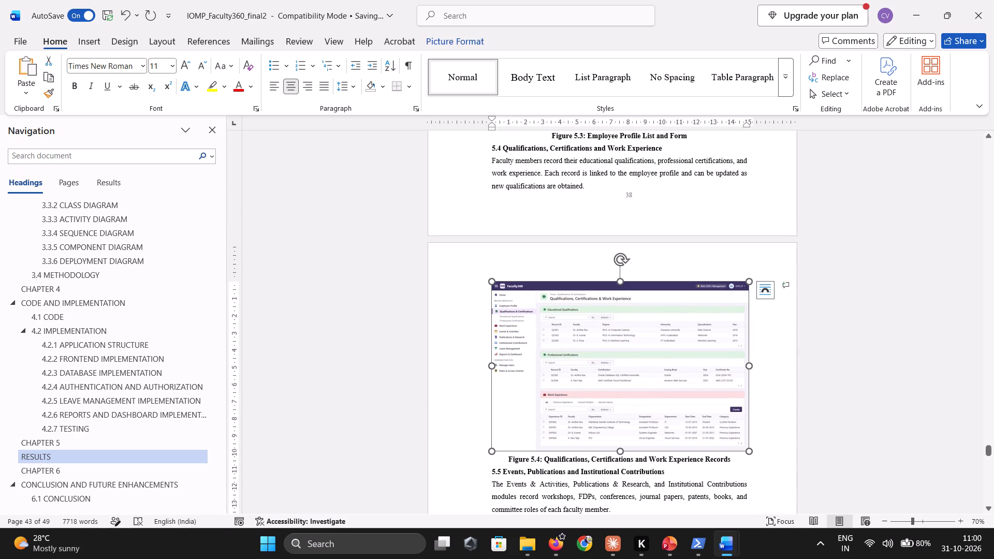
{"action": "left_click_drag", "start_coordinate": [619, 453], "coordinate": [619, 433]}
Insert a blank line after the Figure 5.5 caption to push the stranded 5.6 heading onto the next page.
{"action": "scroll", "coordinate": [619, 433], "scroll_direction": "down", "scroll_amount": 1}
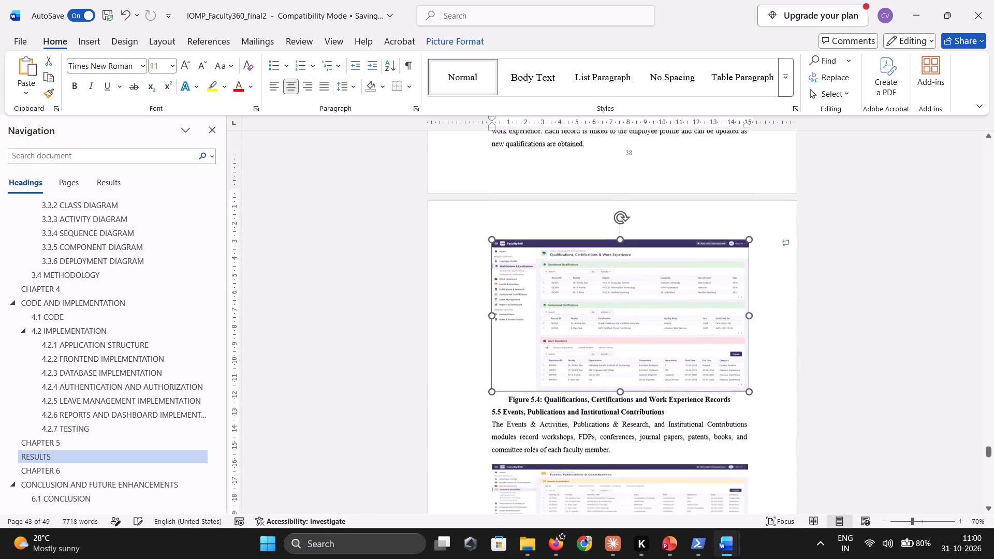
{"action": "scroll", "coordinate": [619, 433], "scroll_direction": "down", "scroll_amount": 1}
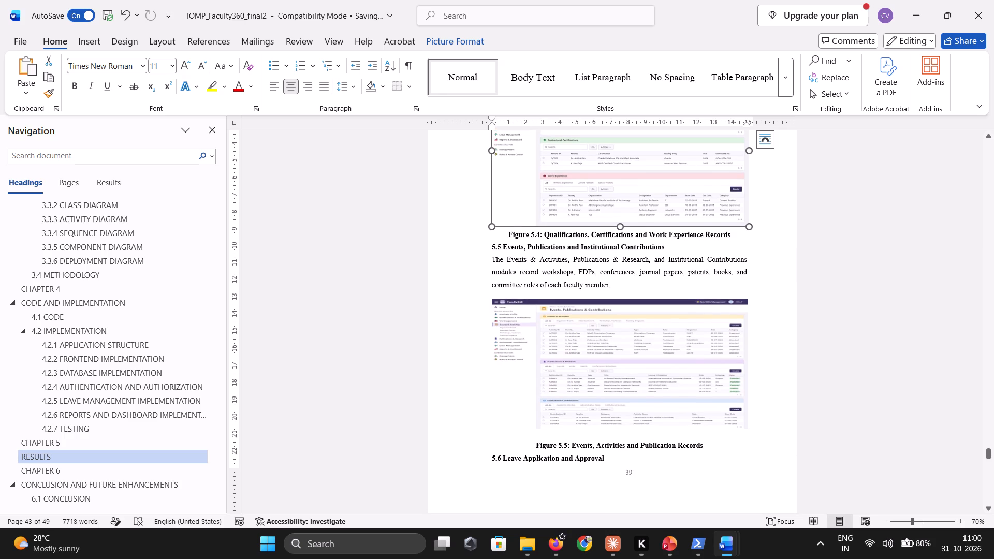
{"action": "left_click", "coordinate": [707, 444]}
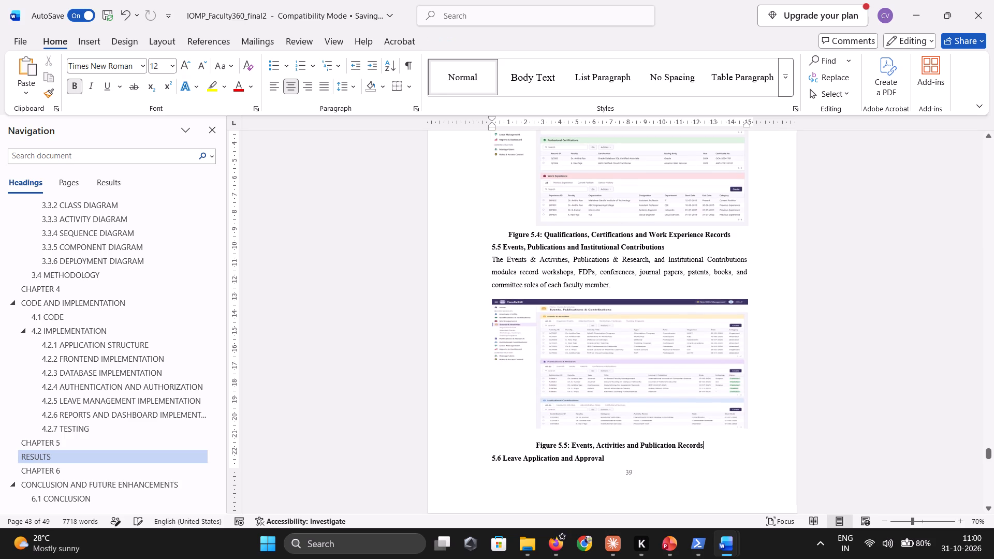
{"action": "key", "text": "Return"}
Review the Chapter 5 results pages from Figure 5.2 to the start of Chapter 6 for heading, figure and caption placement.
{"action": "scroll", "coordinate": [707, 444], "scroll_direction": "up", "scroll_amount": 2}
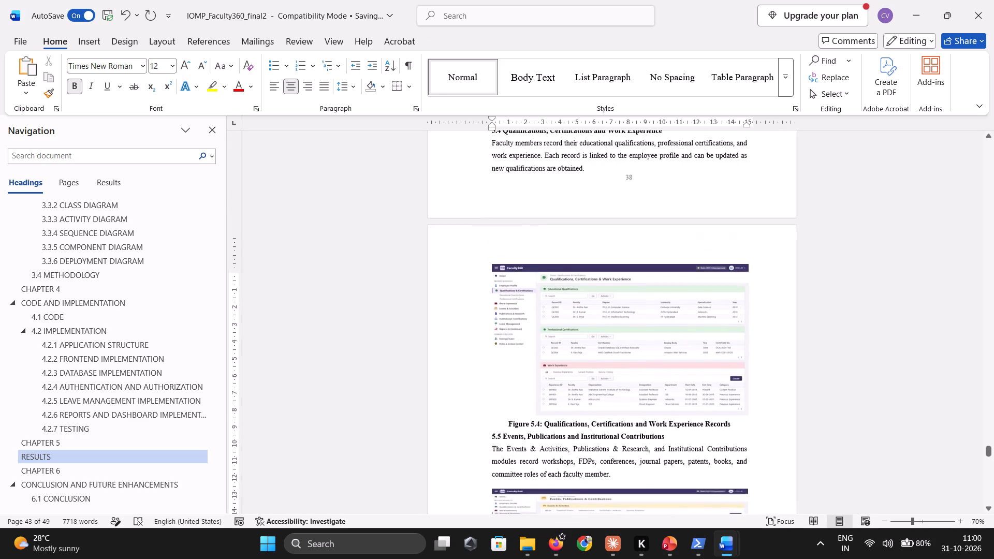
{"action": "scroll", "coordinate": [707, 444], "scroll_direction": "up", "scroll_amount": 1}
{"action": "scroll", "coordinate": [707, 444], "scroll_direction": "down", "scroll_amount": 1}
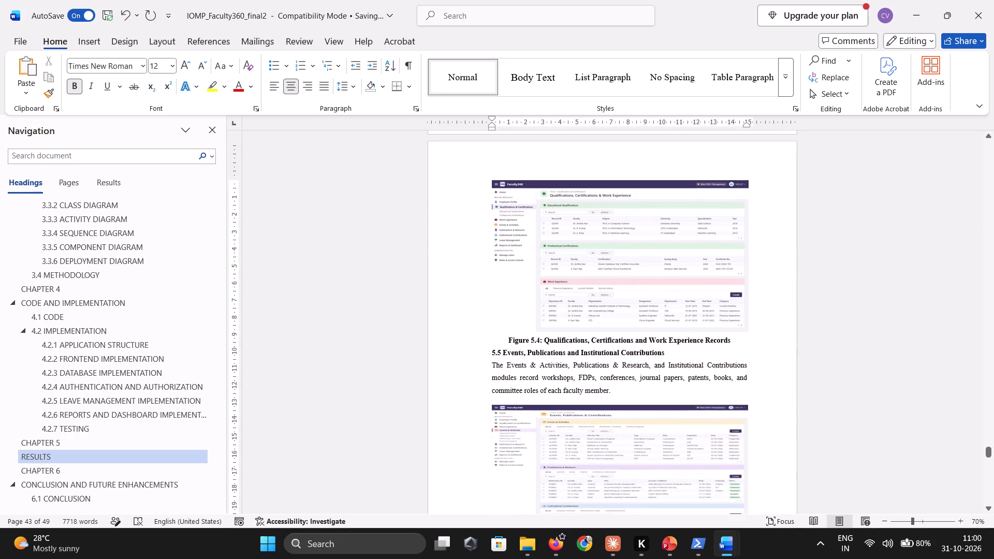
{"action": "scroll", "coordinate": [707, 444], "scroll_direction": "down", "scroll_amount": 1}
{"action": "scroll", "coordinate": [707, 444], "scroll_direction": "up", "scroll_amount": 2}
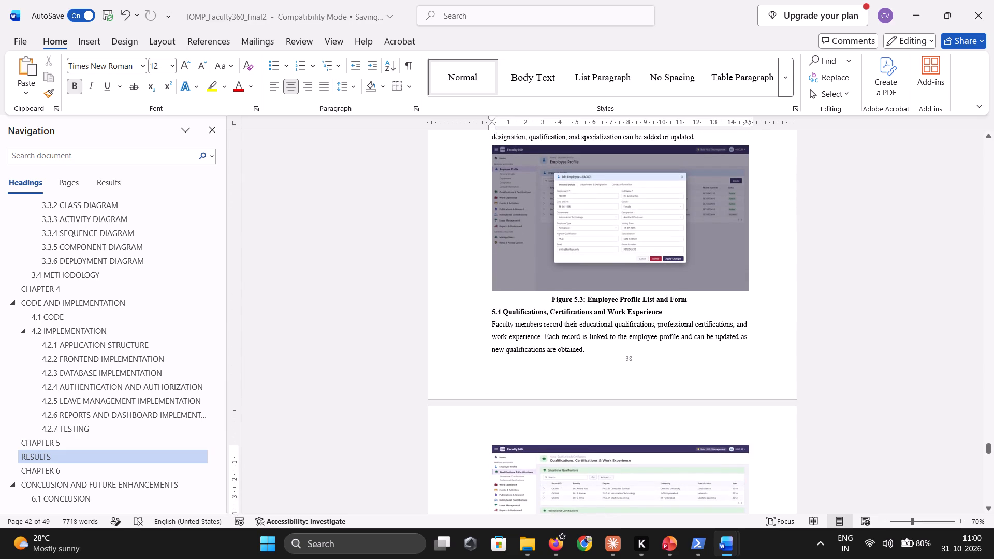
{"action": "scroll", "coordinate": [707, 444], "scroll_direction": "down", "scroll_amount": 2}
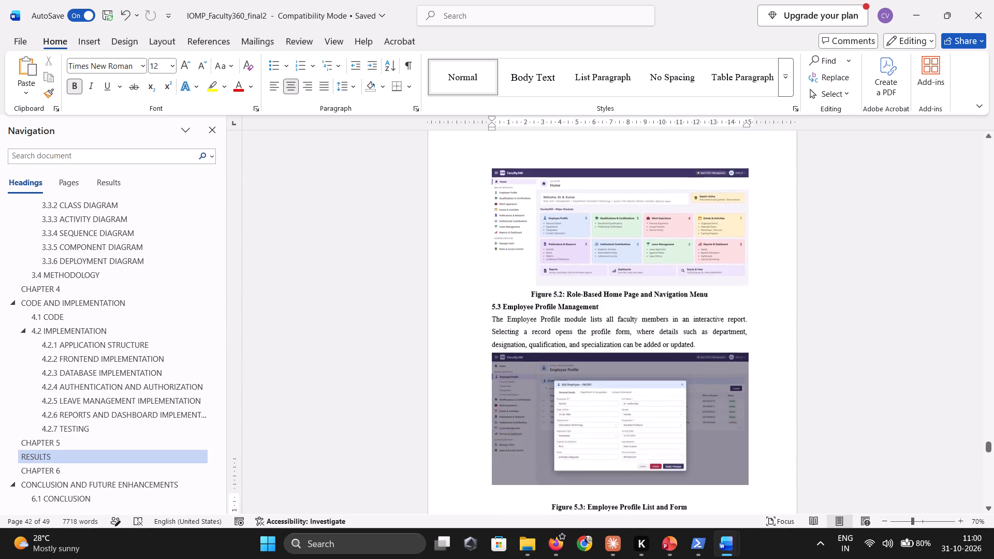
{"action": "scroll", "coordinate": [707, 444], "scroll_direction": "down", "scroll_amount": 3}
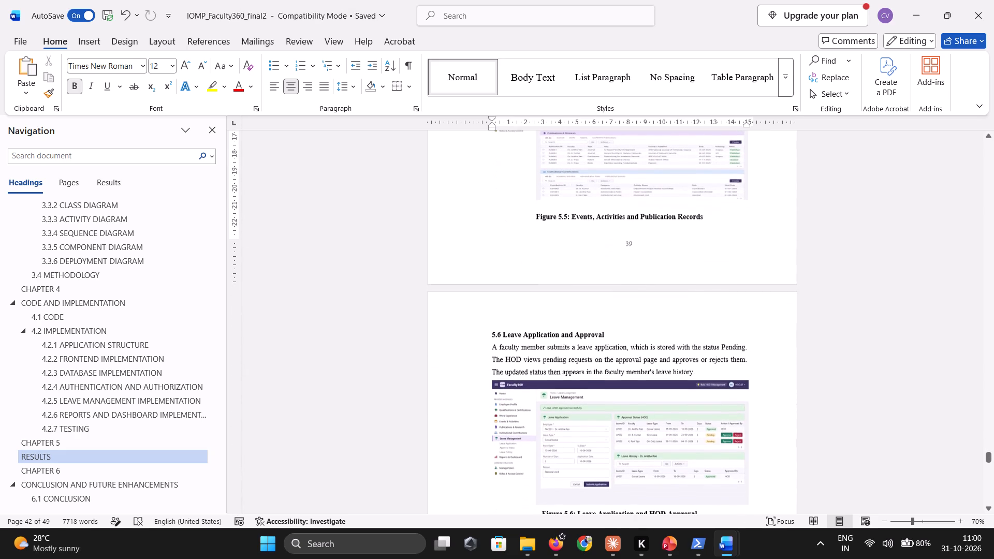
{"action": "scroll", "coordinate": [611, 349], "scroll_direction": "down", "scroll_amount": 2}
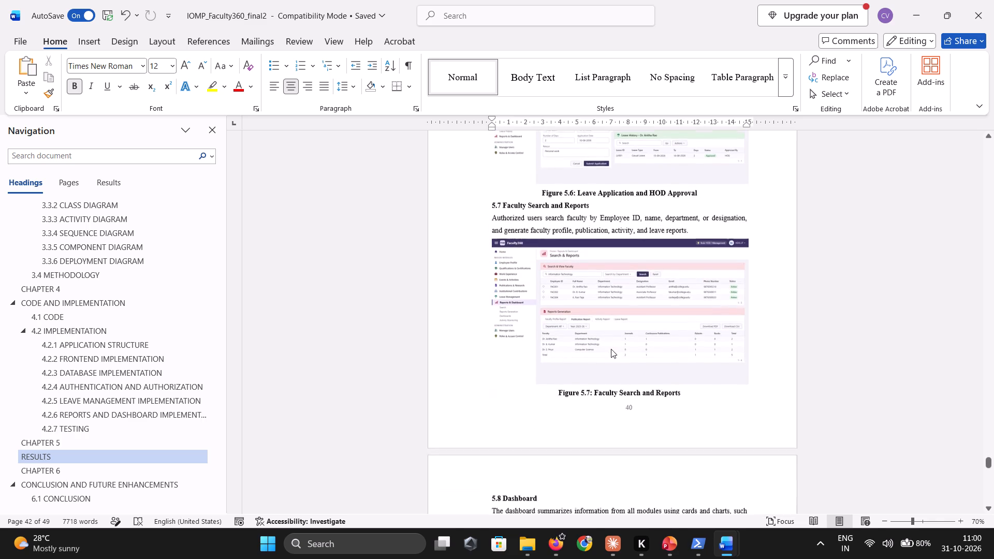
{"action": "scroll", "coordinate": [611, 349], "scroll_direction": "down", "scroll_amount": 2}
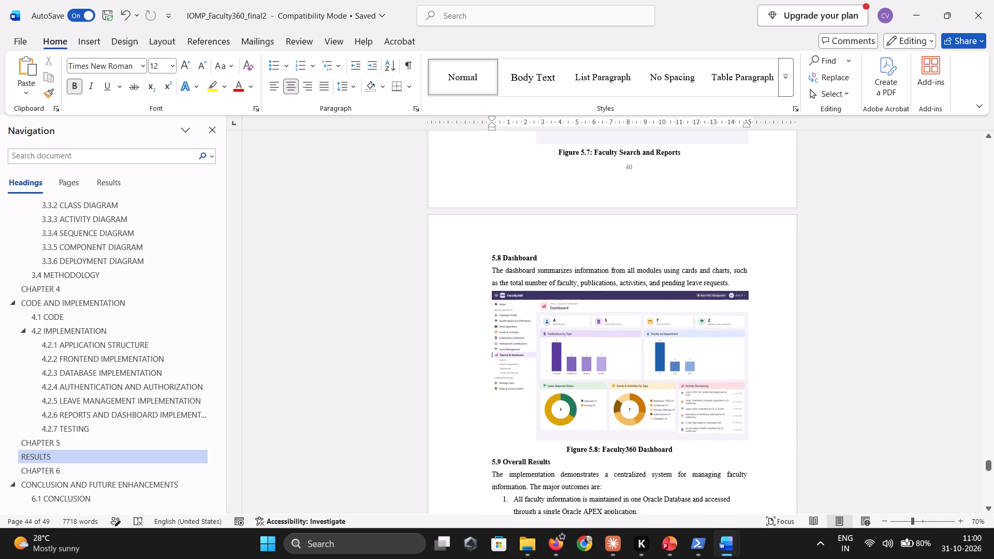
{"action": "scroll", "coordinate": [615, 334], "scroll_direction": "down", "scroll_amount": 1}
{"action": "scroll", "coordinate": [615, 334], "scroll_direction": "up", "scroll_amount": 3}
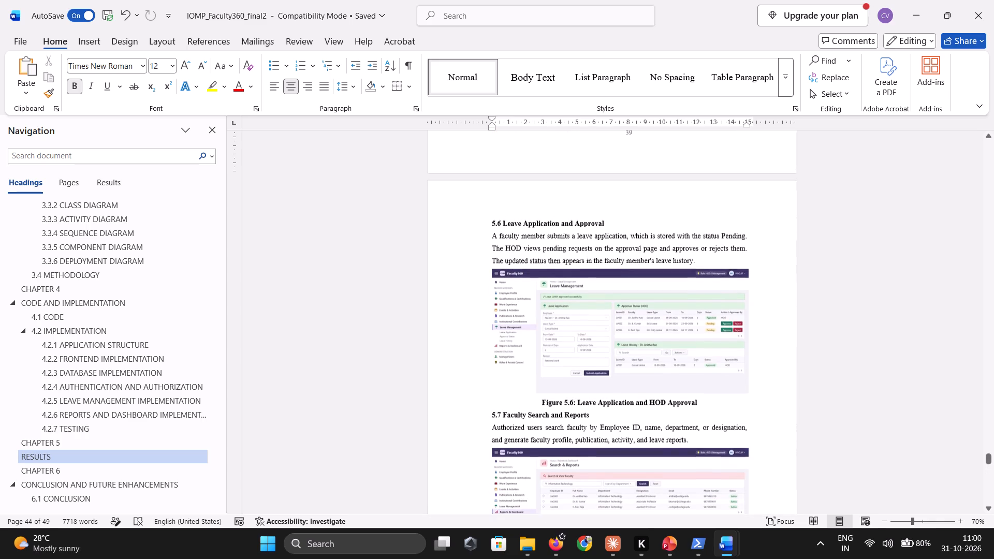
{"action": "scroll", "coordinate": [615, 334], "scroll_direction": "down", "scroll_amount": 2}
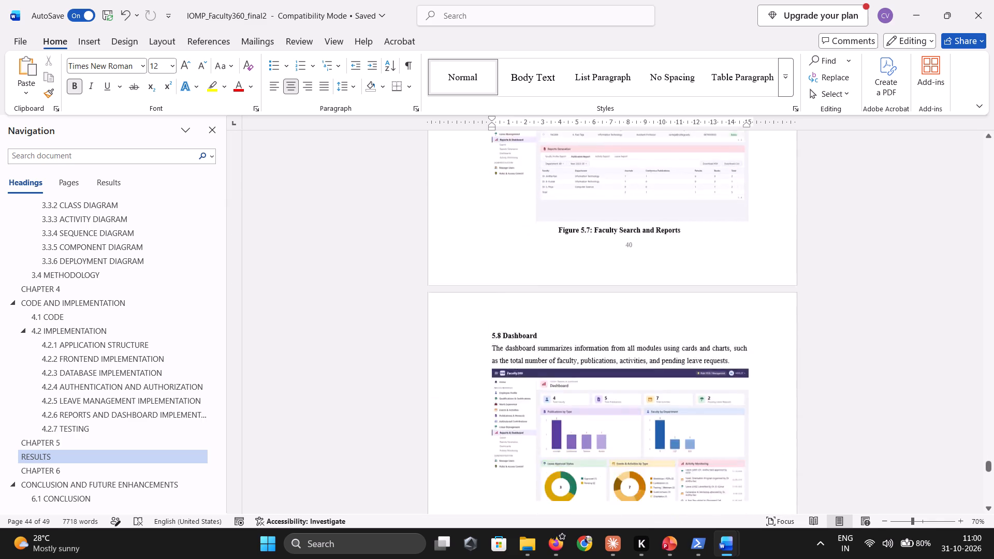
{"action": "scroll", "coordinate": [615, 334], "scroll_direction": "down", "scroll_amount": 2}
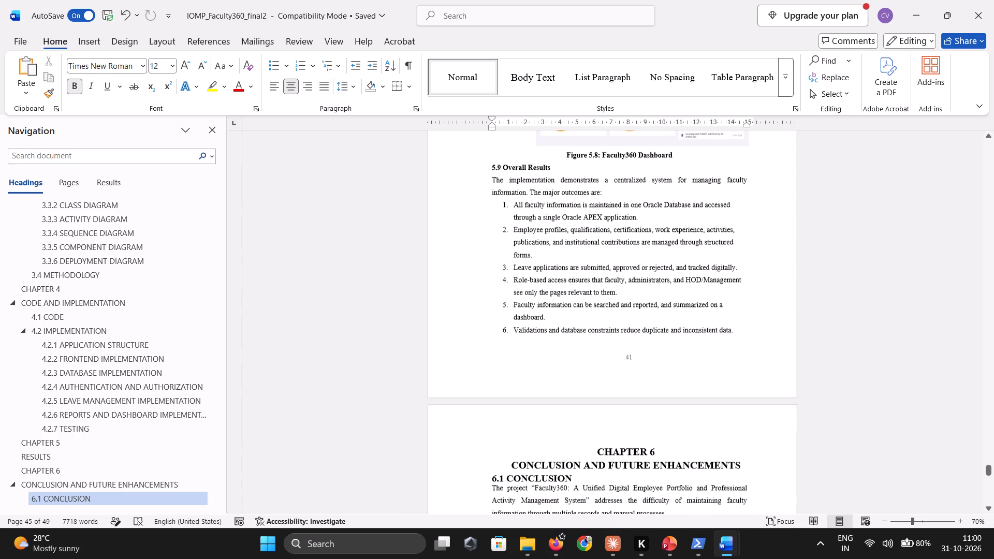
{"action": "scroll", "coordinate": [615, 334], "scroll_direction": "up", "scroll_amount": 1}
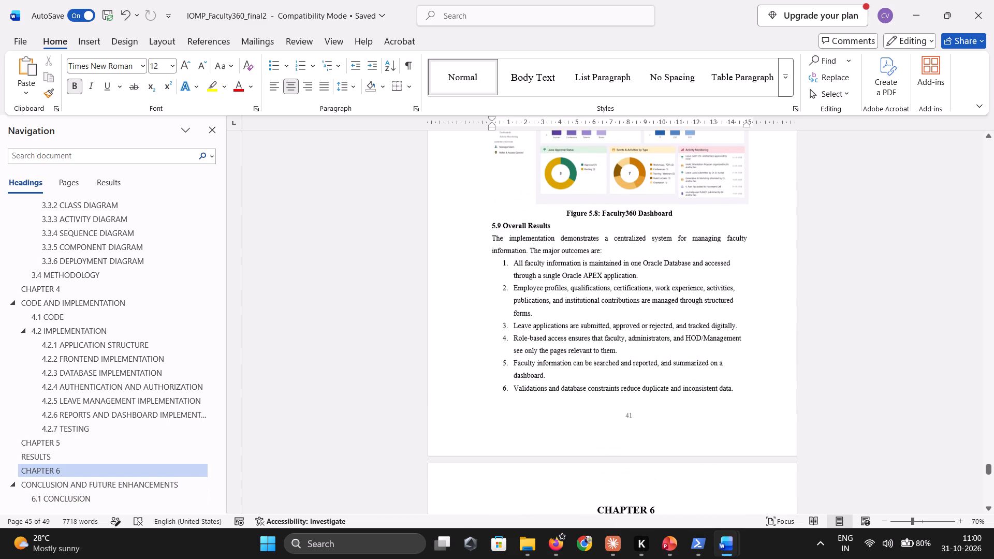
{"action": "scroll", "coordinate": [615, 334], "scroll_direction": "up", "scroll_amount": 1}
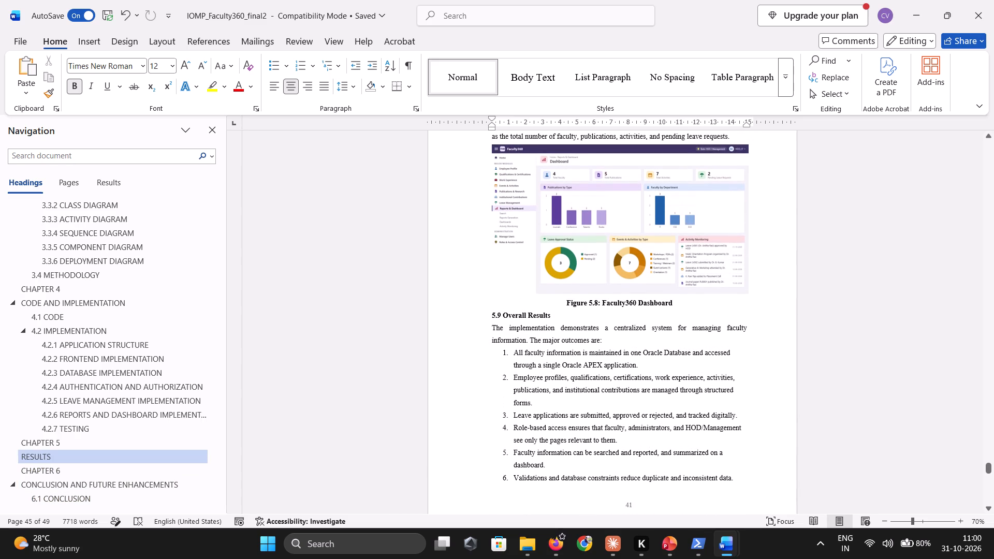
{"action": "scroll", "coordinate": [615, 334], "scroll_direction": "up", "scroll_amount": 1}
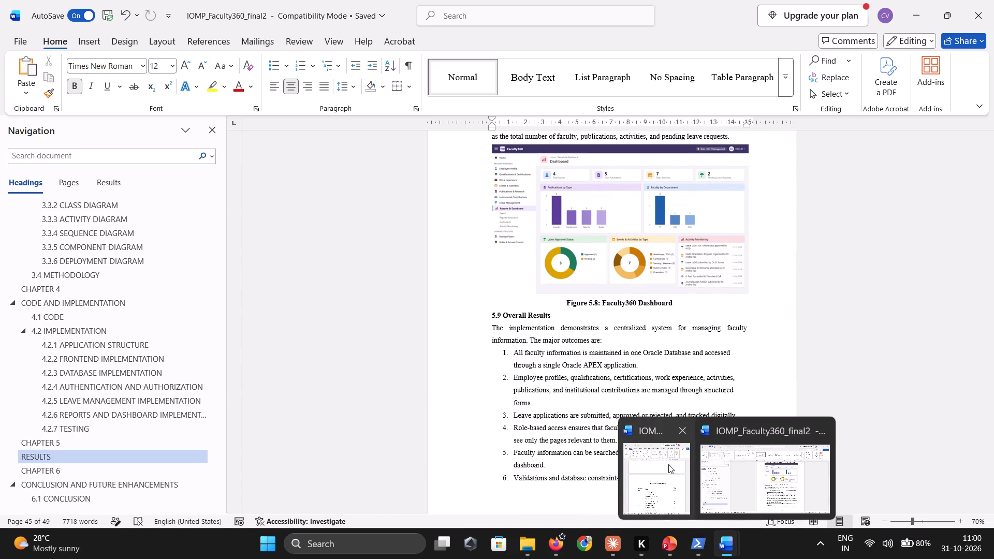
Switch to the IOMP report and examine its 5.10 Overall Results section for comparison.
{"action": "left_click", "coordinate": [665, 467]}
{"action": "scroll", "coordinate": [756, 331], "scroll_direction": "down", "scroll_amount": 10}
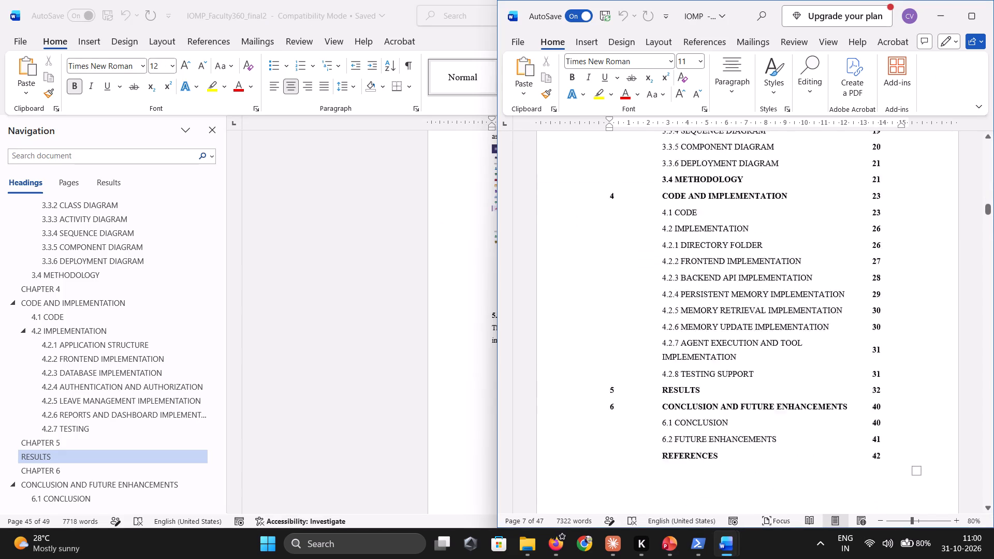
{"action": "scroll", "coordinate": [756, 331], "scroll_direction": "down", "scroll_amount": 20}
{"action": "scroll", "coordinate": [756, 331], "scroll_direction": "down", "scroll_amount": 3}
{"action": "scroll", "coordinate": [906, 351], "scroll_direction": "down", "scroll_amount": 12}
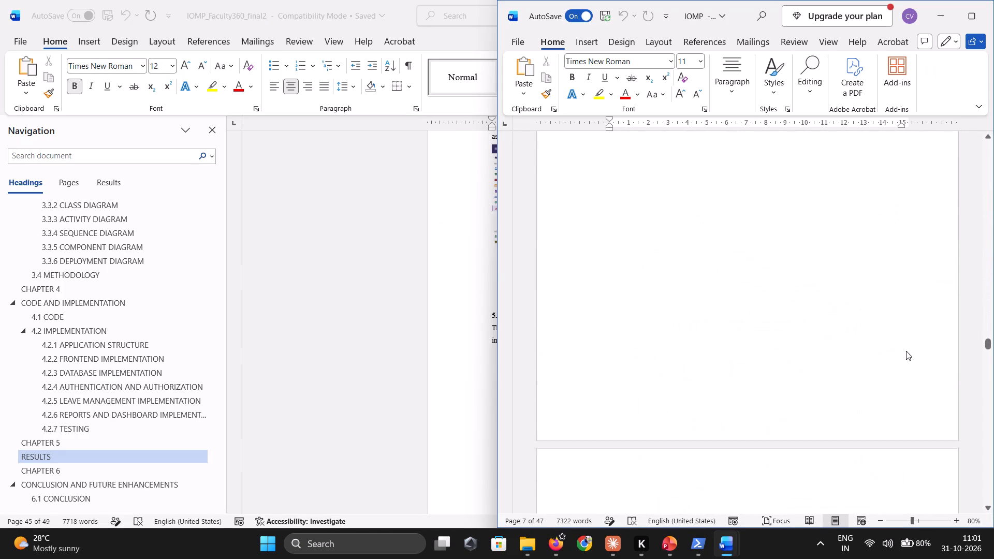
{"action": "scroll", "coordinate": [906, 351], "scroll_direction": "down", "scroll_amount": 20}
{"action": "scroll", "coordinate": [906, 351], "scroll_direction": "down", "scroll_amount": 6}
{"action": "scroll", "coordinate": [906, 351], "scroll_direction": "up", "scroll_amount": 2}
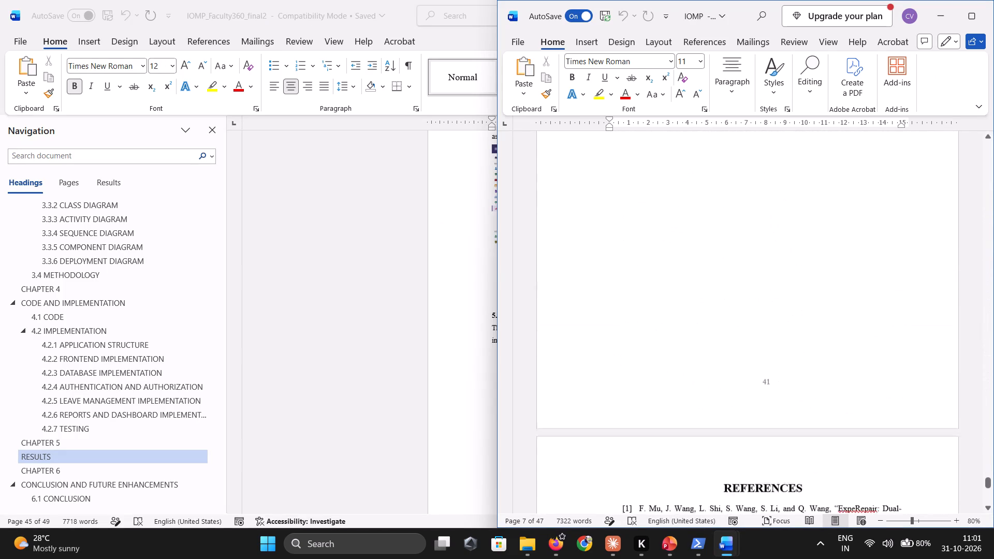
{"action": "scroll", "coordinate": [906, 351], "scroll_direction": "up", "scroll_amount": 6}
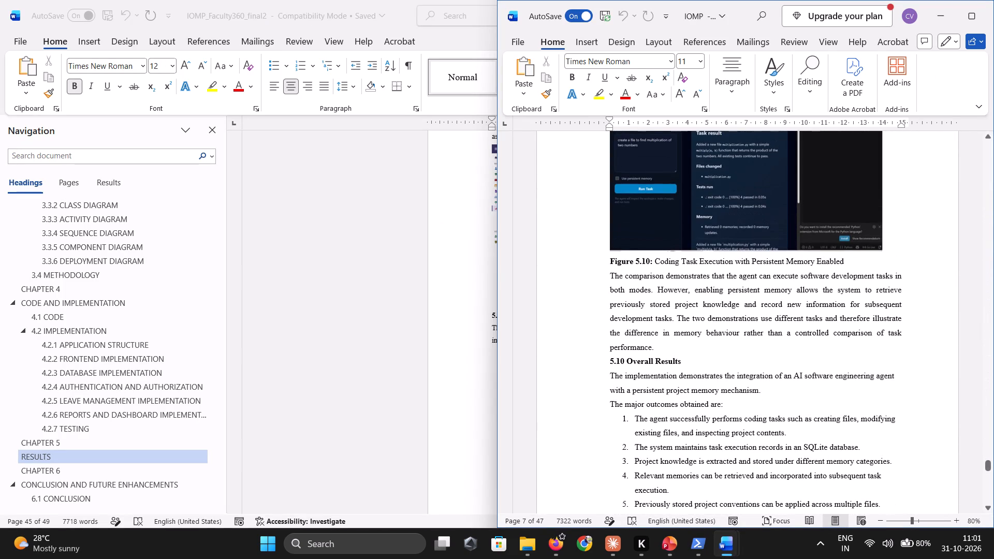
{"action": "scroll", "coordinate": [687, 364], "scroll_direction": "down", "scroll_amount": 1}
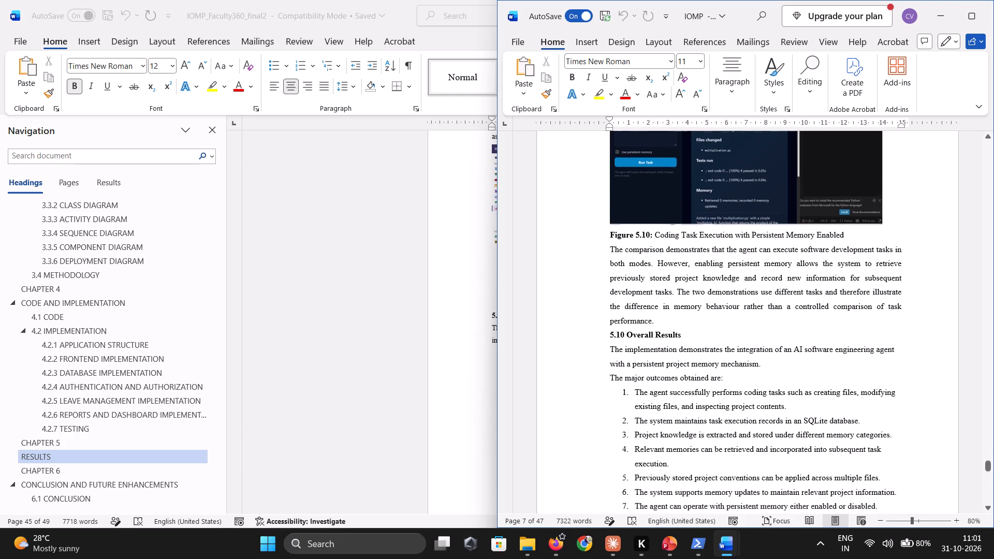
{"action": "scroll", "coordinate": [687, 364], "scroll_direction": "down", "scroll_amount": 1}
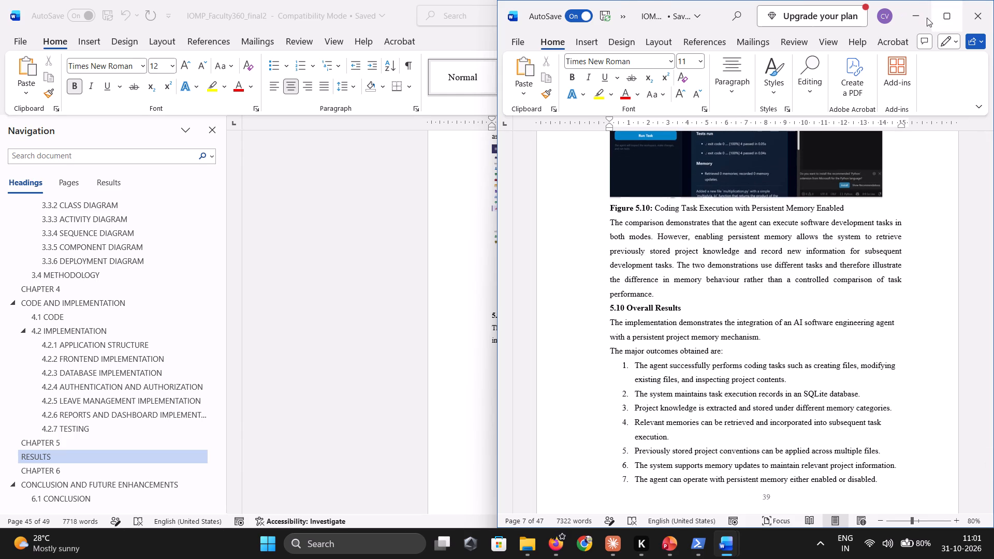
Return to the Faculty360 report and review the layout from section 5.9 through Chapter 6 and the References.
{"action": "left_click", "coordinate": [918, 17]}
{"action": "scroll", "coordinate": [551, 430], "scroll_direction": "down", "scroll_amount": 1}
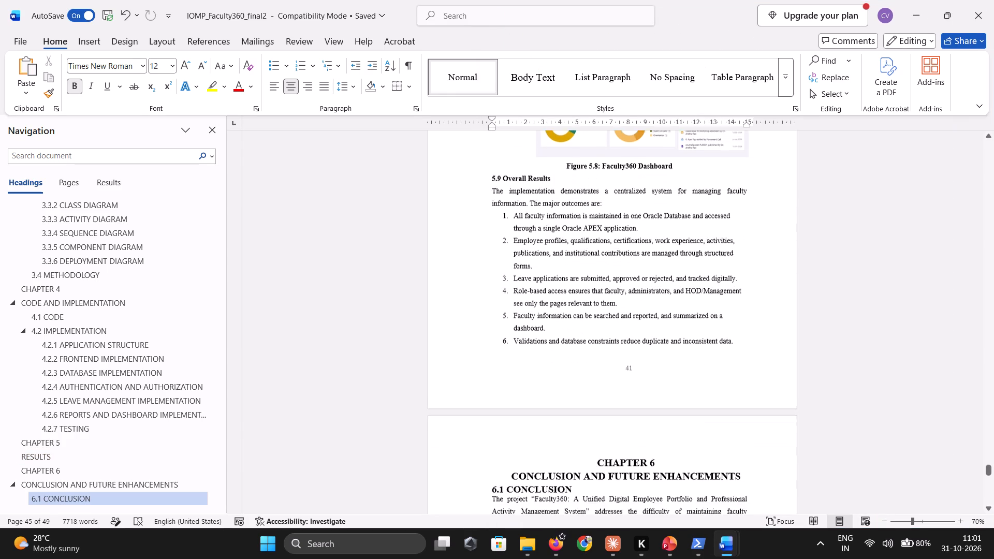
{"action": "scroll", "coordinate": [551, 430], "scroll_direction": "down", "scroll_amount": 2}
{"action": "scroll", "coordinate": [551, 430], "scroll_direction": "up", "scroll_amount": 3}
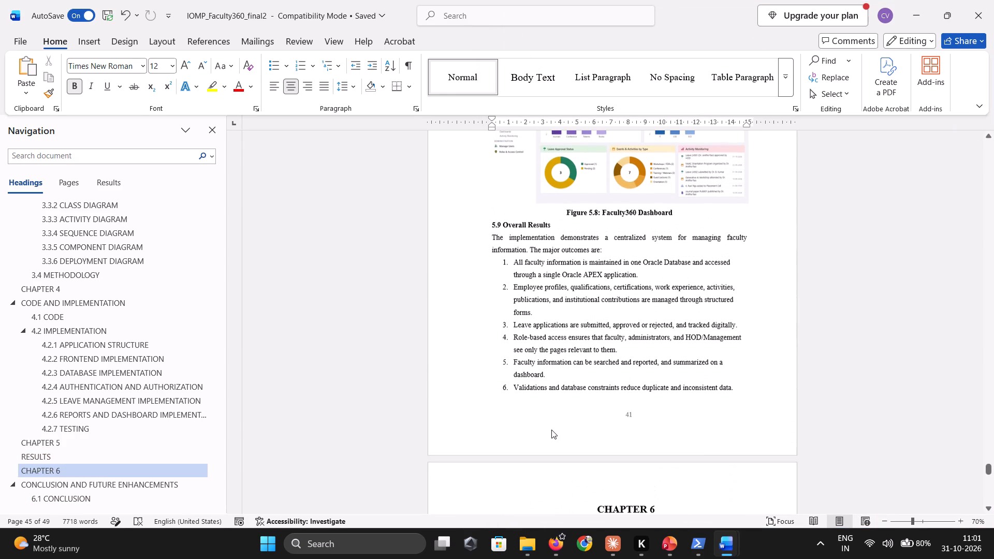
{"action": "scroll", "coordinate": [551, 430], "scroll_direction": "down", "scroll_amount": 1}
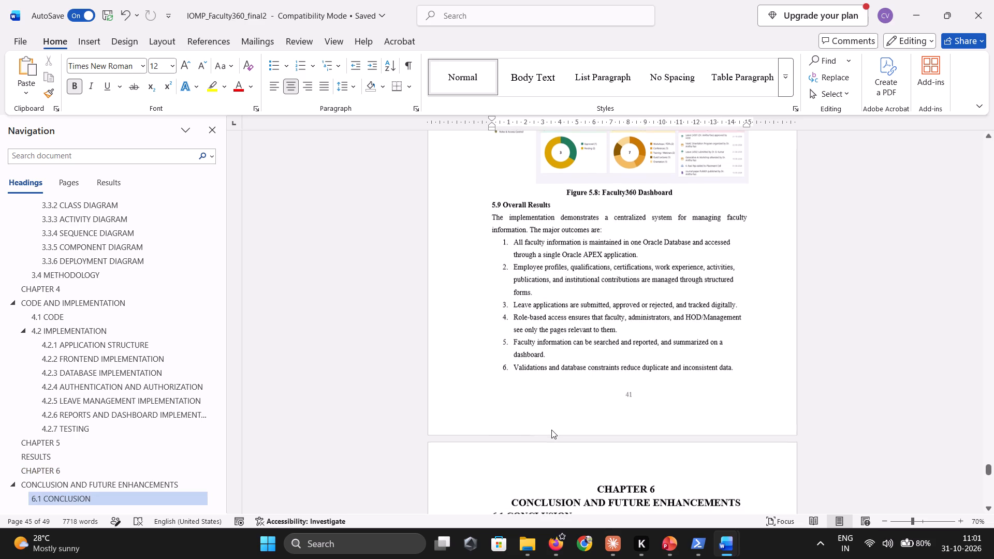
{"action": "scroll", "coordinate": [551, 430], "scroll_direction": "down", "scroll_amount": 5}
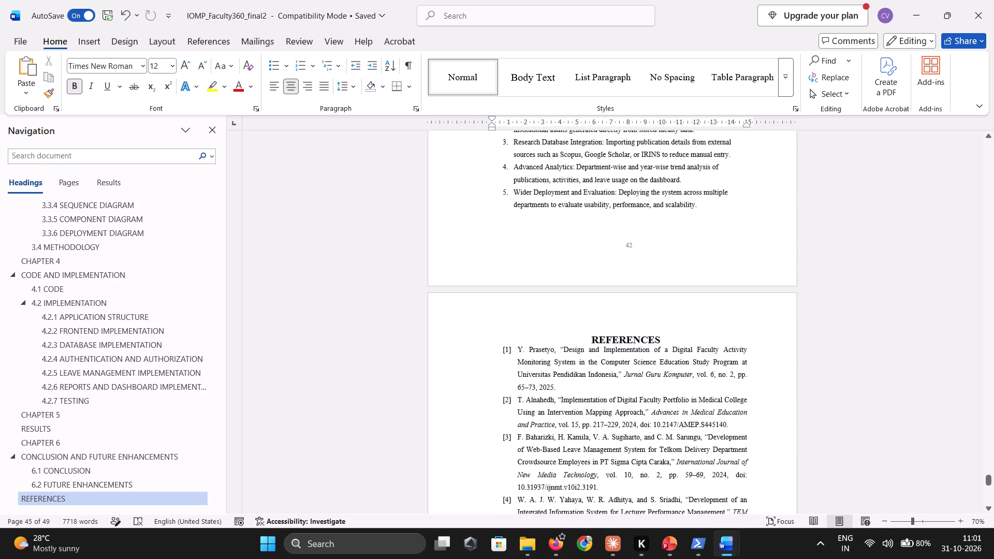
{"action": "scroll", "coordinate": [551, 430], "scroll_direction": "down", "scroll_amount": 5}
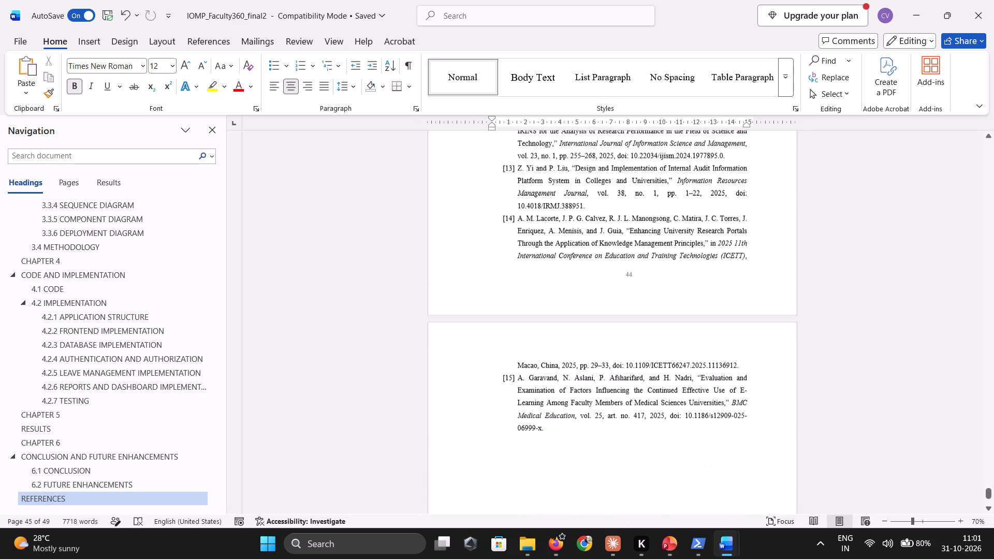
{"action": "scroll", "coordinate": [551, 430], "scroll_direction": "up", "scroll_amount": 6}
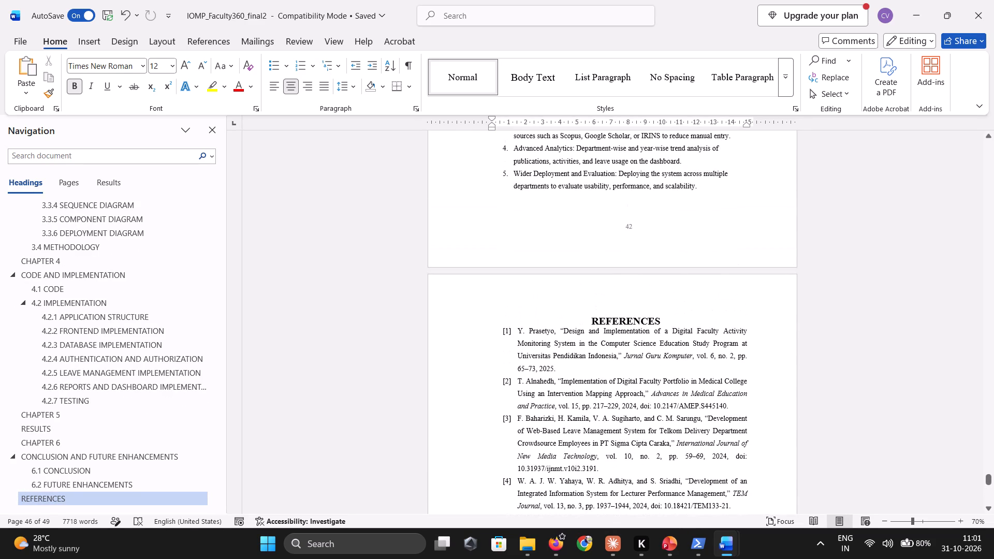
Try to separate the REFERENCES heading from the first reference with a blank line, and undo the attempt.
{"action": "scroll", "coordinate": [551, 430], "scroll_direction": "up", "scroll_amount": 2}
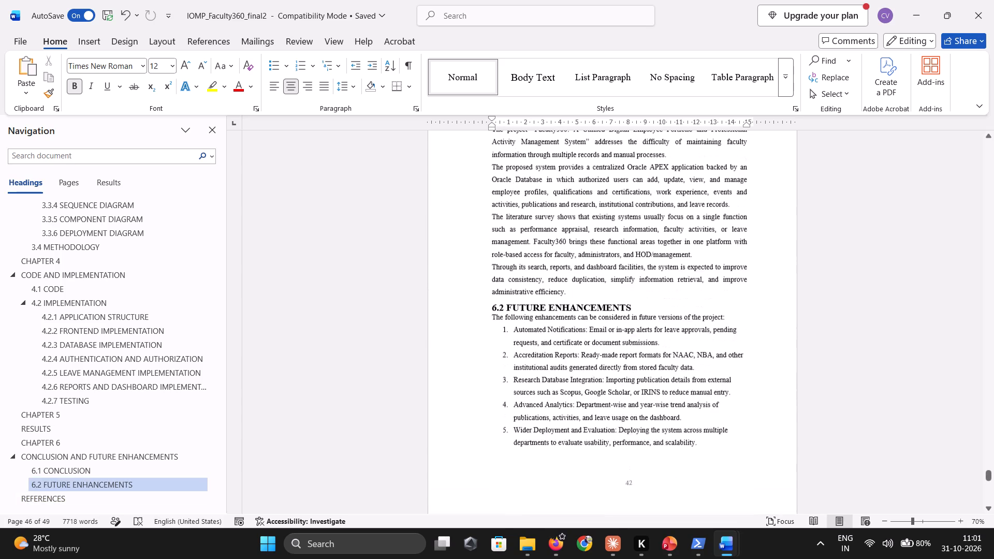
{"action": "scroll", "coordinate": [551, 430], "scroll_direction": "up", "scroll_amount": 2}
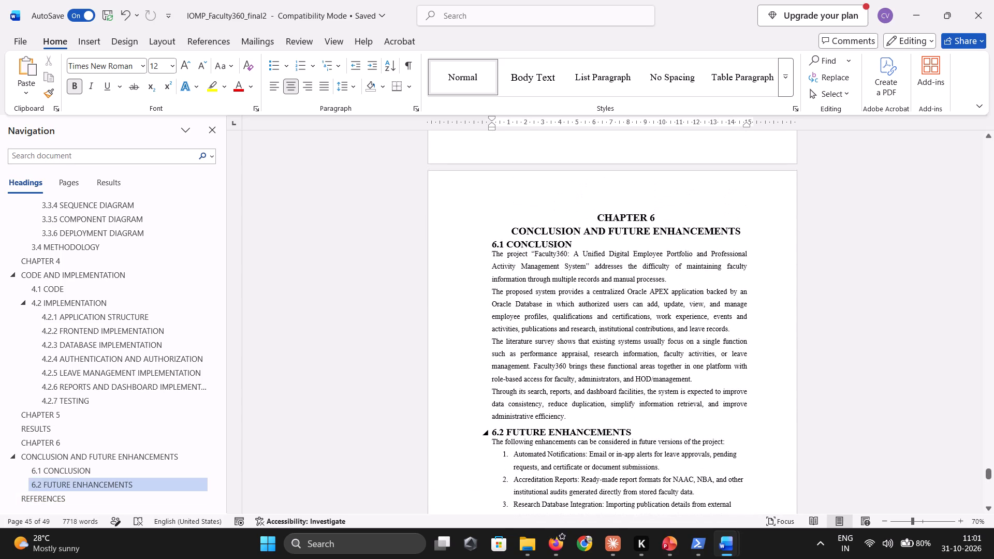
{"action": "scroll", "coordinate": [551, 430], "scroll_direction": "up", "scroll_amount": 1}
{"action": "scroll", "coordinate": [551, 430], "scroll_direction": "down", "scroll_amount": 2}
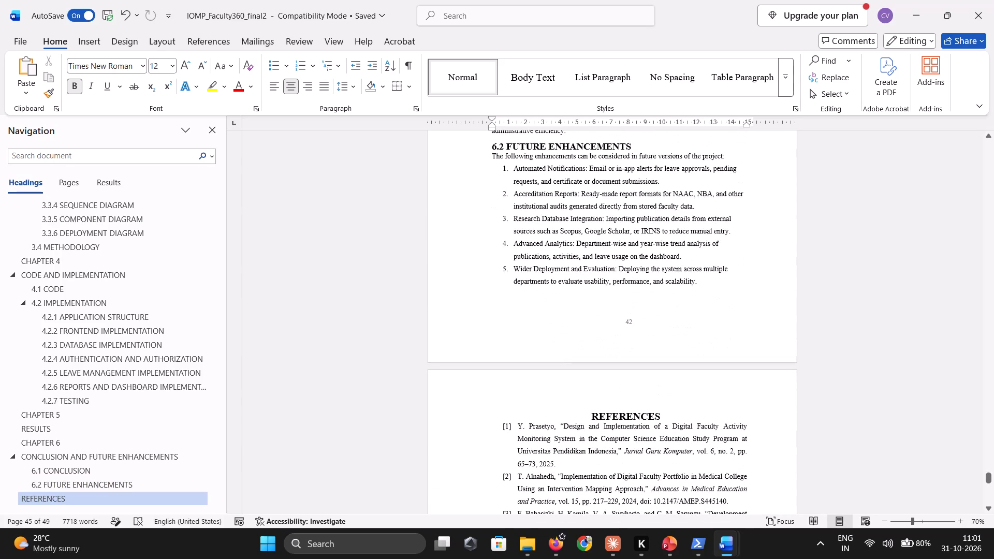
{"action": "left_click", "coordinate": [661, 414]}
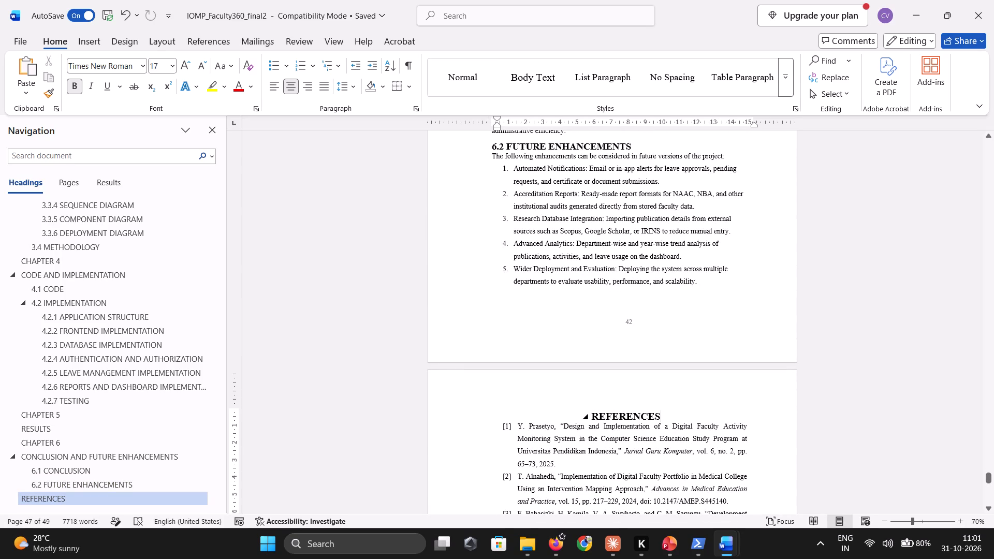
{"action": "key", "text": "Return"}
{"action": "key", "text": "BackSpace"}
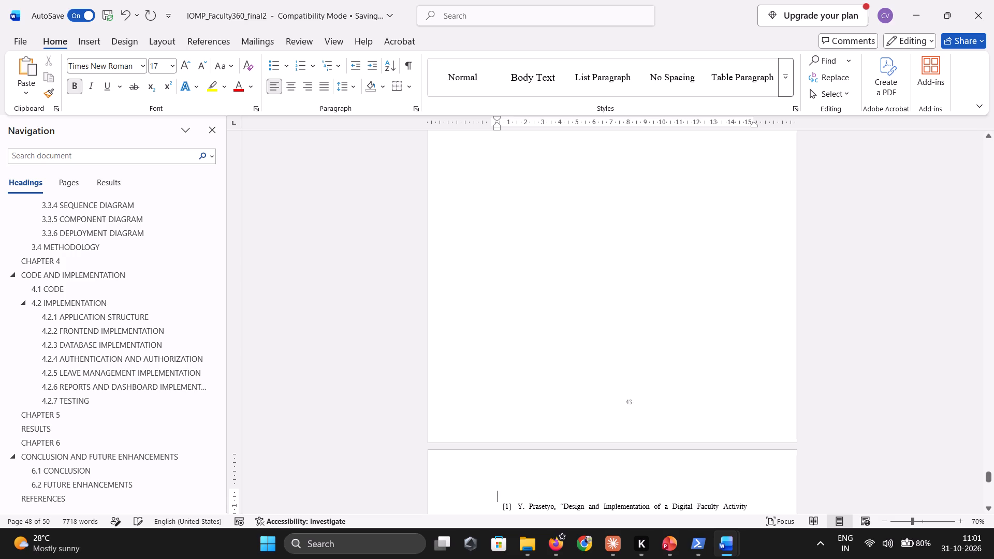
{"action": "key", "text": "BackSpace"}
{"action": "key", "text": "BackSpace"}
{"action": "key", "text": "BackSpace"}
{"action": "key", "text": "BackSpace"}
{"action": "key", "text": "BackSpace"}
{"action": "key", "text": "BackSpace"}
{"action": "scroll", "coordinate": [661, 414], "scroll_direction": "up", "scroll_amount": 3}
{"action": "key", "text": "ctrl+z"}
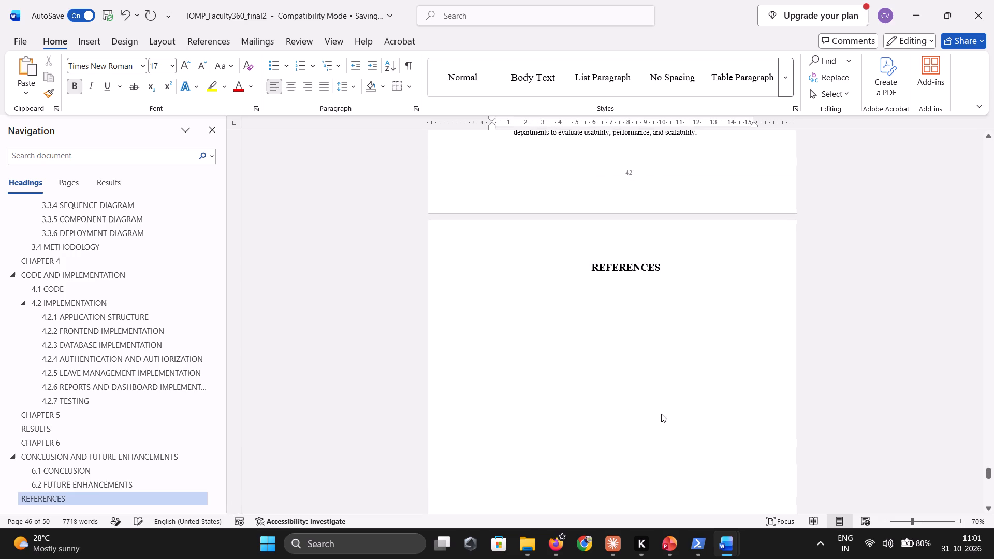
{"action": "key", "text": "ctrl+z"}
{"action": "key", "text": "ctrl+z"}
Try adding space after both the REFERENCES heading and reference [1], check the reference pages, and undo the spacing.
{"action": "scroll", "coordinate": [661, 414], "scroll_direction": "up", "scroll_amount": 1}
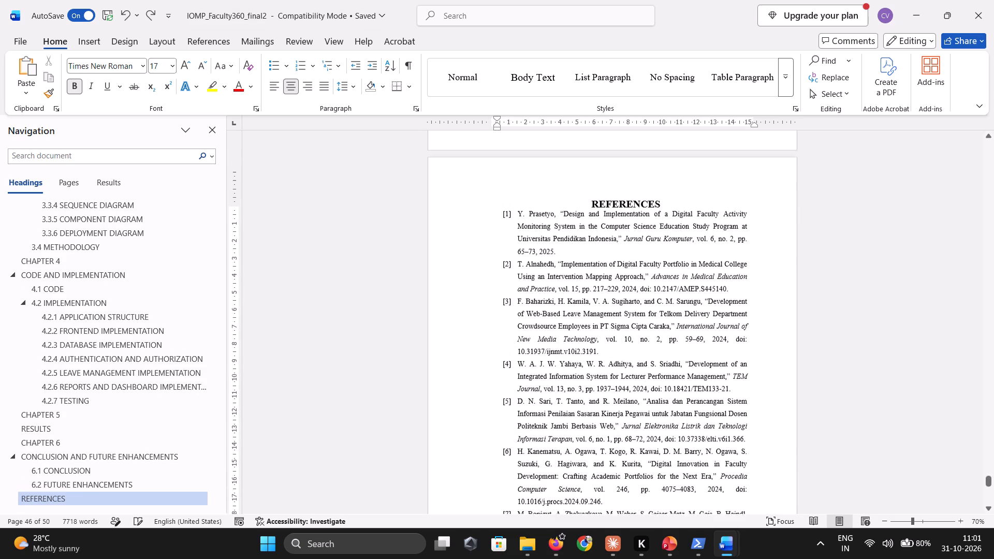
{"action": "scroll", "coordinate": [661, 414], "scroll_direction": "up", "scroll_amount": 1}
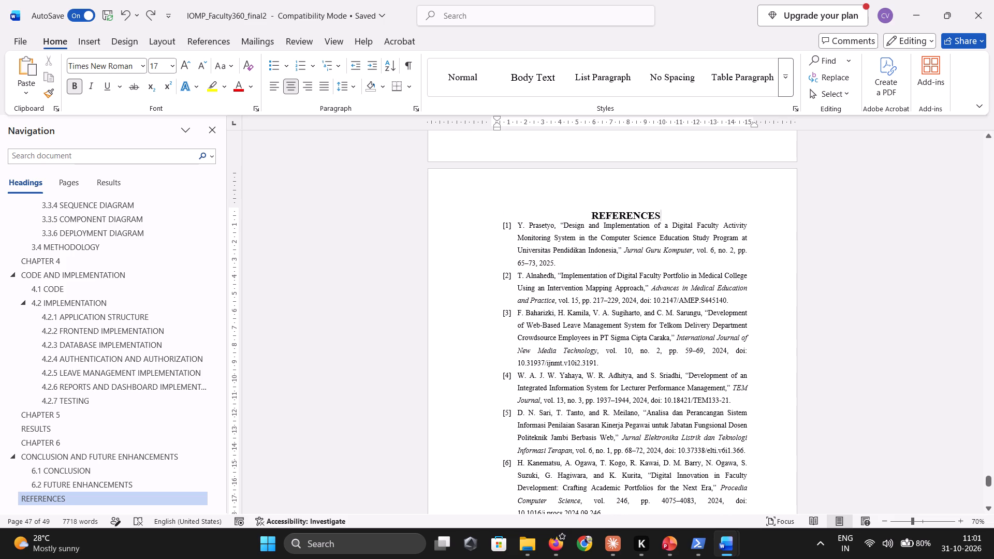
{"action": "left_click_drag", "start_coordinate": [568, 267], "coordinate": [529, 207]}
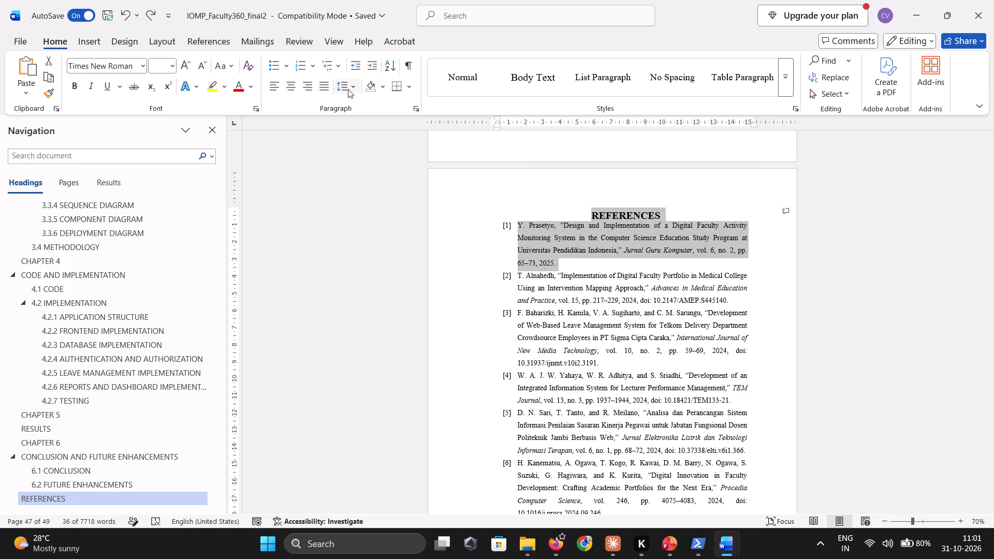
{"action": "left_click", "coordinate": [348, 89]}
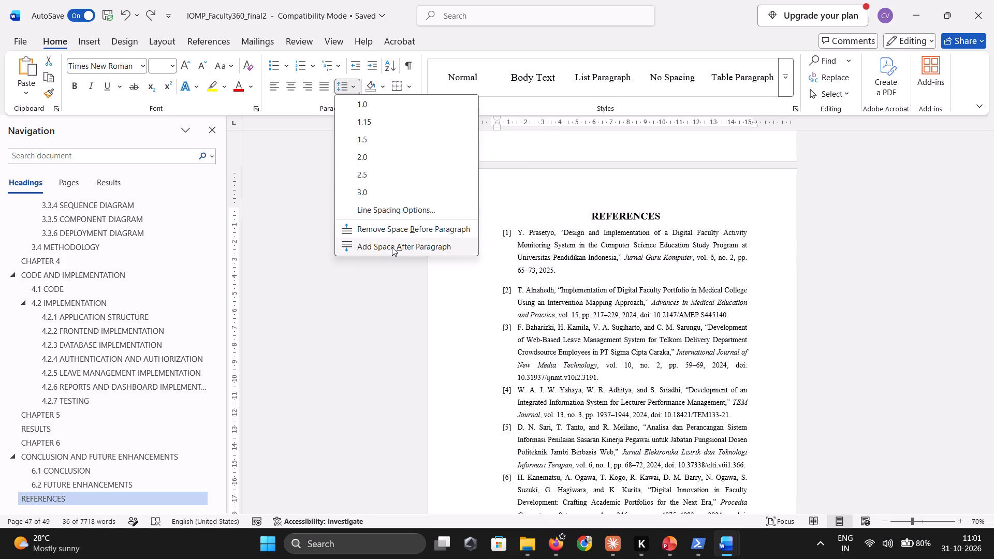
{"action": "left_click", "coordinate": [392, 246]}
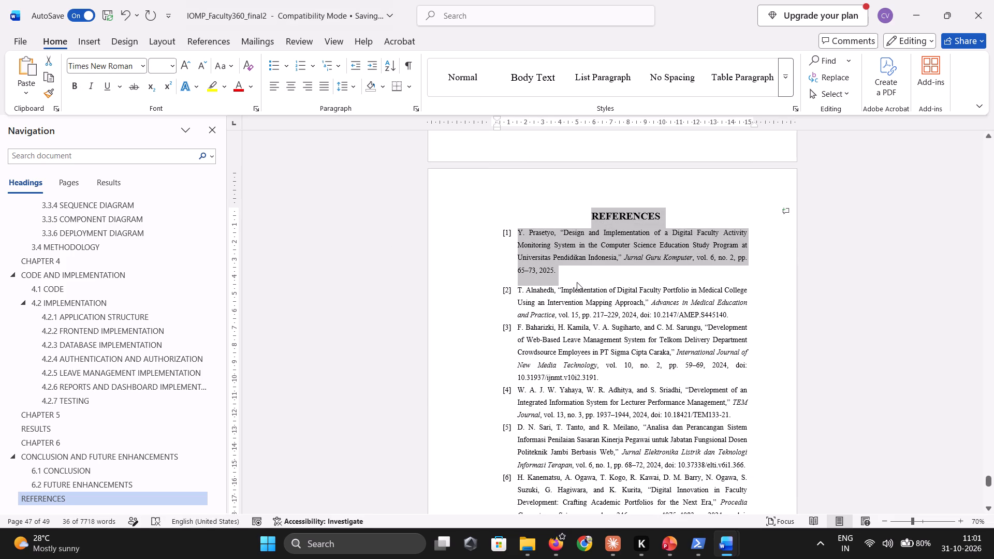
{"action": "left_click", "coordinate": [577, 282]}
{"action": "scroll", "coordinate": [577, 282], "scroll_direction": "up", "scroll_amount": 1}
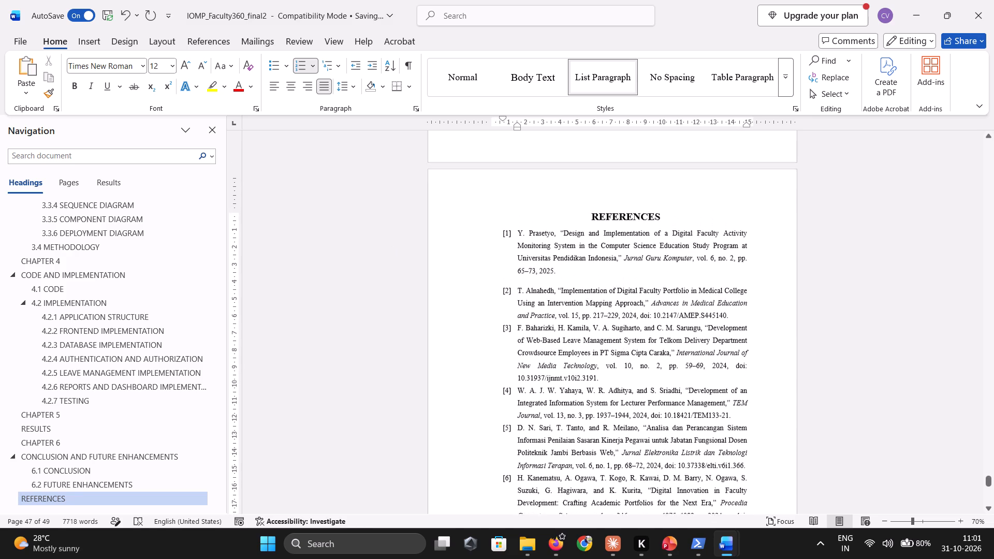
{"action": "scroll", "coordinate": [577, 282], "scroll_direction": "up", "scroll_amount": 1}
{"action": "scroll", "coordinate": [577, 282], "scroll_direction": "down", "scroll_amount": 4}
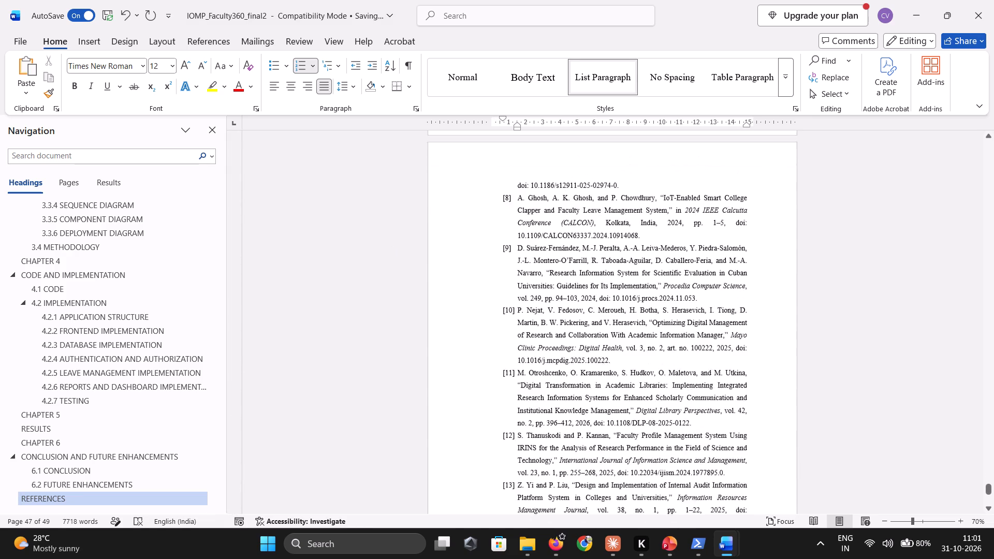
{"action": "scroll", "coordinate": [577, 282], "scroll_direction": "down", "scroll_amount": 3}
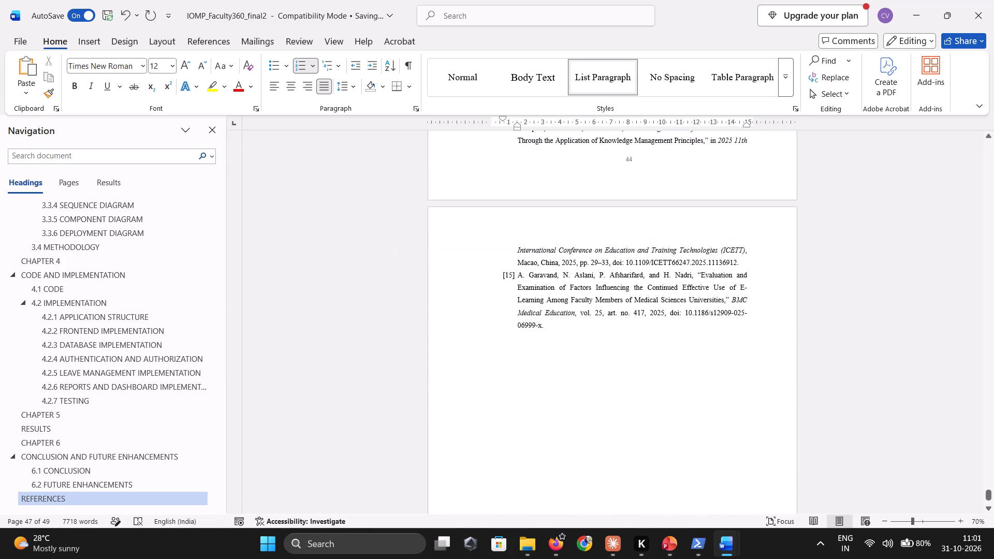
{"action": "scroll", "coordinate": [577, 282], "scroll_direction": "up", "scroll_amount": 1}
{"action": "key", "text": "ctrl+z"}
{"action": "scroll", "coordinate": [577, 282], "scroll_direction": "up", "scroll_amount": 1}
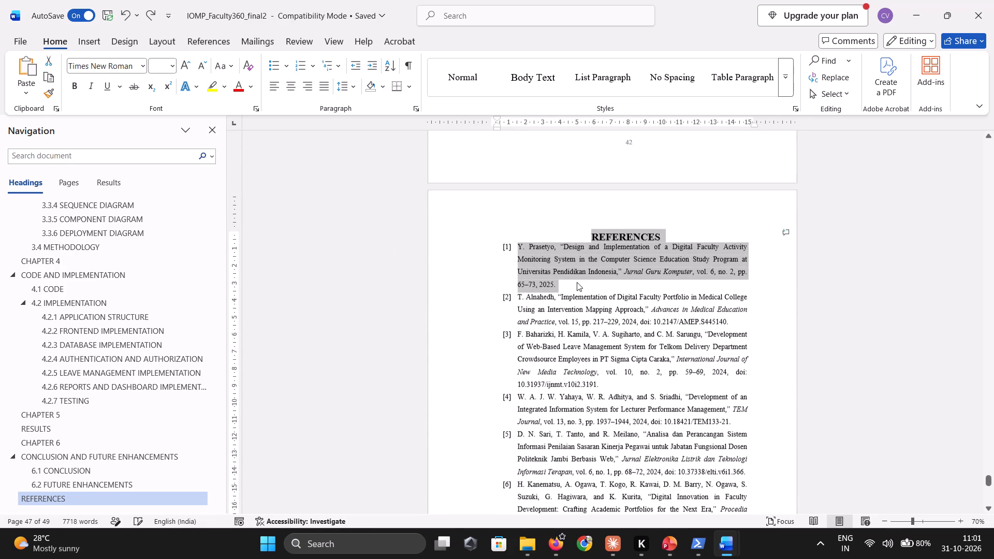
Add space after the REFERENCES heading paragraph only.
{"action": "left_click", "coordinate": [658, 241]}
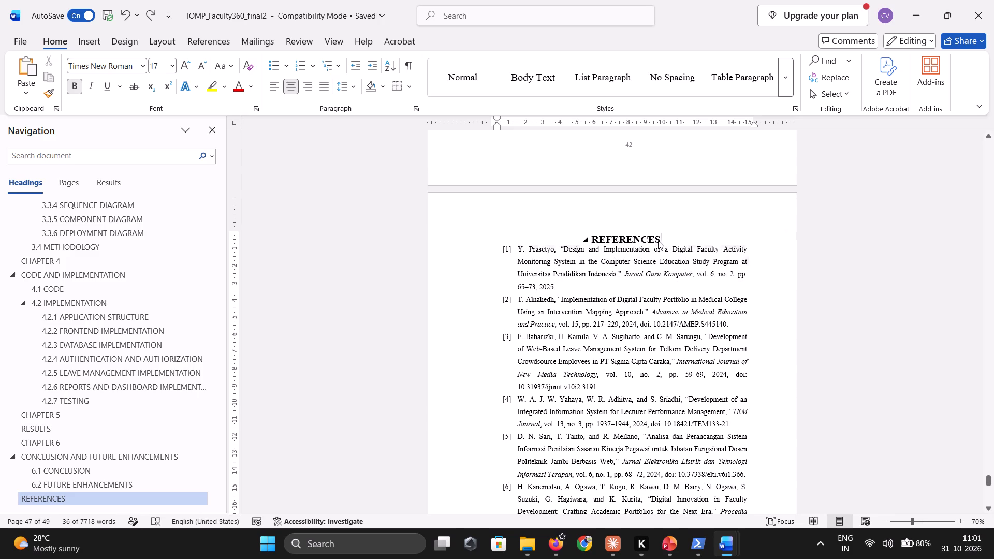
{"action": "left_click_drag", "start_coordinate": [666, 239], "coordinate": [592, 239]}
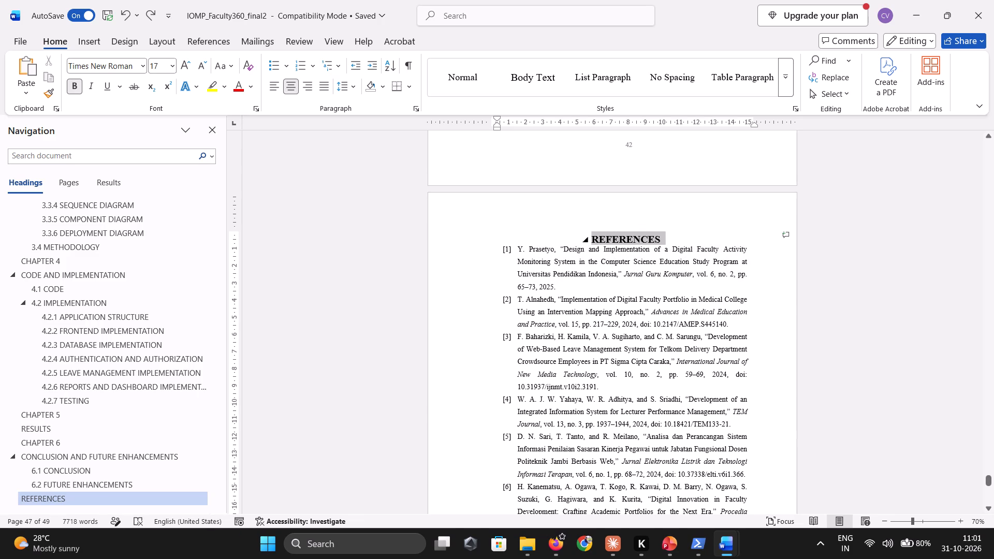
{"action": "left_click_drag", "start_coordinate": [592, 239], "coordinate": [591, 238]}
{"action": "left_click_drag", "start_coordinate": [354, 89], "coordinate": [368, 87]}
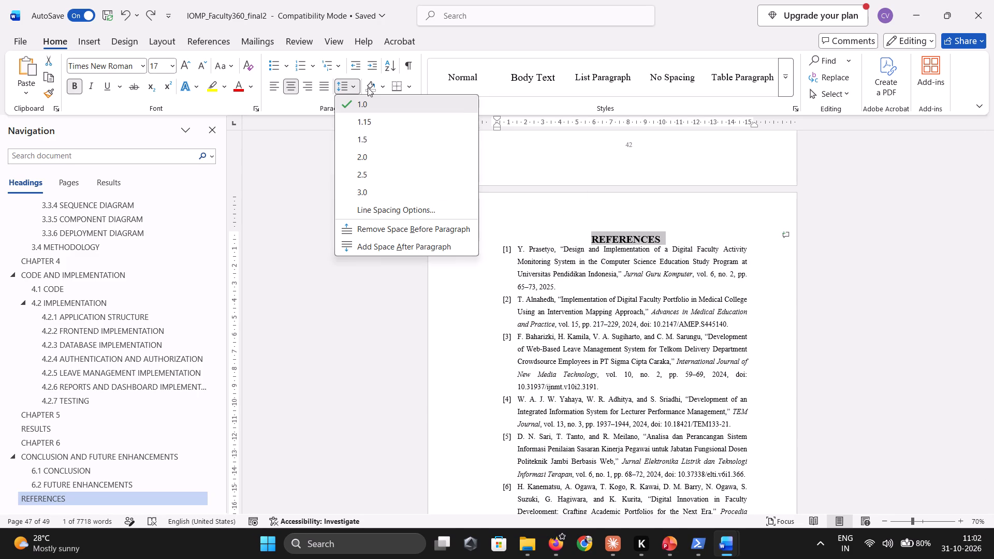
{"action": "left_click_drag", "start_coordinate": [368, 87], "coordinate": [423, 238]}
{"action": "left_click", "coordinate": [423, 238]}
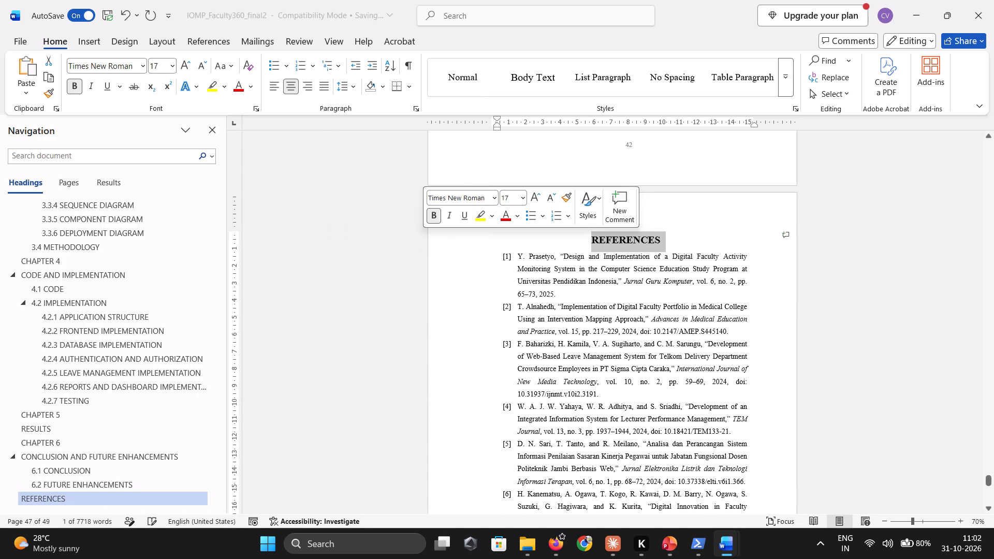
{"action": "left_click", "coordinate": [499, 278]}
Add space after the CONCLUSION AND FUTURE ENHANCEMENTS title paragraph in Chapter 6.
{"action": "scroll", "coordinate": [499, 278], "scroll_direction": "down", "scroll_amount": 2}
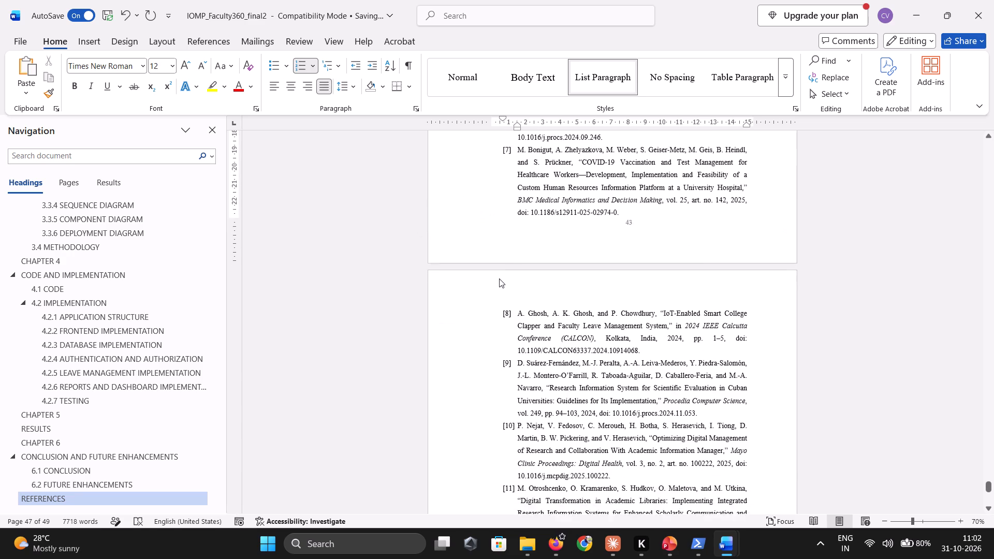
{"action": "scroll", "coordinate": [499, 278], "scroll_direction": "down", "scroll_amount": 2}
{"action": "scroll", "coordinate": [499, 278], "scroll_direction": "up", "scroll_amount": 6}
{"action": "scroll", "coordinate": [499, 278], "scroll_direction": "down", "scroll_amount": 1}
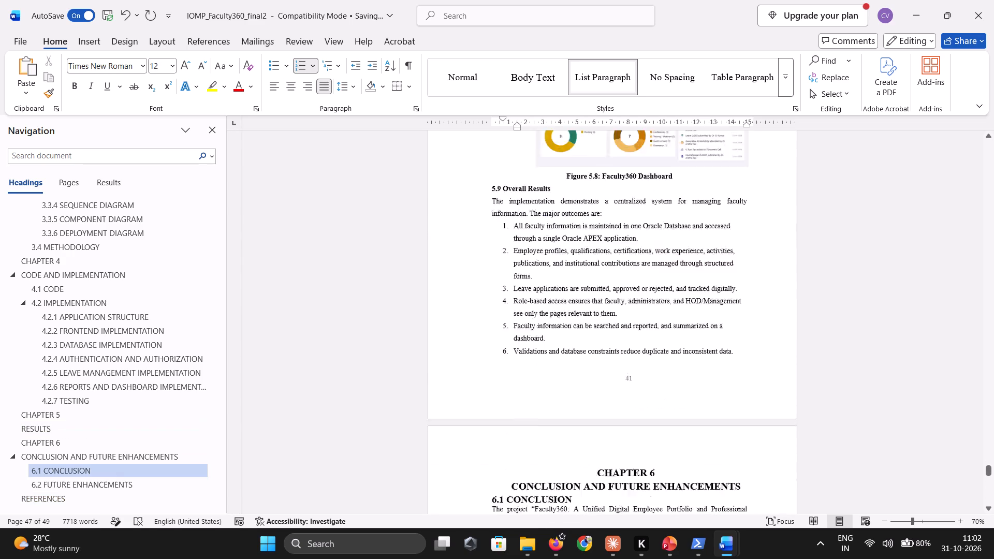
{"action": "scroll", "coordinate": [499, 278], "scroll_direction": "down", "scroll_amount": 1}
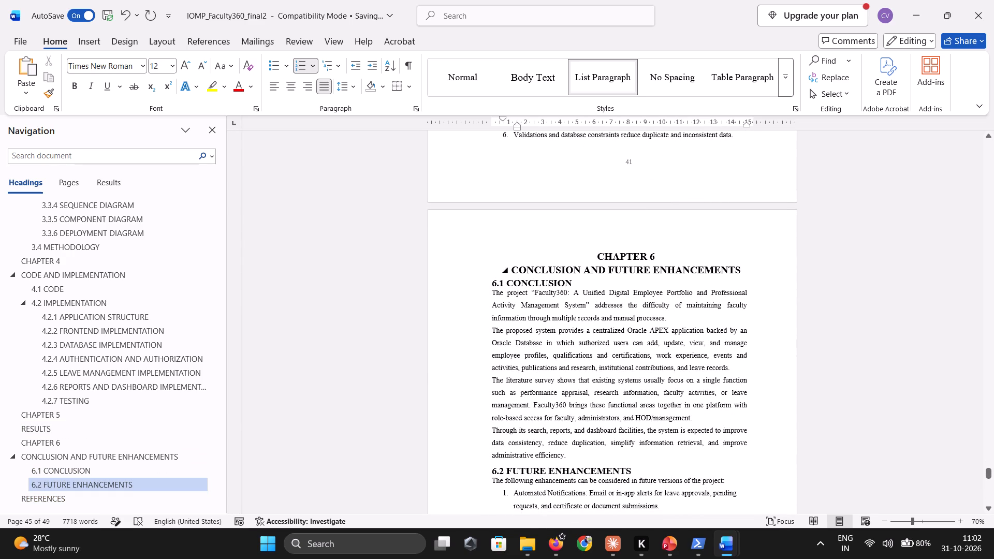
{"action": "left_click_drag", "start_coordinate": [744, 270], "coordinate": [515, 264]}
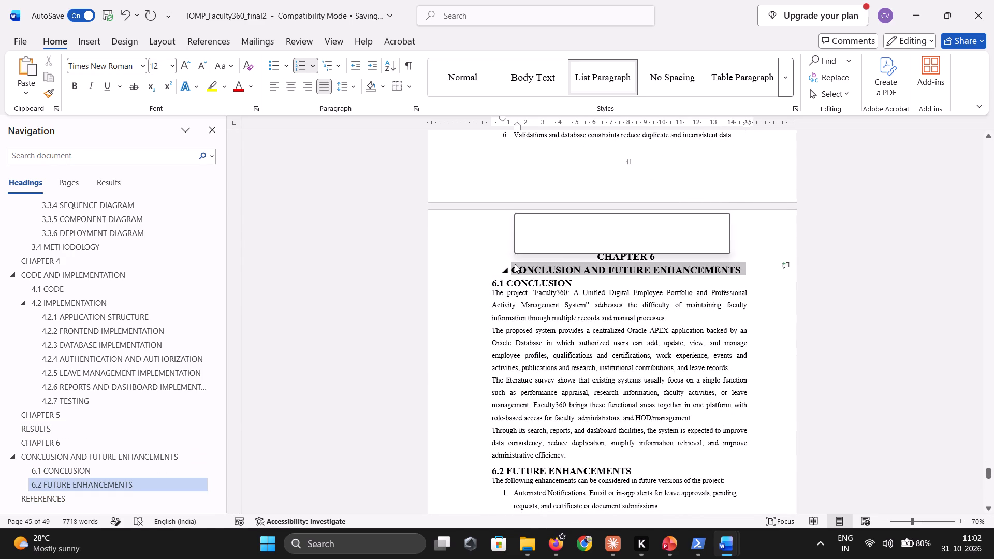
{"action": "left_click", "coordinate": [346, 83]}
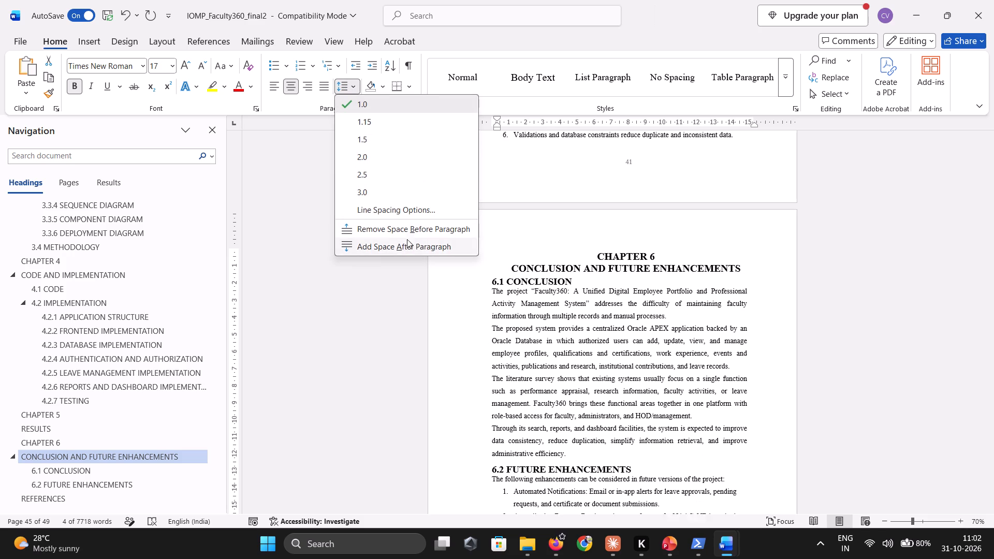
{"action": "left_click", "coordinate": [400, 246]}
Add space after the 6.2 FUTURE ENHANCEMENTS heading paragraph.
{"action": "scroll", "coordinate": [400, 246], "scroll_direction": "down", "scroll_amount": 2}
{"action": "scroll", "coordinate": [400, 246], "scroll_direction": "up", "scroll_amount": 1}
{"action": "scroll", "coordinate": [400, 246], "scroll_direction": "down", "scroll_amount": 1}
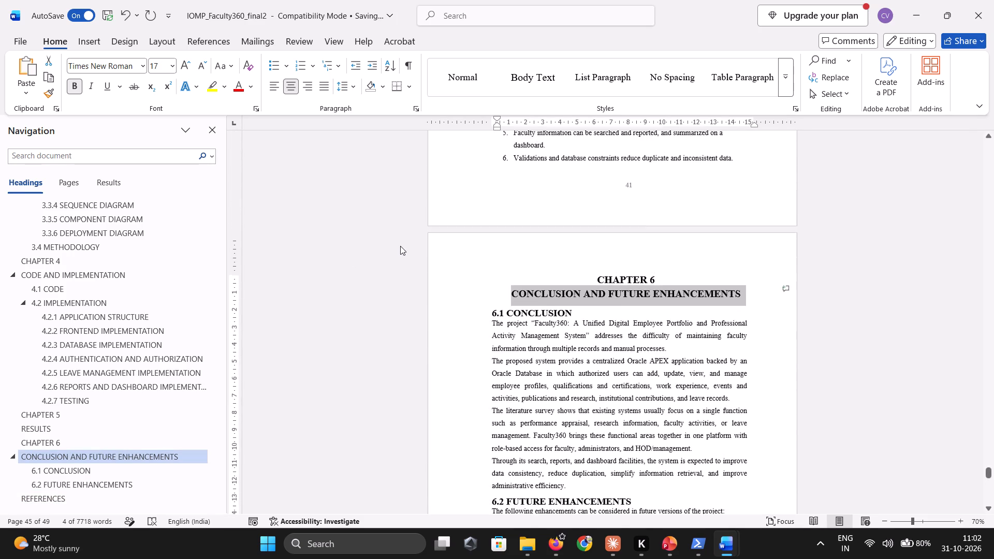
{"action": "scroll", "coordinate": [400, 246], "scroll_direction": "down", "scroll_amount": 2}
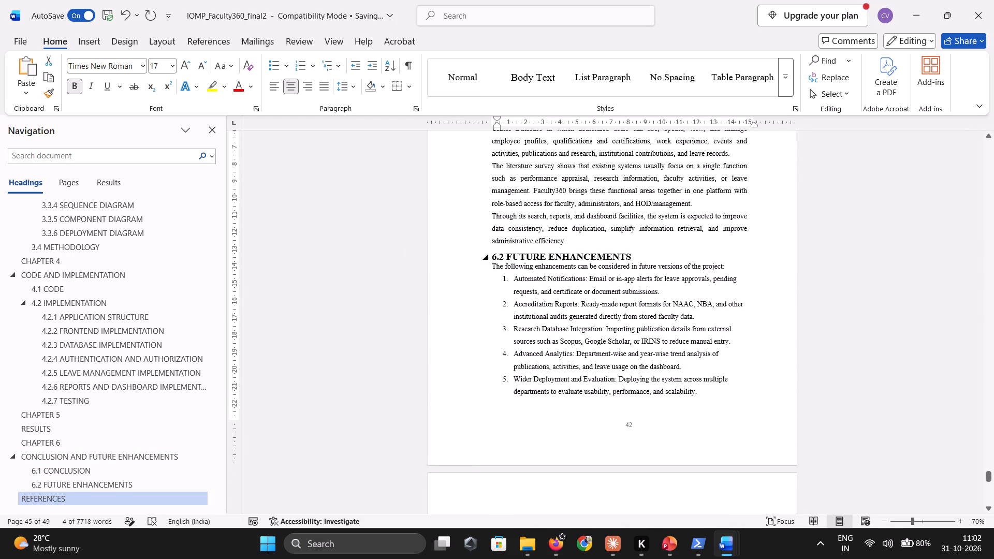
{"action": "left_click_drag", "start_coordinate": [641, 255], "coordinate": [491, 254]}
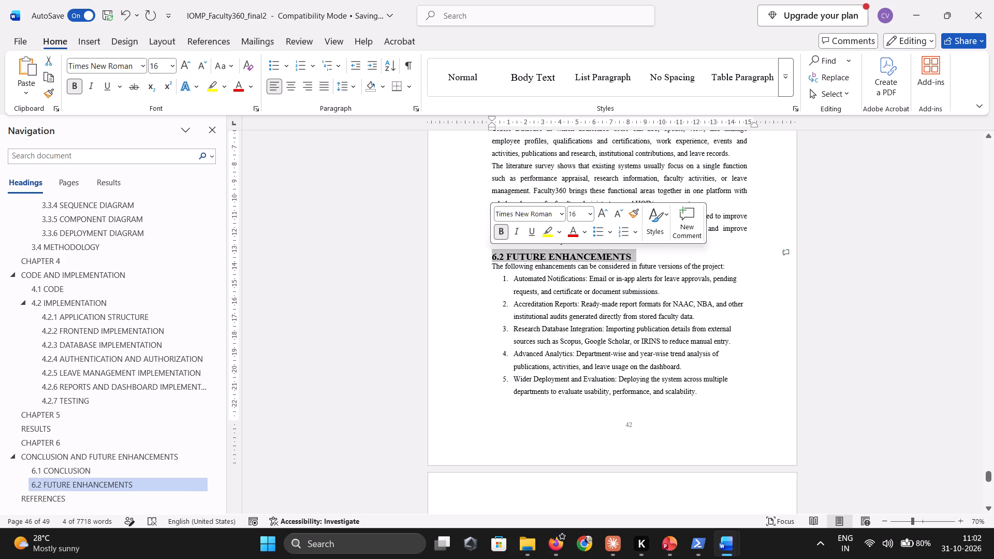
{"action": "left_click_drag", "start_coordinate": [349, 82], "coordinate": [414, 259]}
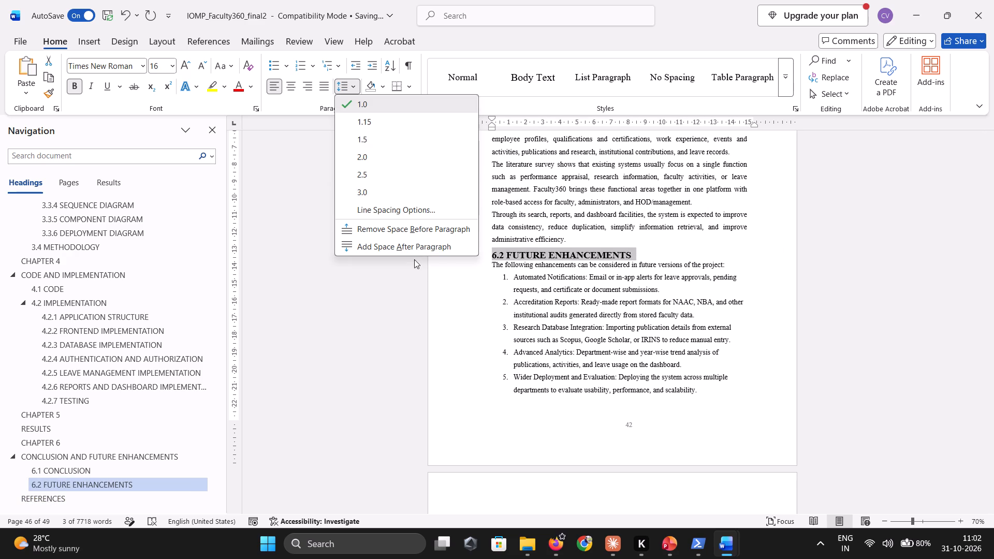
{"action": "left_click_drag", "start_coordinate": [414, 259], "coordinate": [421, 251]}
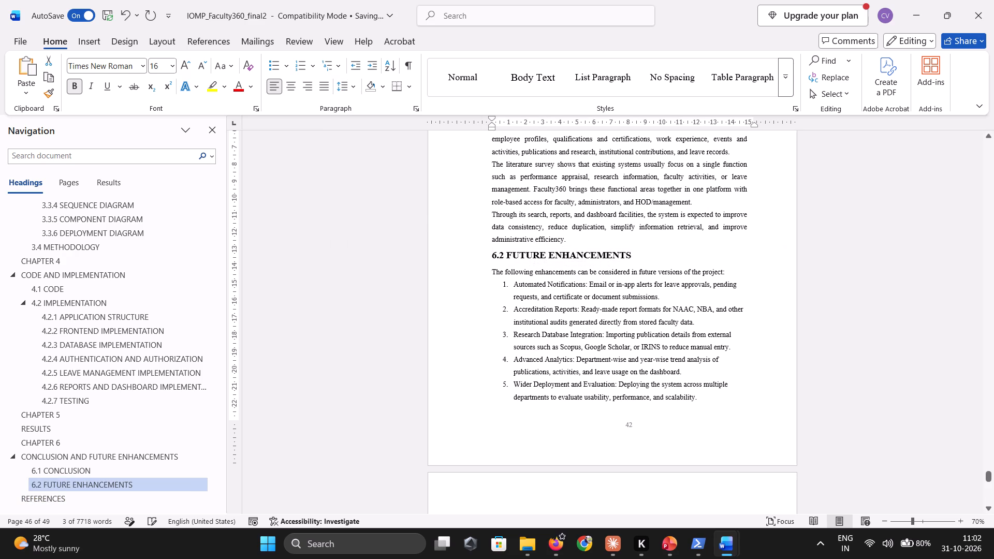
{"action": "left_click", "coordinate": [421, 251]}
Add space after the 6.1 CONCLUSION heading paragraph and check the surrounding page layout.
{"action": "scroll", "coordinate": [561, 321], "scroll_direction": "up", "scroll_amount": 2}
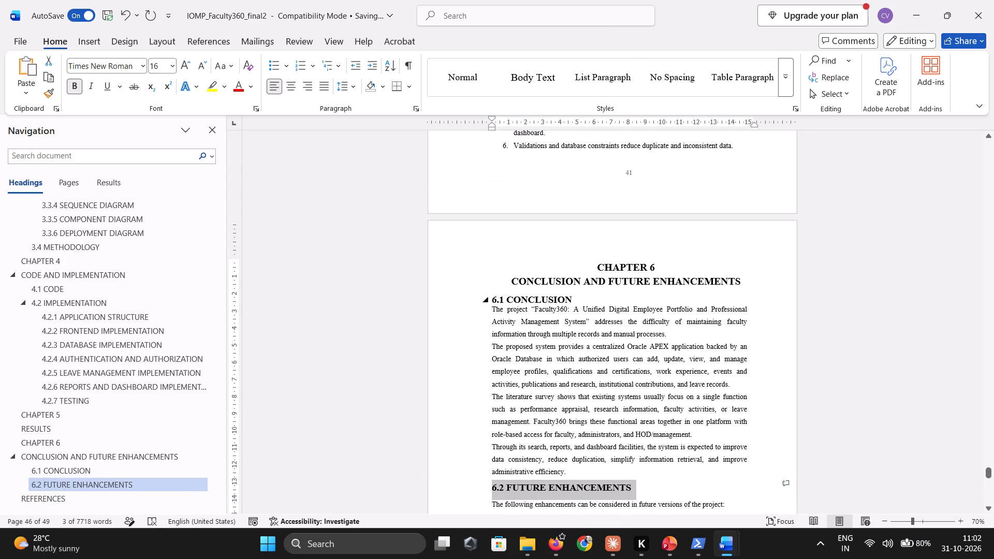
{"action": "left_click_drag", "start_coordinate": [578, 302], "coordinate": [486, 296]}
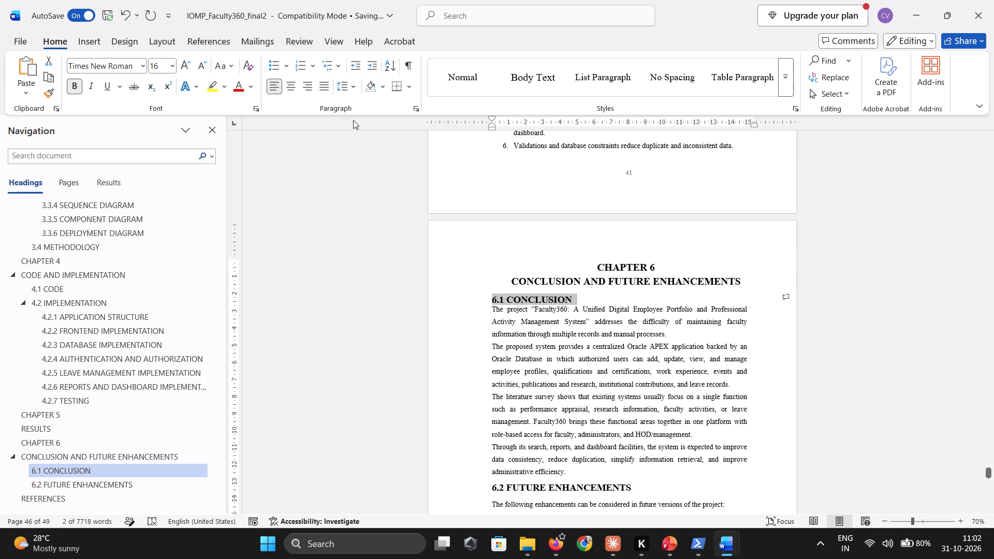
{"action": "left_click", "coordinate": [350, 82]}
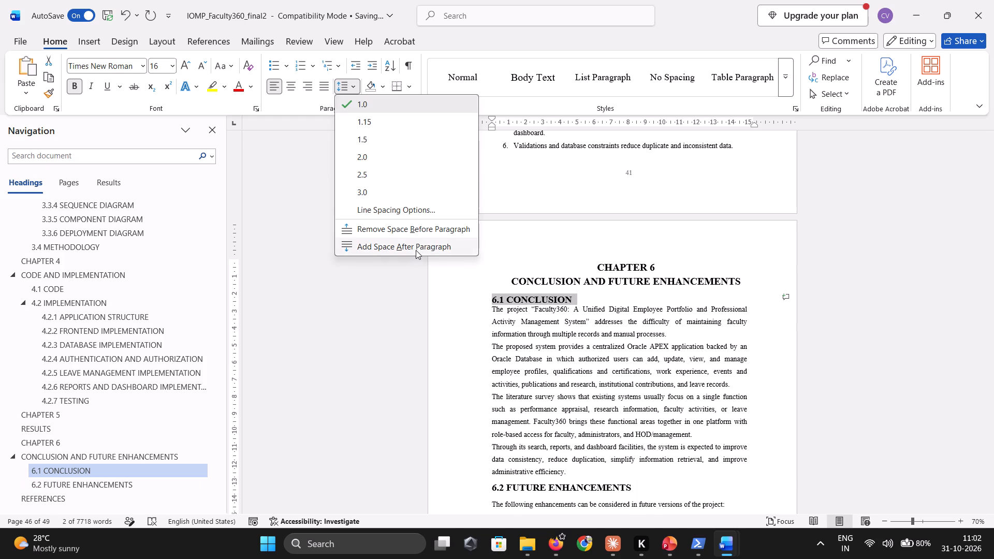
{"action": "left_click", "coordinate": [416, 250]}
{"action": "scroll", "coordinate": [524, 347], "scroll_direction": "down", "scroll_amount": 1}
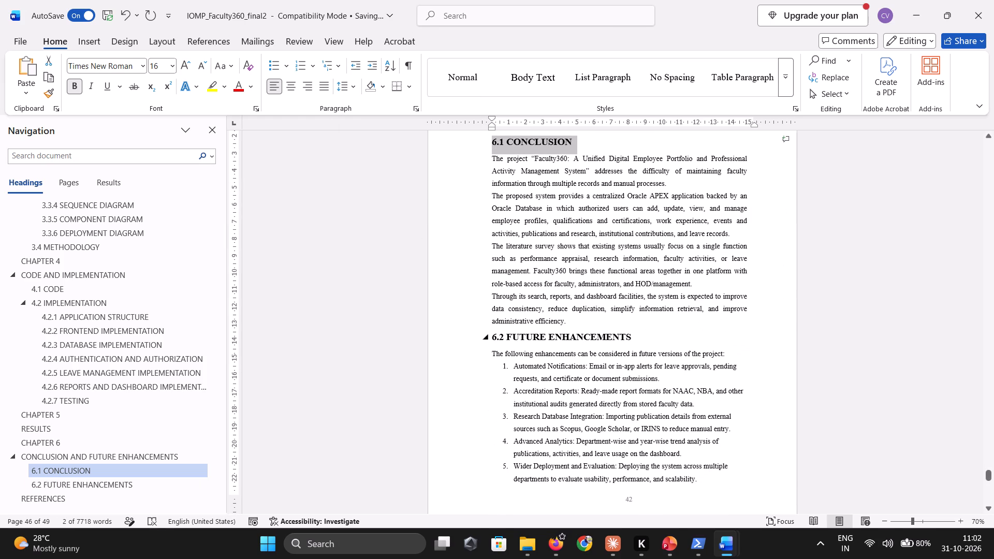
{"action": "scroll", "coordinate": [633, 351], "scroll_direction": "up", "scroll_amount": 5}
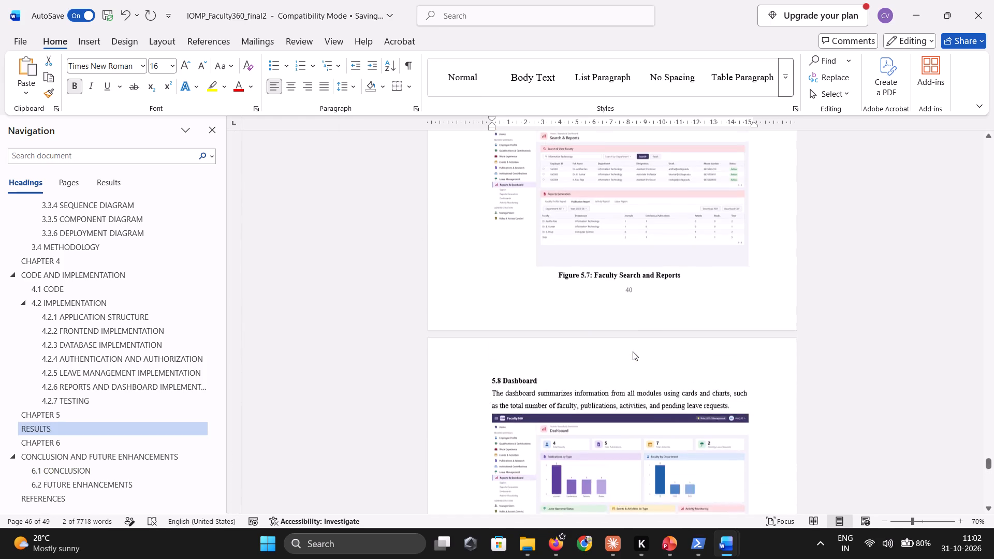
Add space after the RESULTS title paragraph in Chapter 5.
{"action": "scroll", "coordinate": [633, 351], "scroll_direction": "up", "scroll_amount": 8}
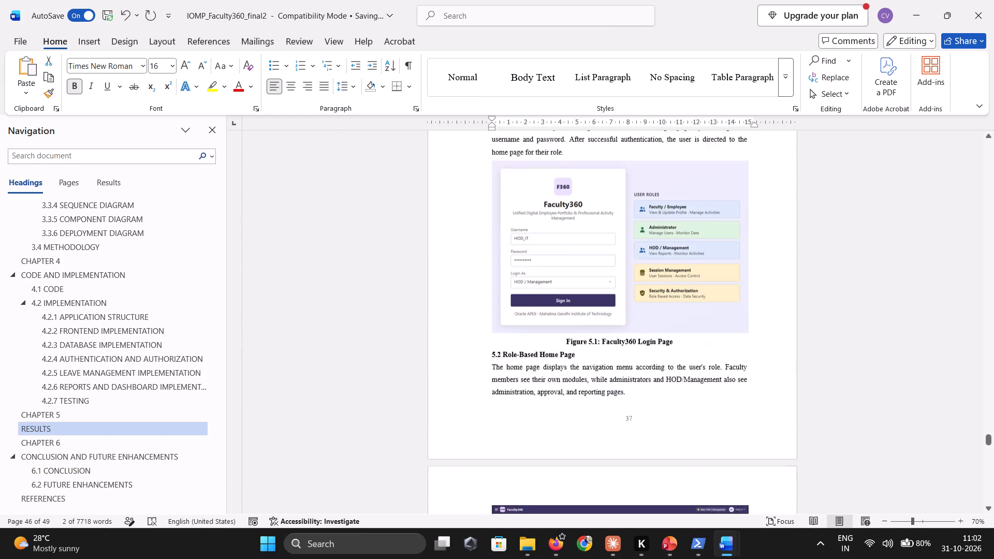
{"action": "scroll", "coordinate": [633, 351], "scroll_direction": "up", "scroll_amount": 3}
{"action": "scroll", "coordinate": [633, 351], "scroll_direction": "down", "scroll_amount": 1}
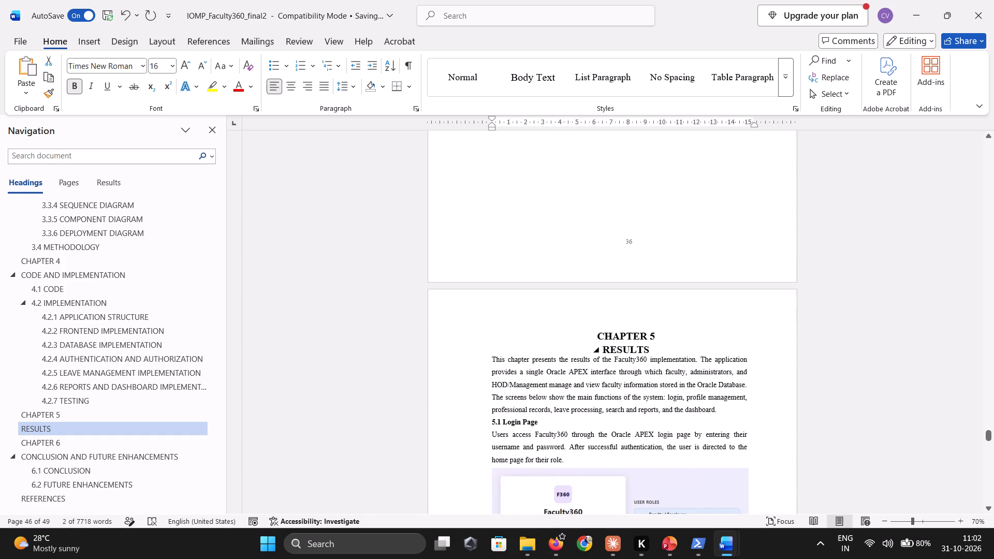
{"action": "left_click_drag", "start_coordinate": [652, 351], "coordinate": [603, 350]}
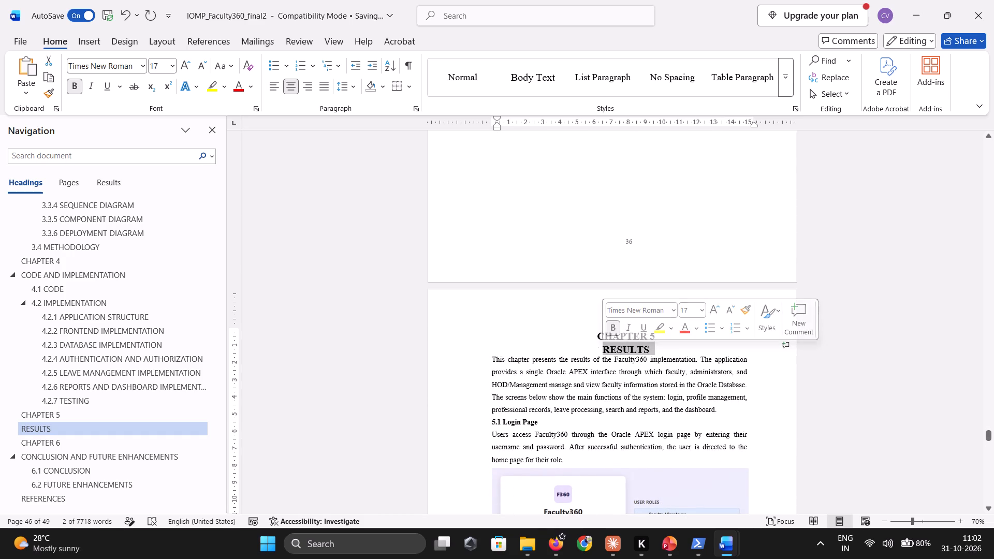
{"action": "left_click_drag", "start_coordinate": [349, 83], "coordinate": [460, 240]}
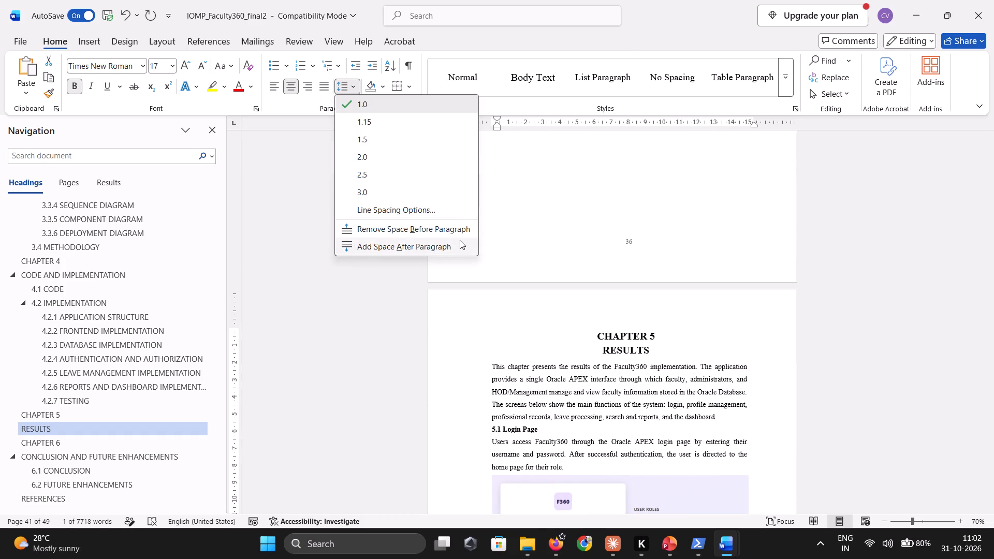
{"action": "left_click_drag", "start_coordinate": [460, 240], "coordinate": [458, 240]}
{"action": "left_click", "coordinate": [458, 240]}
Review the layout of the Chapter 5 results pages, including section headings, figures and captions.
{"action": "scroll", "coordinate": [557, 374], "scroll_direction": "down", "scroll_amount": 5}
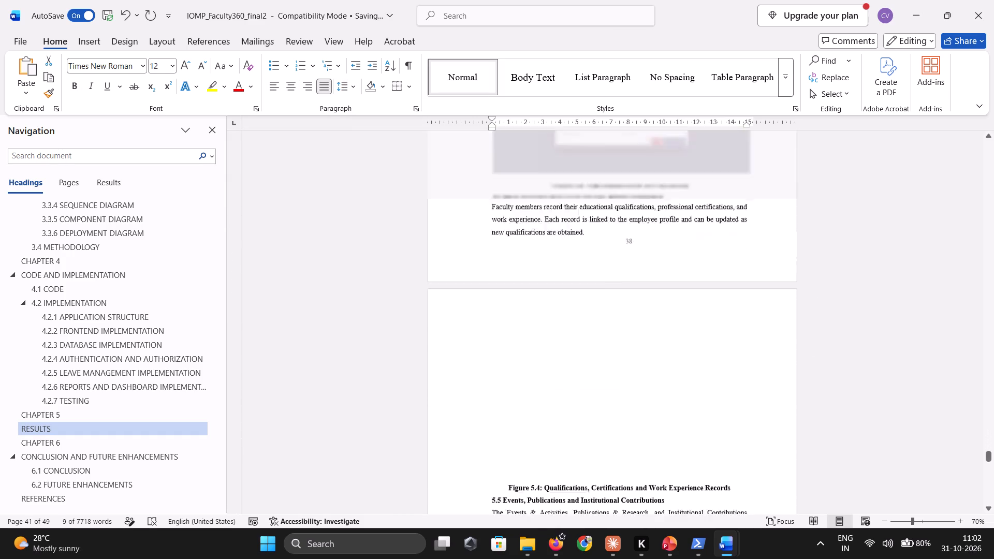
{"action": "scroll", "coordinate": [557, 374], "scroll_direction": "down", "scroll_amount": 9}
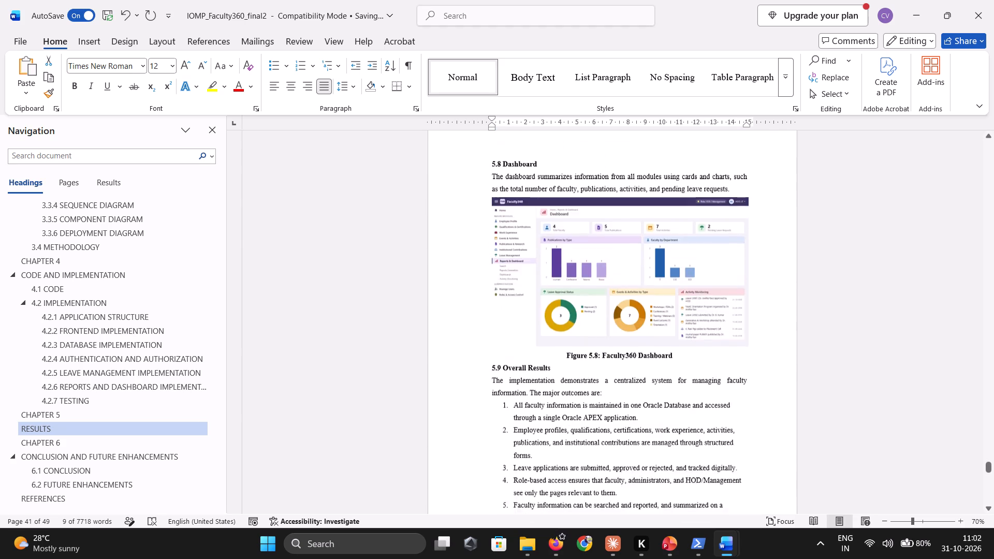
{"action": "scroll", "coordinate": [557, 374], "scroll_direction": "down", "scroll_amount": 1}
{"action": "scroll", "coordinate": [557, 374], "scroll_direction": "up", "scroll_amount": 3}
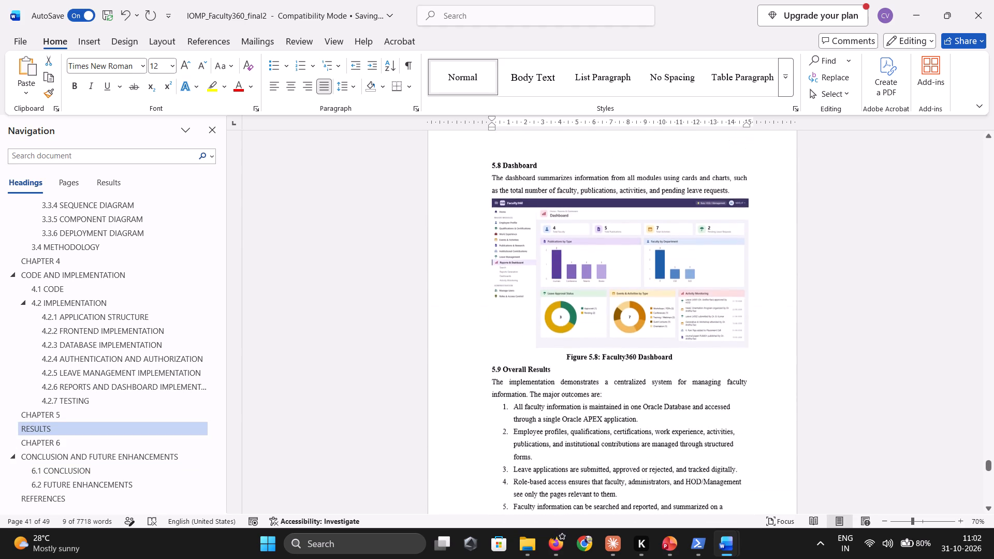
{"action": "scroll", "coordinate": [557, 374], "scroll_direction": "up", "scroll_amount": 13}
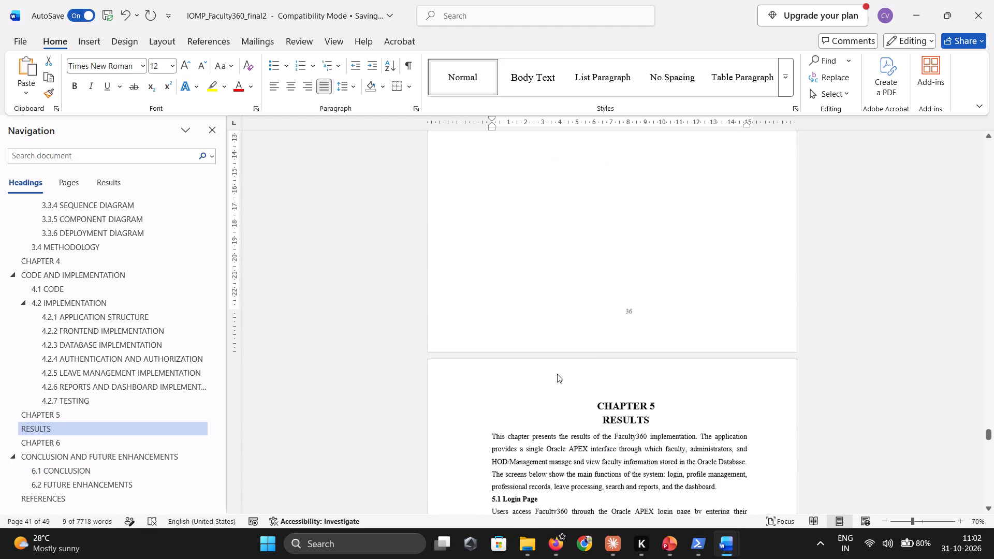
Add space after both the 4.2 IMPLEMENTATION and 4.2.1 APPLICATION STRUCTURE heading paragraphs in Chapter 4.
{"action": "scroll", "coordinate": [557, 374], "scroll_direction": "up", "scroll_amount": 7}
{"action": "scroll", "coordinate": [557, 374], "scroll_direction": "down", "scroll_amount": 1}
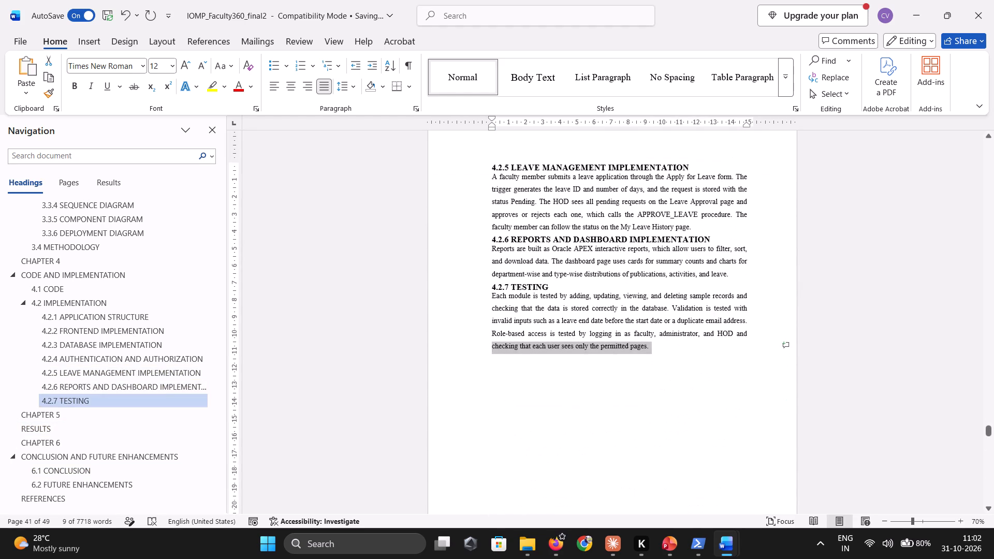
{"action": "scroll", "coordinate": [557, 374], "scroll_direction": "up", "scroll_amount": 6}
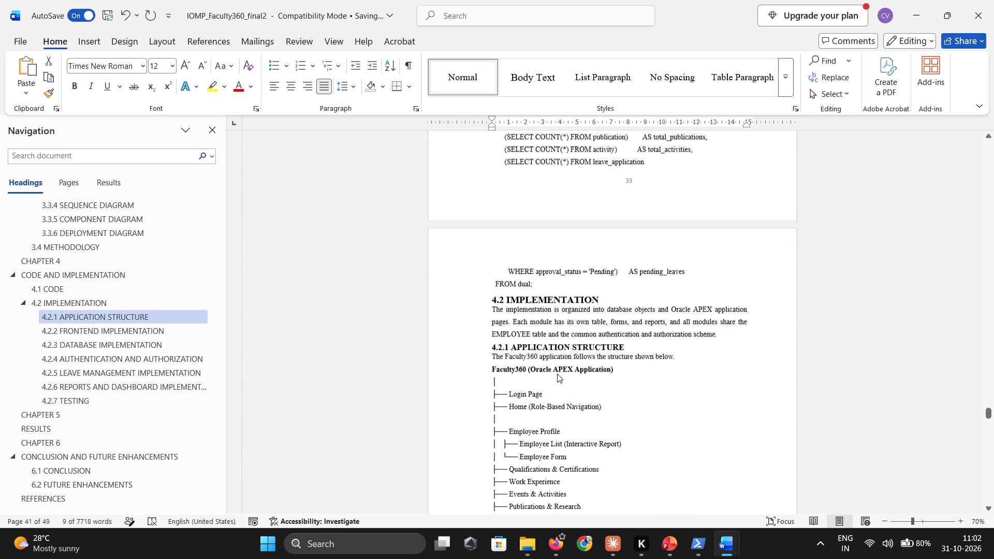
{"action": "scroll", "coordinate": [557, 374], "scroll_direction": "up", "scroll_amount": 5}
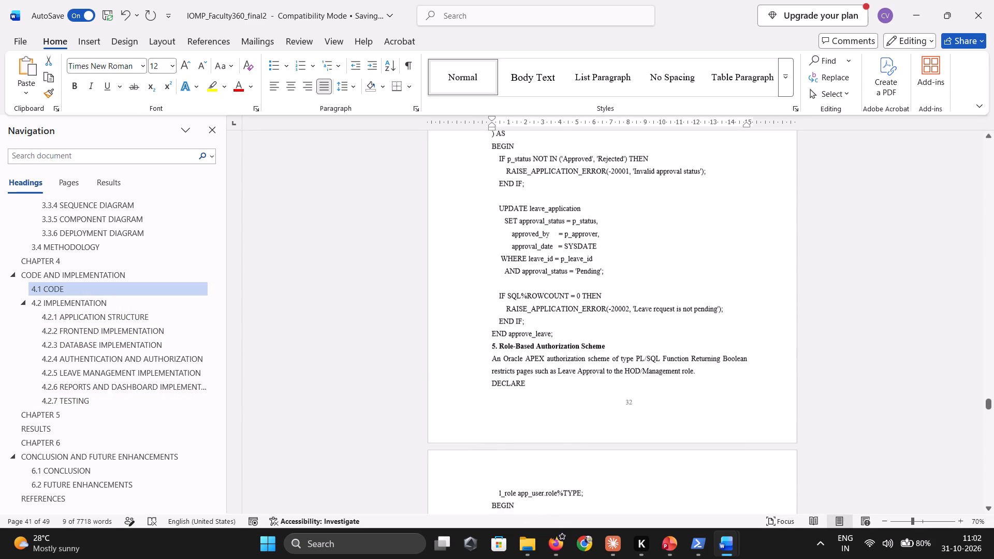
{"action": "scroll", "coordinate": [557, 374], "scroll_direction": "down", "scroll_amount": 4}
{"action": "scroll", "coordinate": [557, 374], "scroll_direction": "up", "scroll_amount": 1}
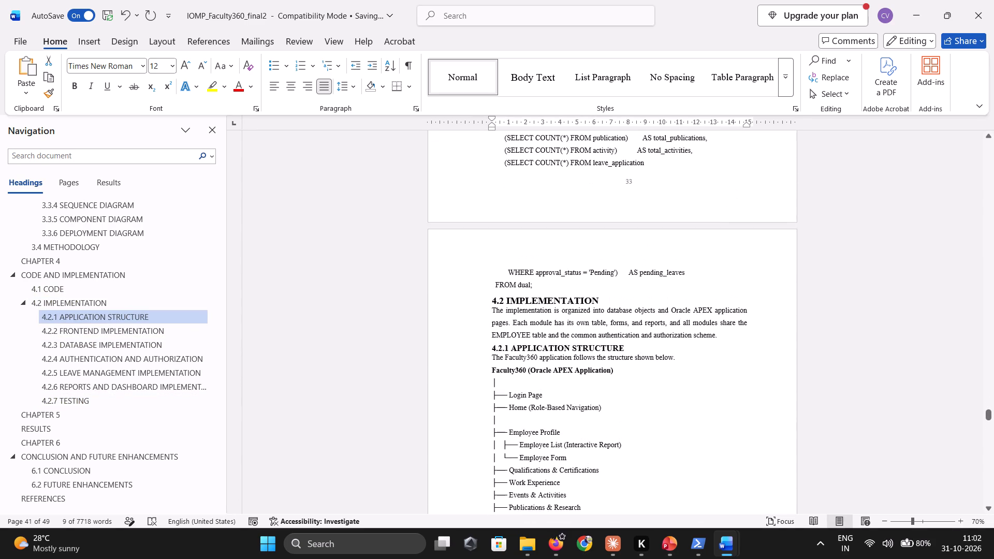
{"action": "left_click_drag", "start_coordinate": [603, 300], "coordinate": [577, 298]}
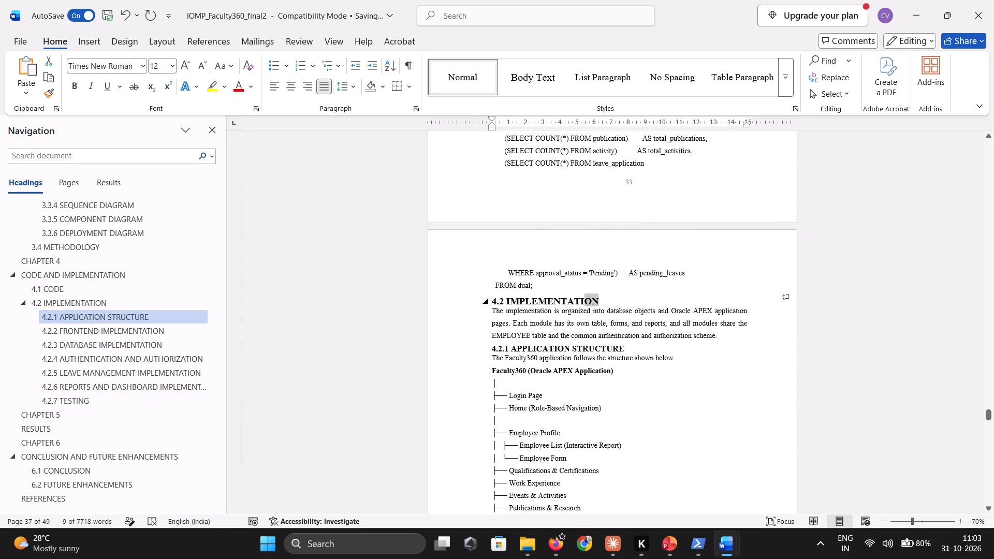
{"action": "left_click_drag", "start_coordinate": [577, 298], "coordinate": [506, 299]}
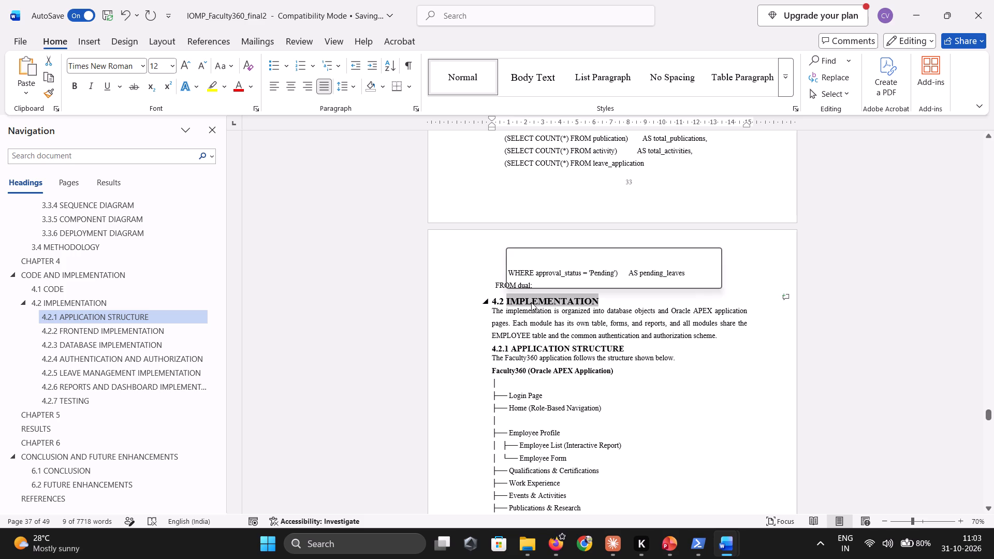
{"action": "left_click_drag", "start_coordinate": [633, 348], "coordinate": [526, 349], "text": "ctrl"}
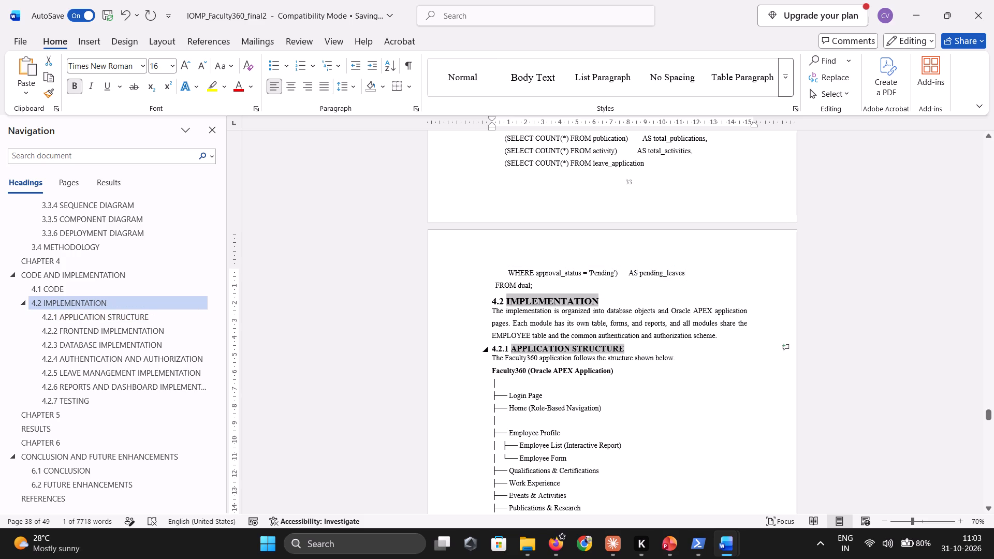
{"action": "left_click_drag", "start_coordinate": [526, 349], "coordinate": [525, 348], "text": "ctrl"}
{"action": "left_click", "coordinate": [350, 87]}
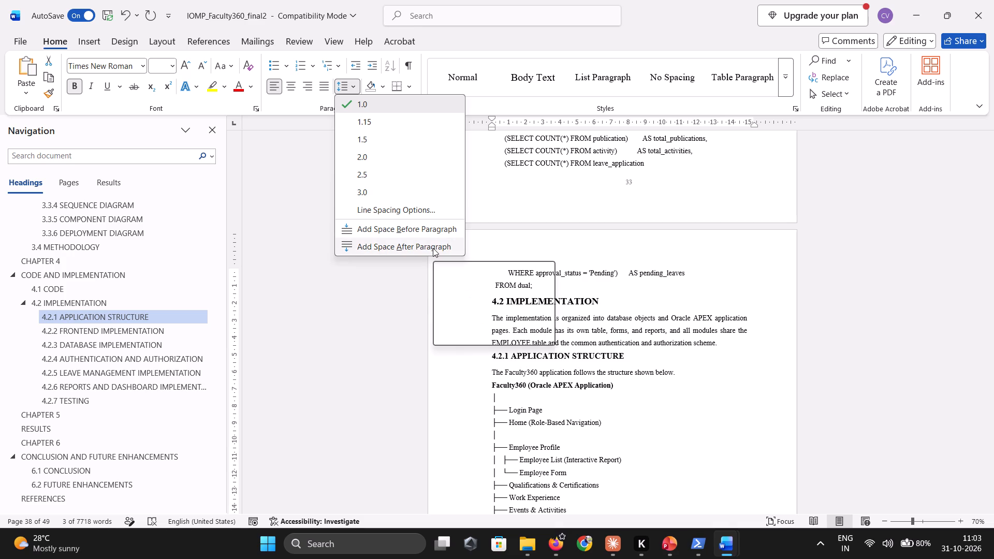
{"action": "left_click", "coordinate": [433, 248]}
{"action": "left_click", "coordinate": [671, 363]}
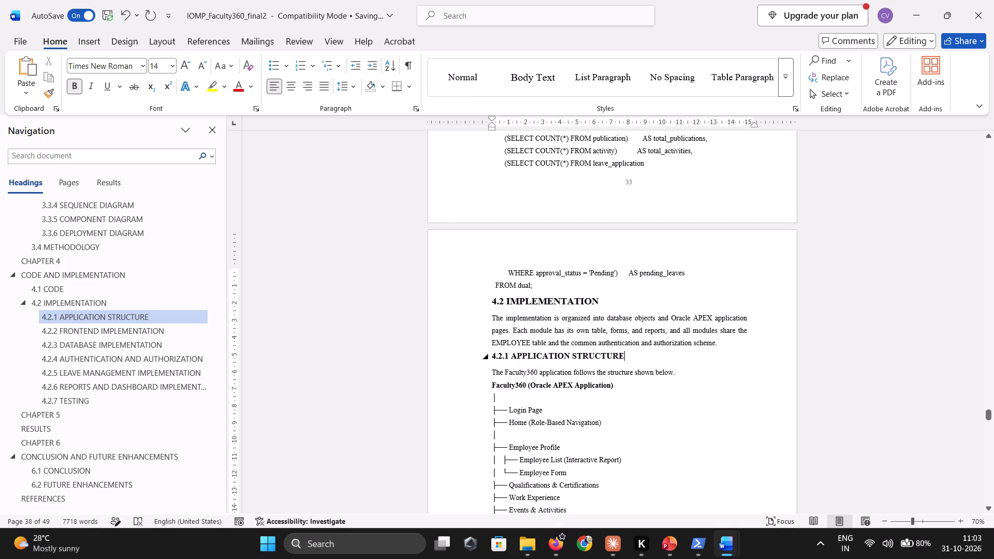
Add space after all the remaining Chapter 4 subsection headings together, from 4.2.2 FRONTEND IMPLEMENTATION through 4.2.7 TESTING.
{"action": "scroll", "coordinate": [671, 363], "scroll_direction": "down", "scroll_amount": 4}
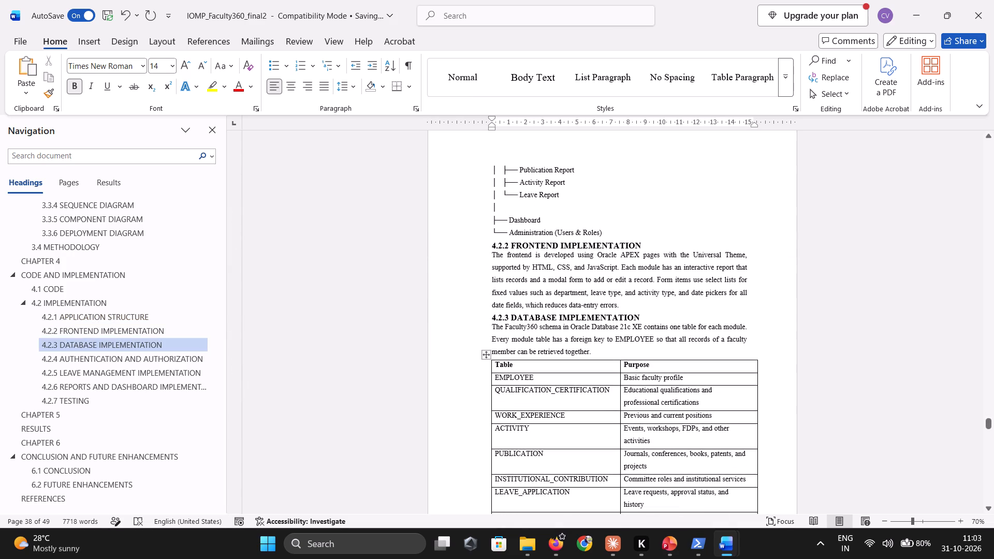
{"action": "left_click_drag", "start_coordinate": [649, 243], "coordinate": [533, 239]}
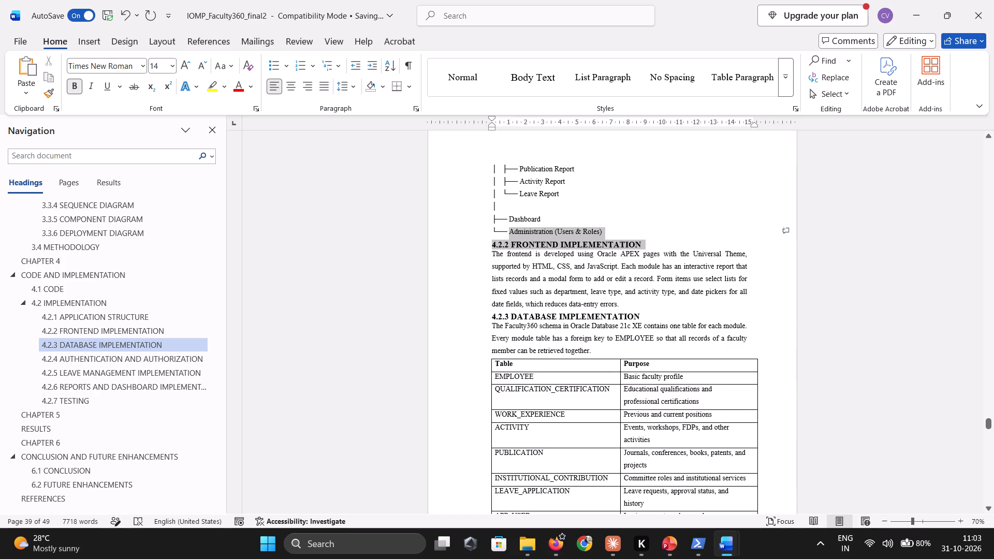
{"action": "left_click_drag", "start_coordinate": [533, 239], "coordinate": [505, 245]}
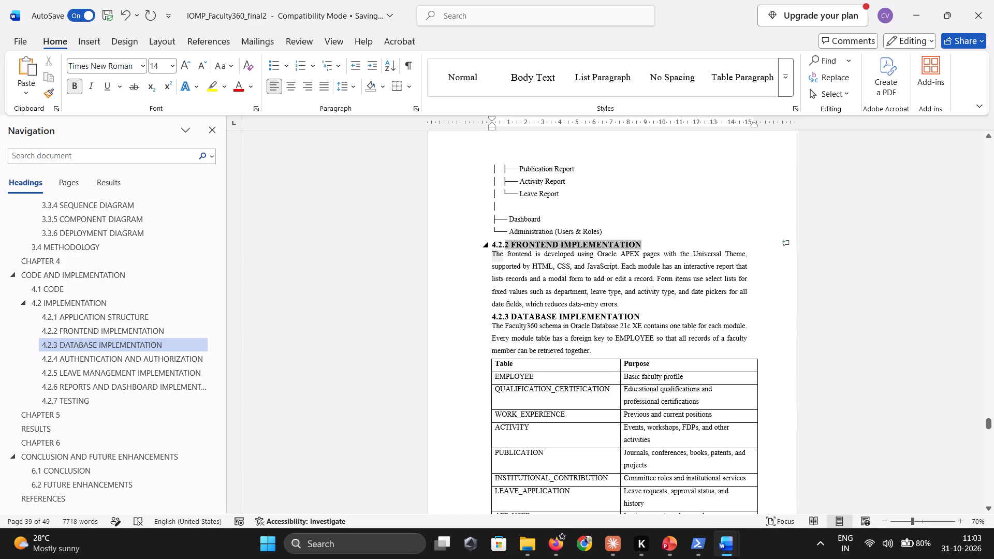
{"action": "left_click_drag", "start_coordinate": [505, 245], "coordinate": [489, 247]}
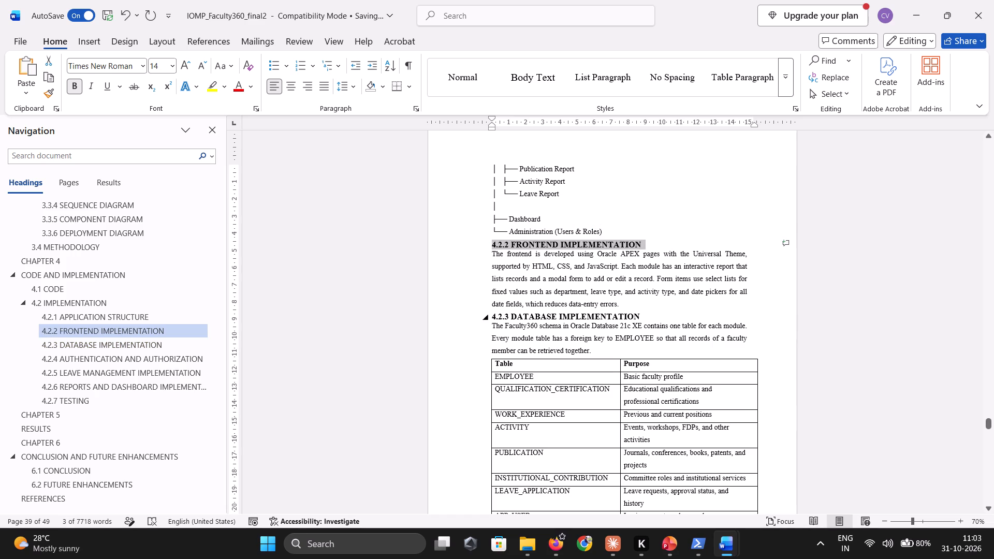
{"action": "left_click_drag", "start_coordinate": [643, 315], "coordinate": [491, 318], "text": "ctrl"}
{"action": "scroll", "coordinate": [579, 380], "scroll_direction": "down", "scroll_amount": 2}
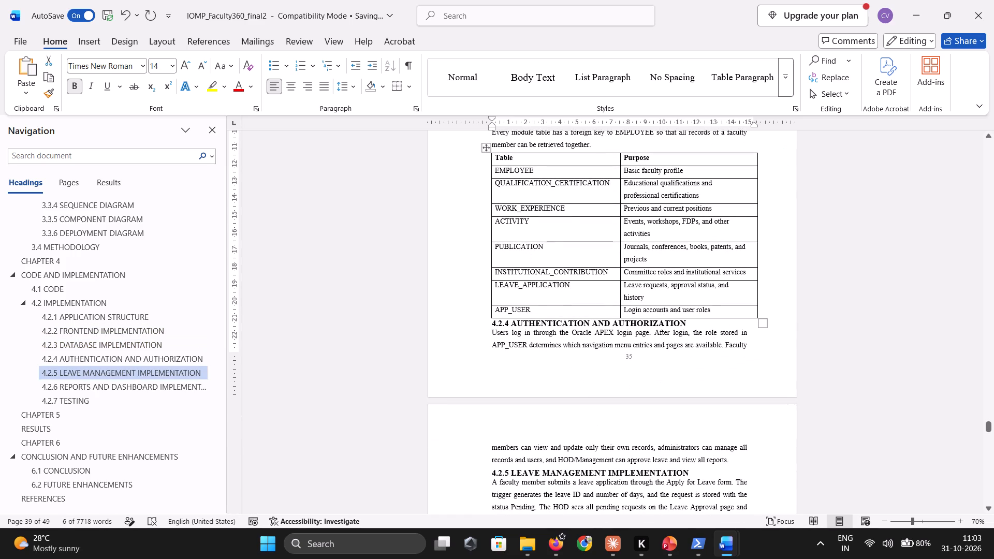
{"action": "left_click_drag", "start_coordinate": [686, 321], "coordinate": [534, 322], "text": "ctrl"}
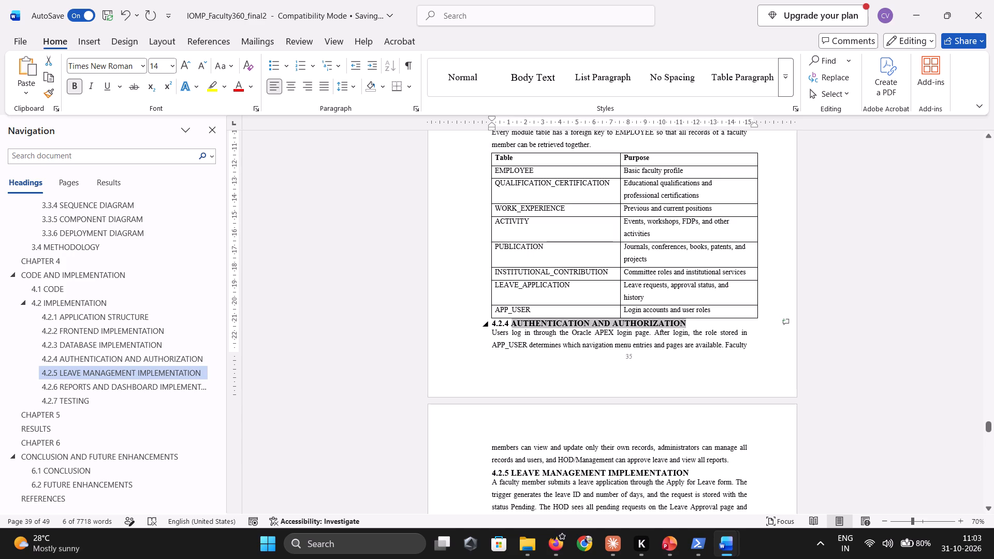
{"action": "left_click_drag", "start_coordinate": [534, 322], "coordinate": [491, 321], "text": "ctrl"}
{"action": "scroll", "coordinate": [491, 321], "scroll_direction": "down", "scroll_amount": 1}
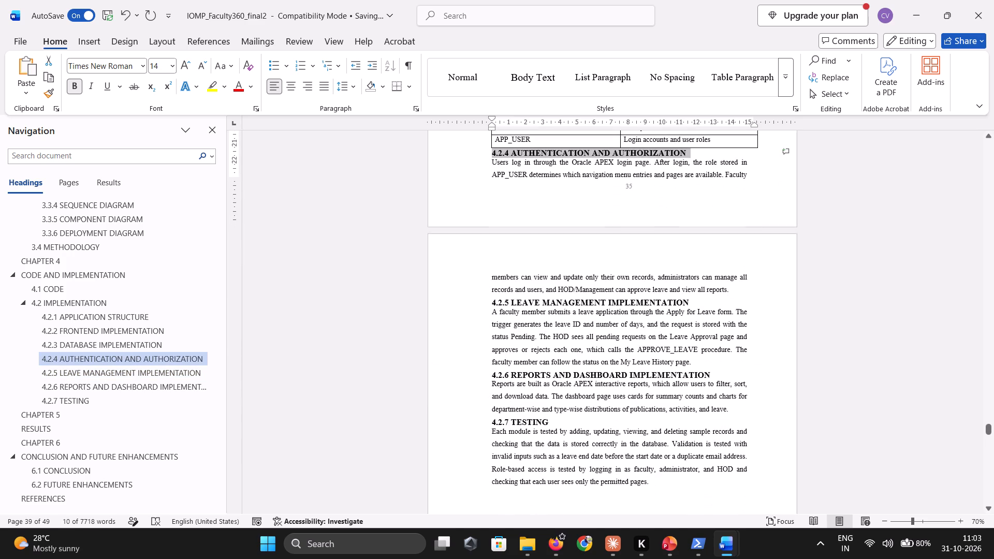
{"action": "scroll", "coordinate": [491, 321], "scroll_direction": "down", "scroll_amount": 2}
{"action": "scroll", "coordinate": [491, 321], "scroll_direction": "up", "scroll_amount": 1}
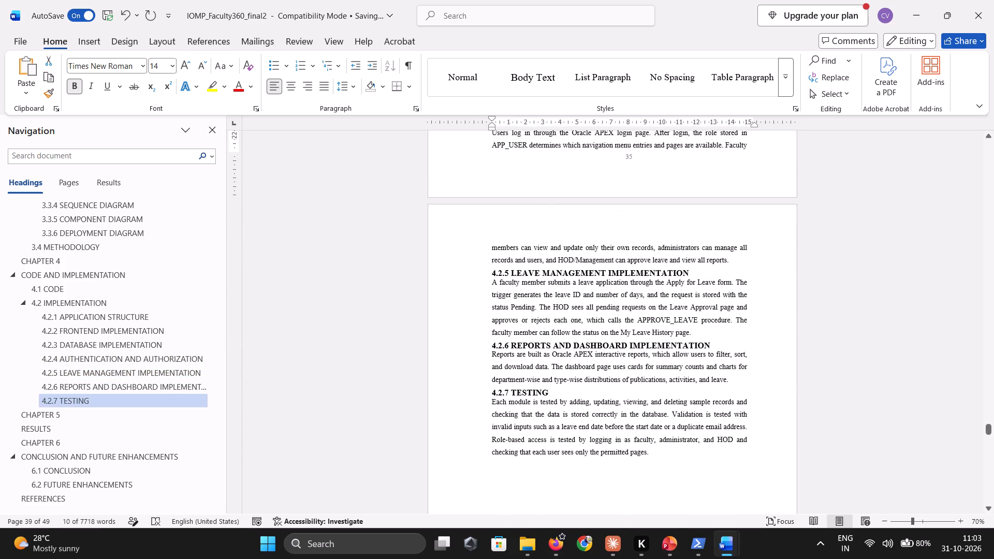
{"action": "scroll", "coordinate": [543, 337], "scroll_direction": "up", "scroll_amount": 1}
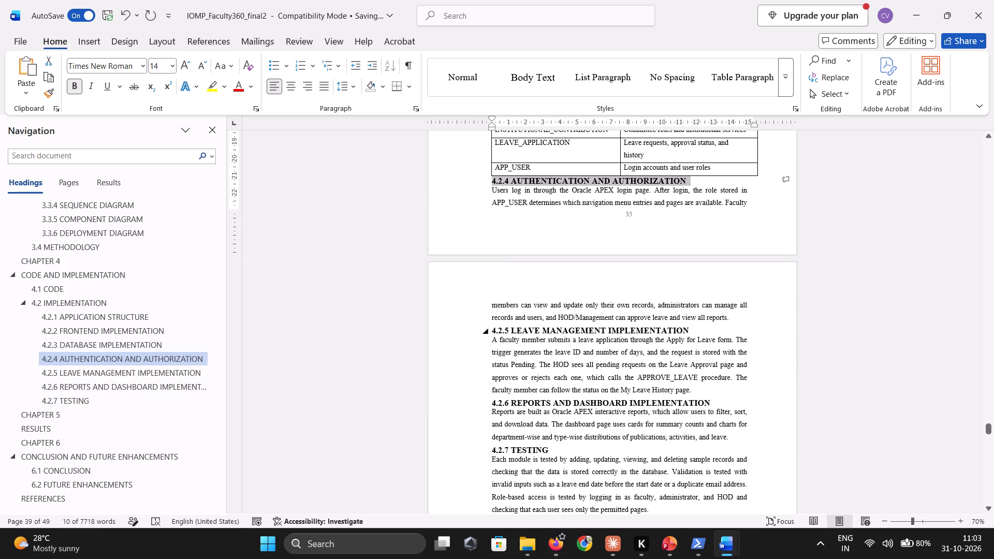
{"action": "left_click_drag", "start_coordinate": [693, 331], "coordinate": [491, 334], "text": "ctrl"}
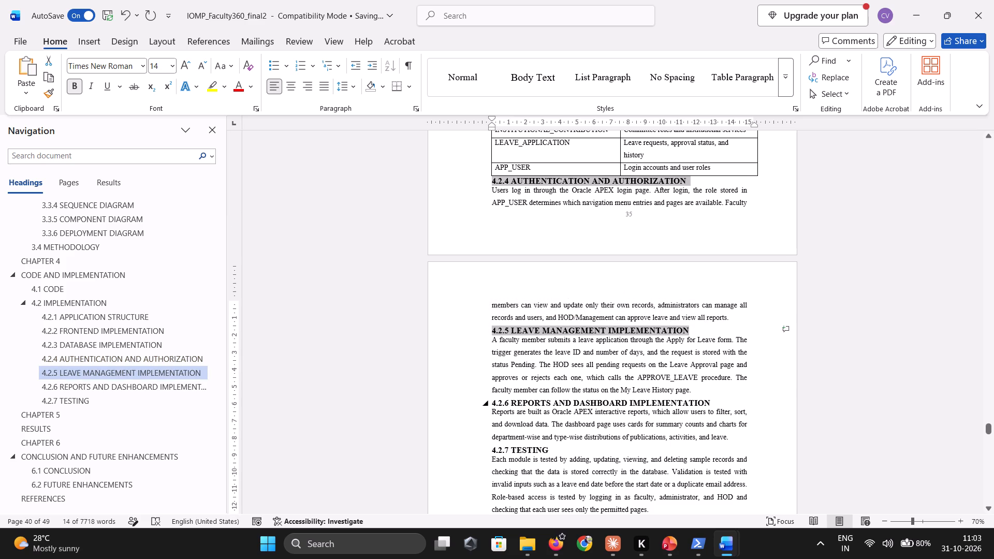
{"action": "left_click_drag", "start_coordinate": [713, 402], "coordinate": [491, 403], "text": "ctrl"}
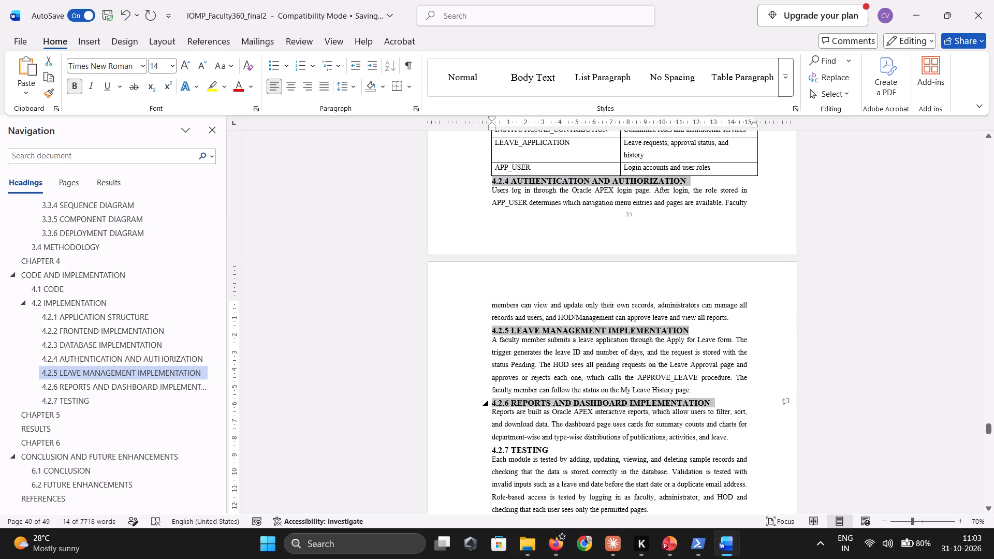
{"action": "left_click_drag", "start_coordinate": [491, 403], "coordinate": [490, 404], "text": "ctrl"}
{"action": "left_click_drag", "start_coordinate": [552, 450], "coordinate": [479, 454], "text": "ctrl"}
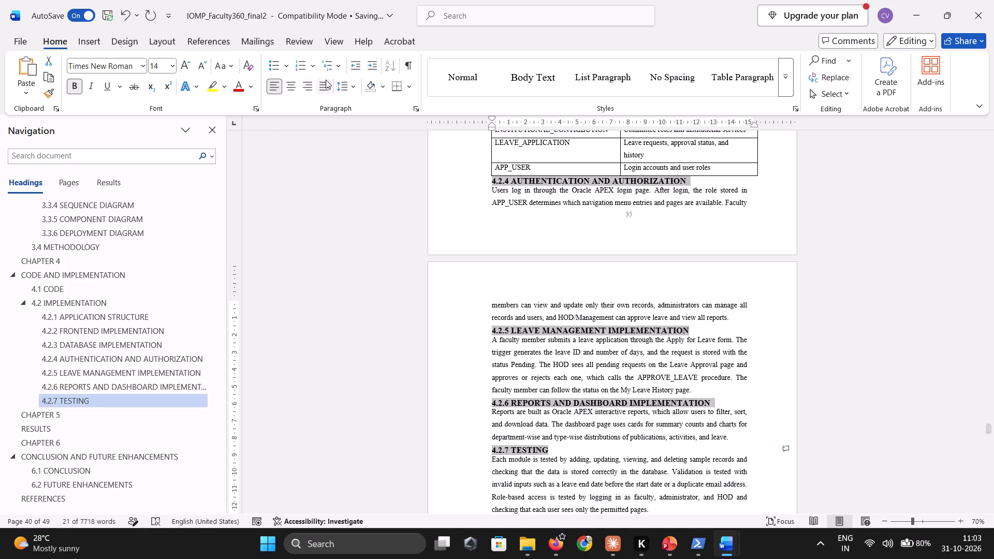
{"action": "left_click", "coordinate": [346, 87]}
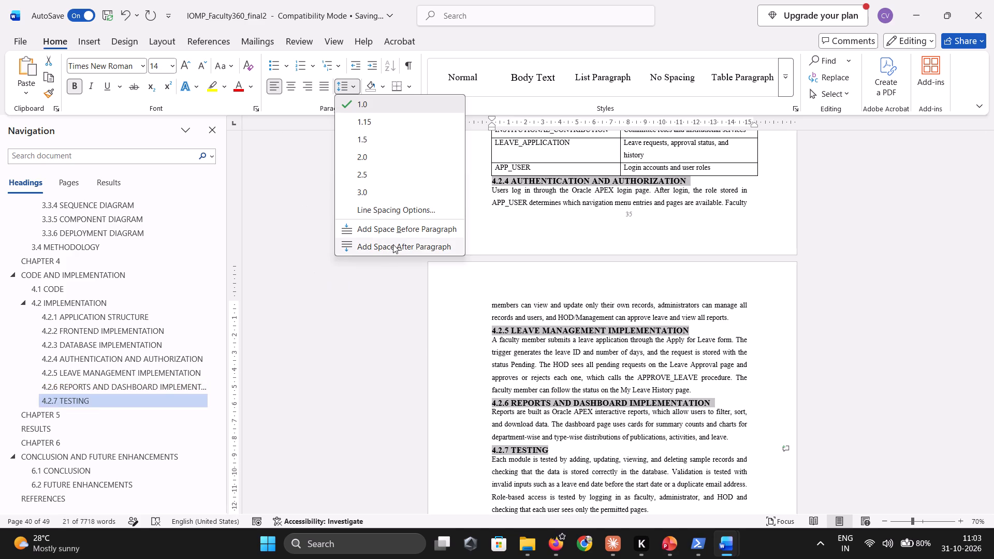
{"action": "left_click", "coordinate": [392, 245]}
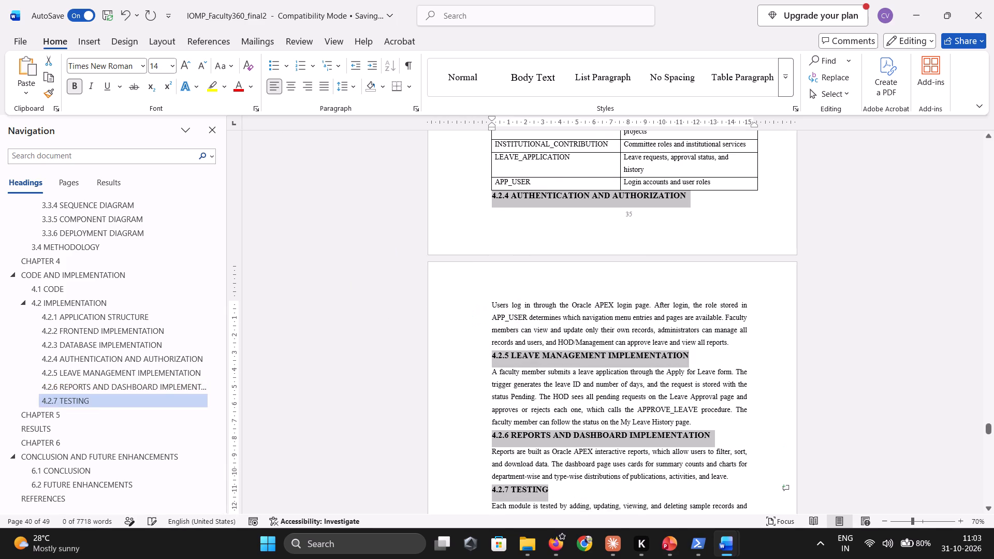
Check heading spacing and page breaks from the 4.2.4 heading through 4.2.7 TESTING and the start of Chapter 5.
{"action": "scroll", "coordinate": [531, 329], "scroll_direction": "up", "scroll_amount": 1}
{"action": "scroll", "coordinate": [531, 329], "scroll_direction": "down", "scroll_amount": 2}
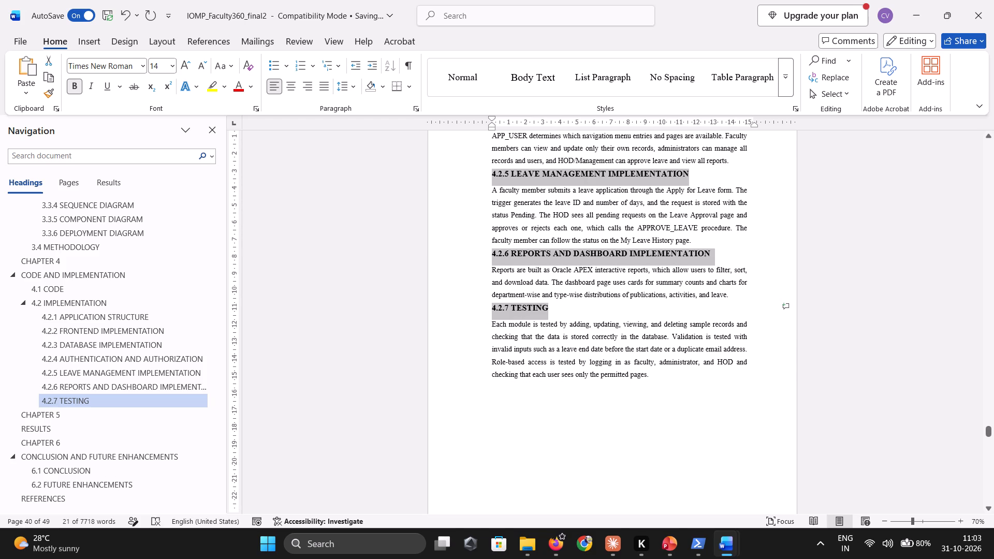
{"action": "scroll", "coordinate": [531, 329], "scroll_direction": "down", "scroll_amount": 3}
{"action": "scroll", "coordinate": [531, 329], "scroll_direction": "up", "scroll_amount": 1}
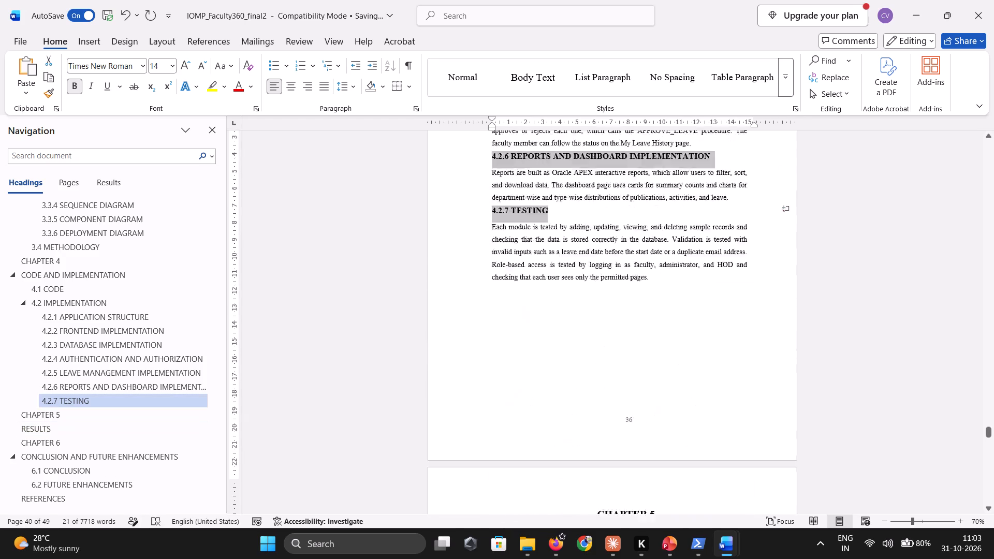
{"action": "scroll", "coordinate": [531, 329], "scroll_direction": "up", "scroll_amount": 2}
{"action": "left_click", "coordinate": [548, 445]}
{"action": "scroll", "coordinate": [548, 445], "scroll_direction": "up", "scroll_amount": 1}
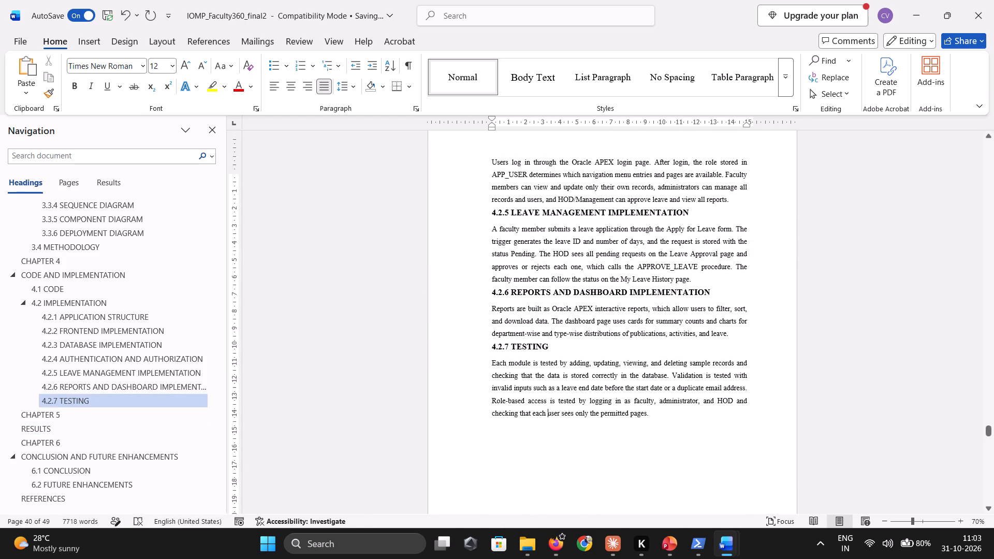
{"action": "scroll", "coordinate": [548, 445], "scroll_direction": "up", "scroll_amount": 1}
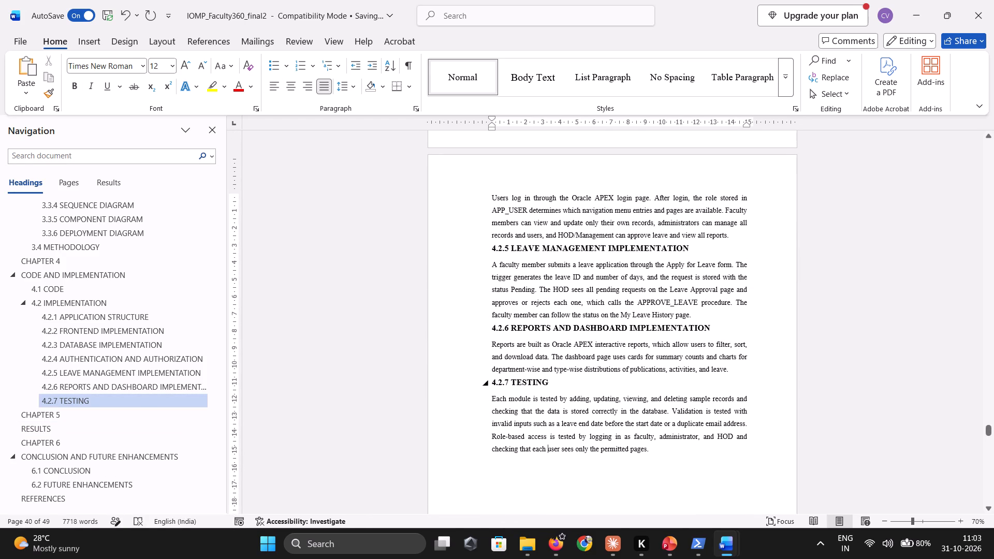
Insert an empty line above each of the headings 4.2.7 TESTING, 4.2.6 REPORTS AND DASHBOARD IMPLEMENTATION and 4.2.5 LEAVE MANAGEMENT IMPLEMENTATION.
{"action": "scroll", "coordinate": [563, 388], "scroll_direction": "up", "scroll_amount": 1}
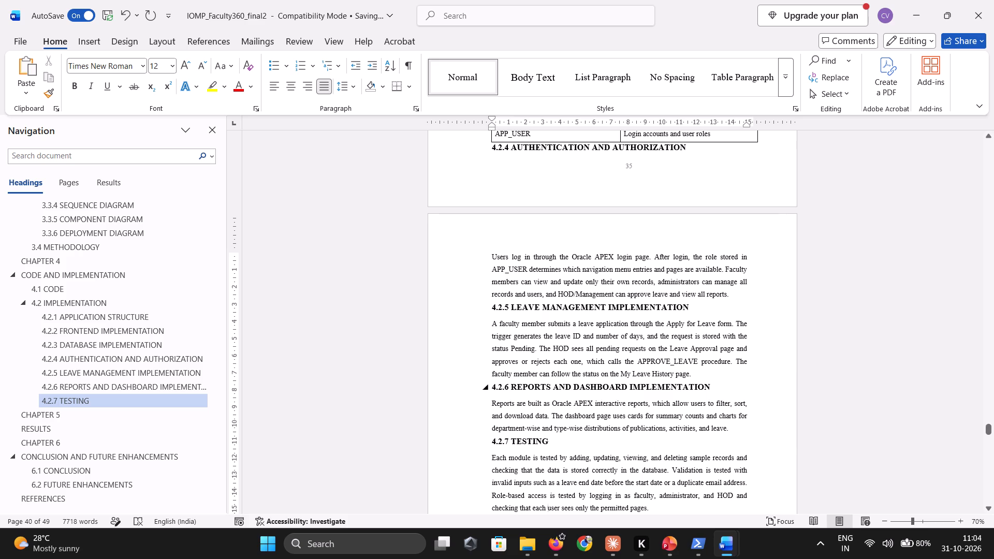
{"action": "left_click", "coordinate": [736, 423]}
{"action": "left_click", "coordinate": [734, 428]}
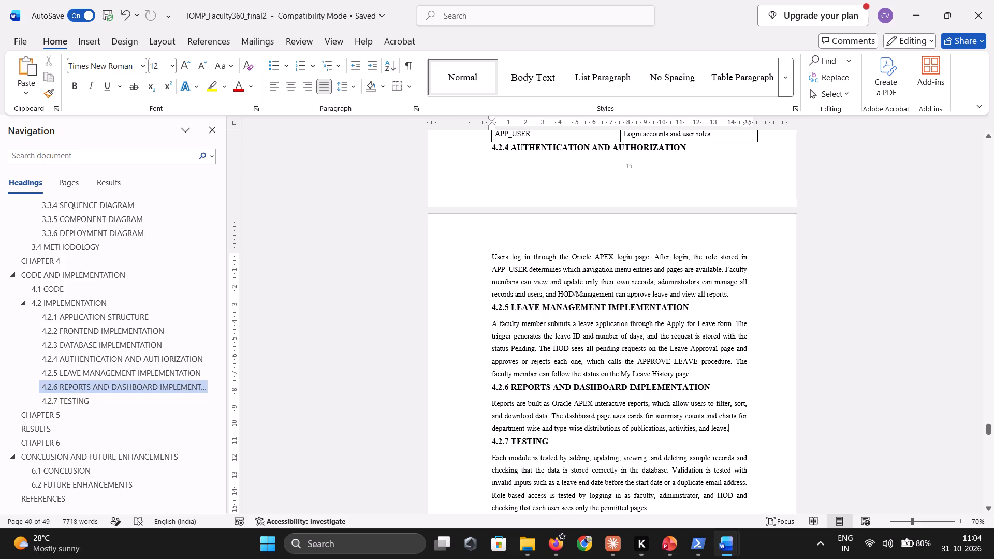
{"action": "key", "text": "Return"}
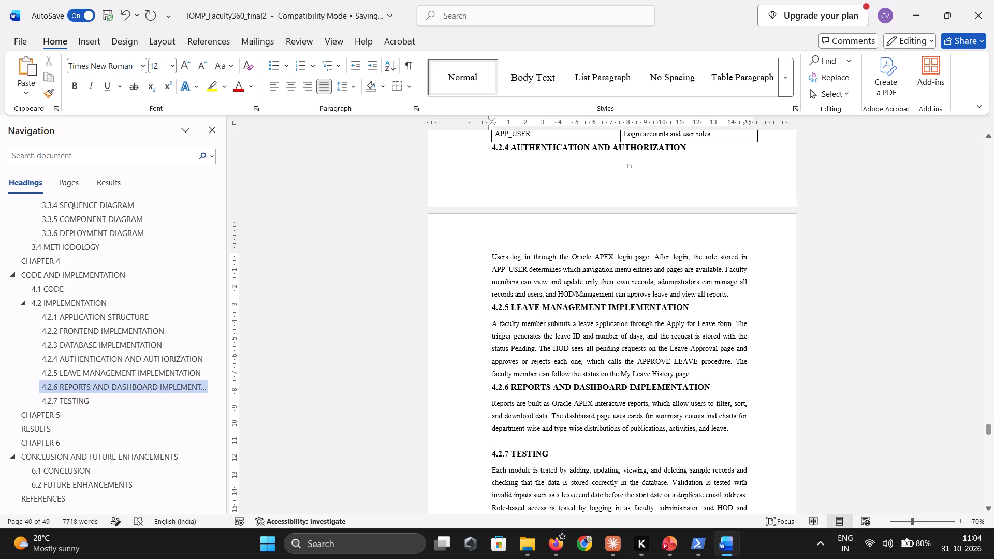
{"action": "scroll", "coordinate": [694, 452], "scroll_direction": "down", "scroll_amount": 1}
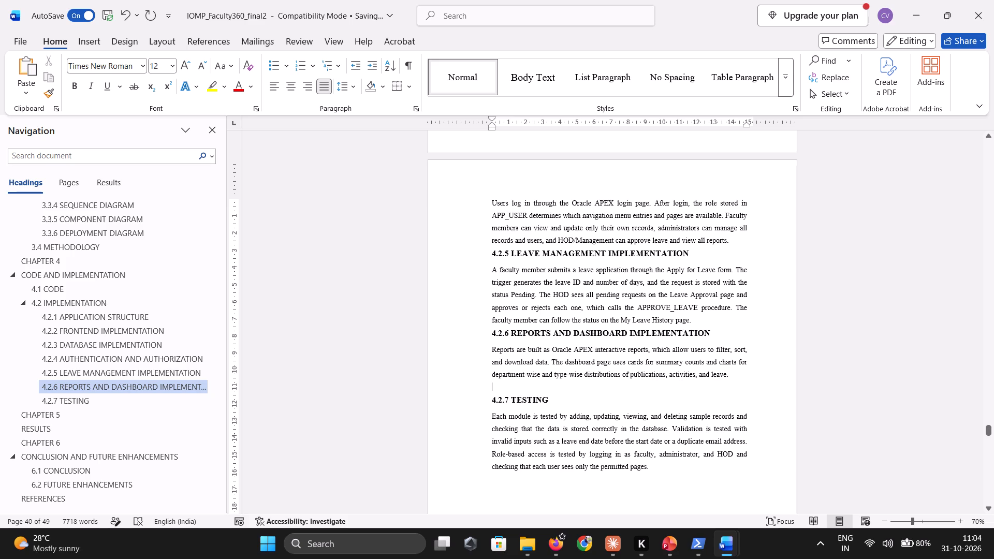
{"action": "left_click", "coordinate": [720, 326]}
{"action": "left_click", "coordinate": [720, 326]}
{"action": "key", "text": "Return"}
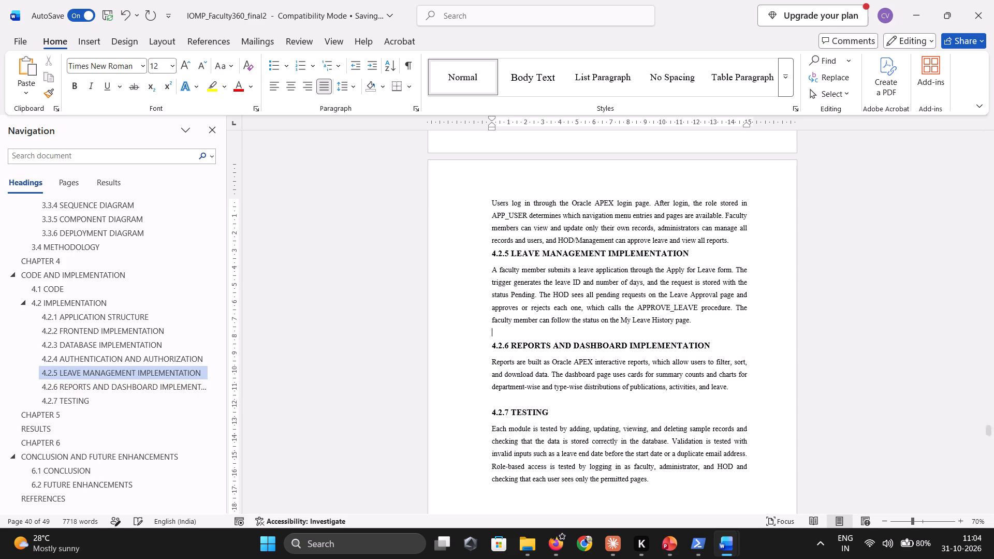
{"action": "scroll", "coordinate": [720, 326], "scroll_direction": "up", "scroll_amount": 1}
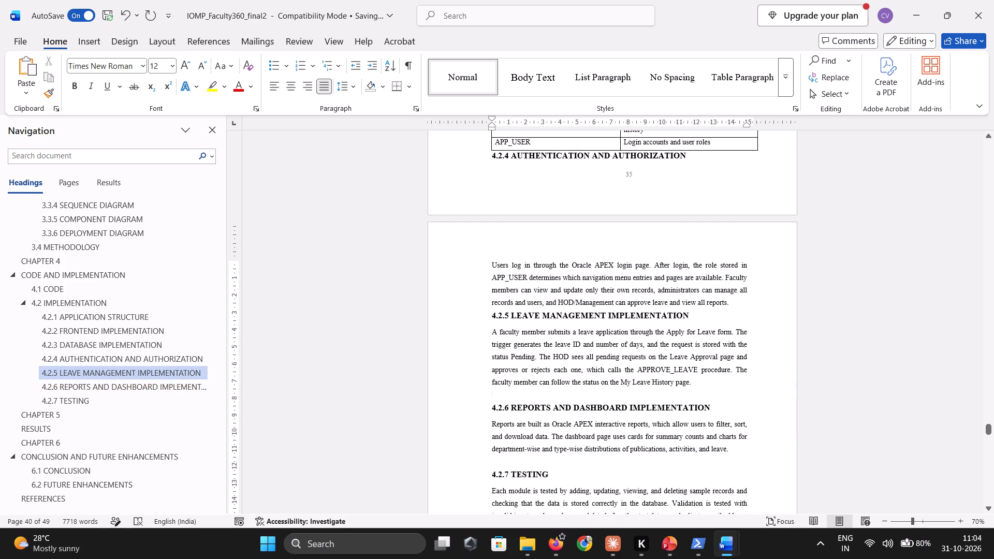
{"action": "left_click", "coordinate": [735, 301]}
{"action": "key", "text": "Return"}
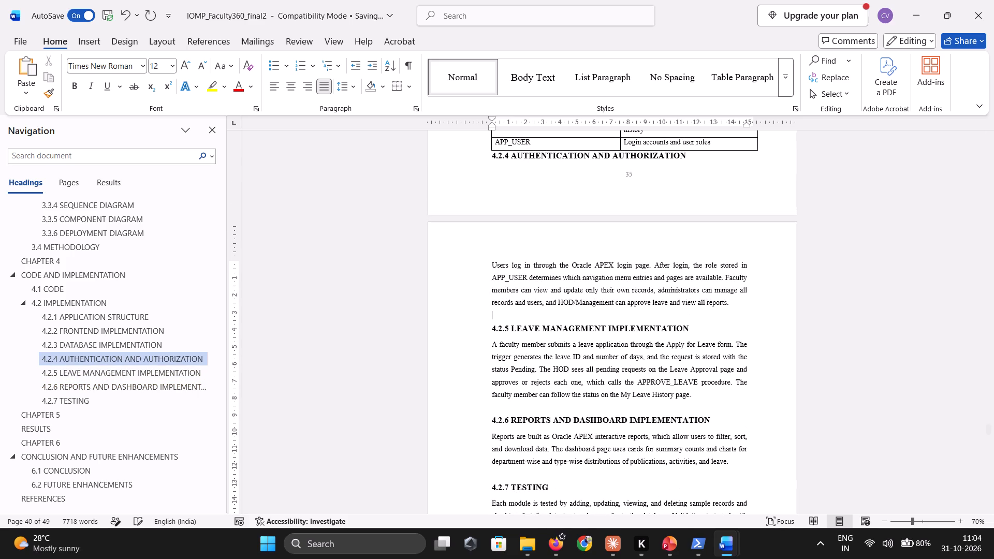
Insert an empty line above the 4.2.4 AUTHENTICATION AND AUTHORIZATION heading and another above the 4.2.3 DATABASE IMPLEMENTATION heading.
{"action": "scroll", "coordinate": [735, 301], "scroll_direction": "up", "scroll_amount": 2}
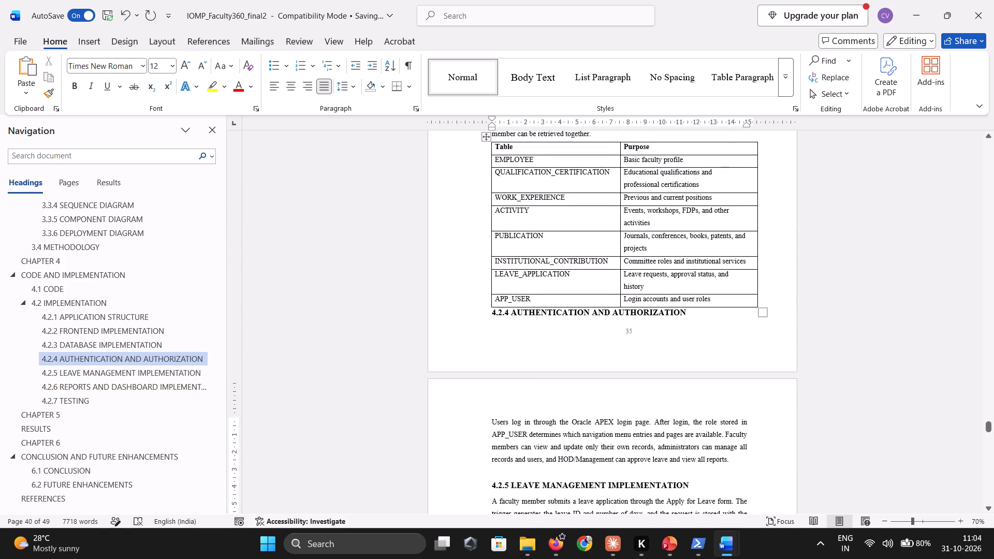
{"action": "left_click", "coordinate": [494, 311]}
{"action": "key", "text": "Left"}
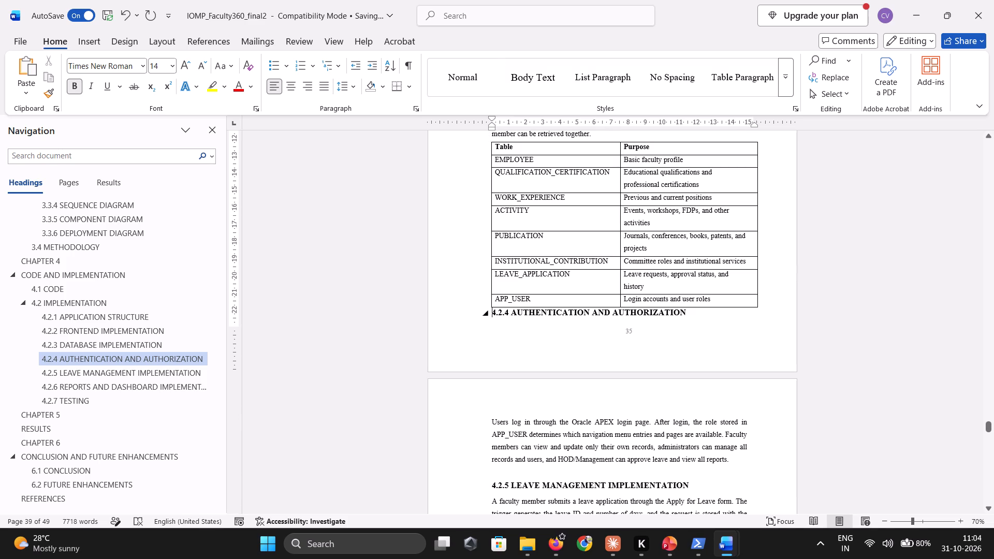
{"action": "key", "text": "Return"}
{"action": "scroll", "coordinate": [492, 312], "scroll_direction": "up", "scroll_amount": 2}
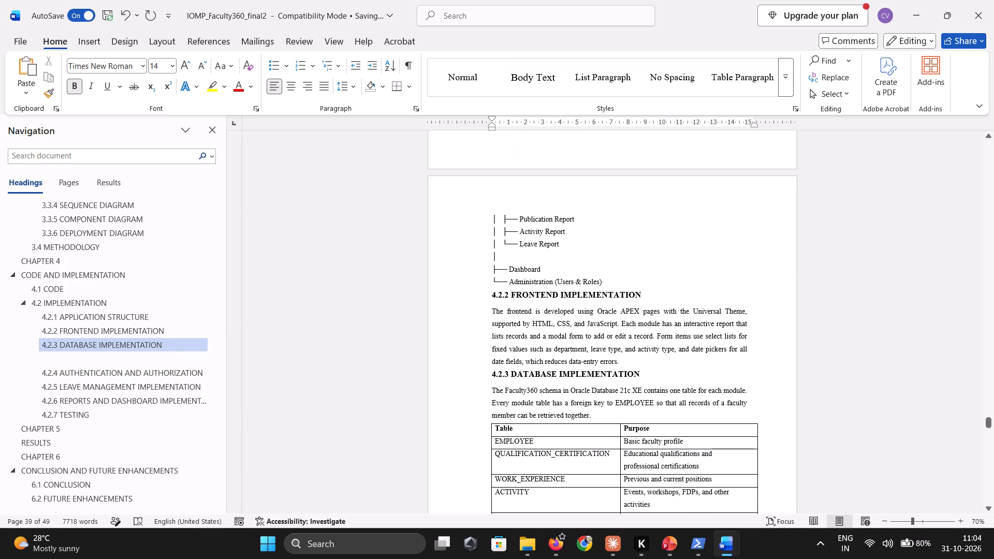
{"action": "left_click", "coordinate": [628, 362]}
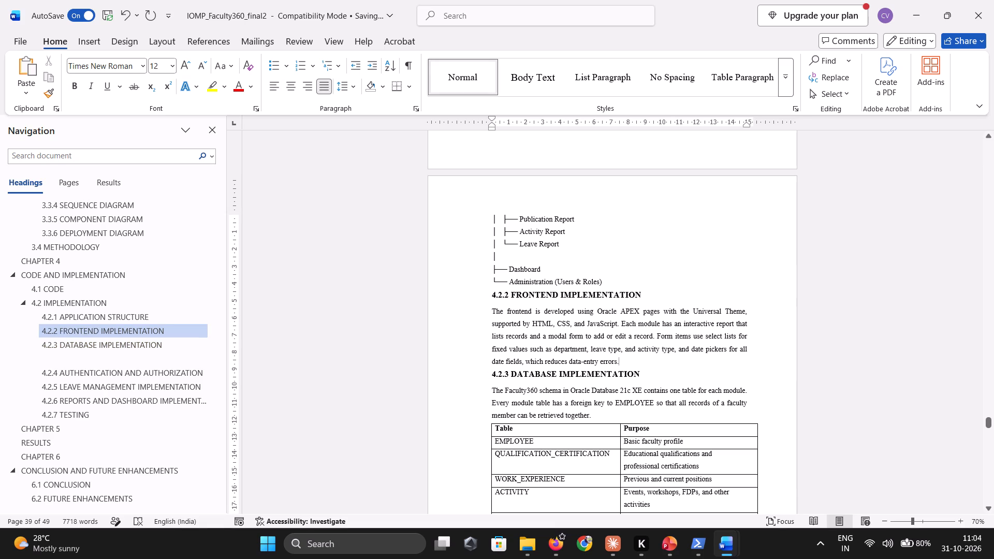
{"action": "key", "text": "Return"}
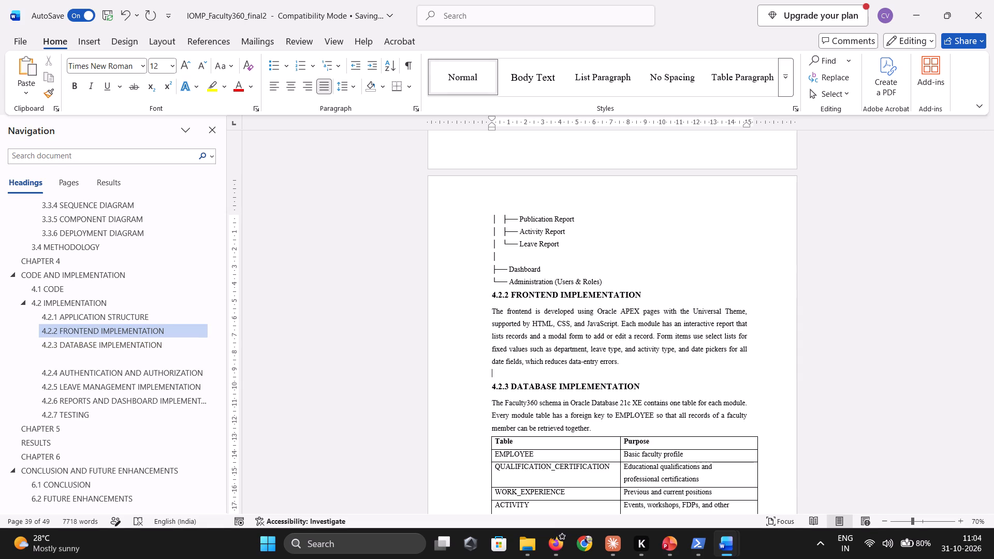
{"action": "key", "text": "BackSpace"}
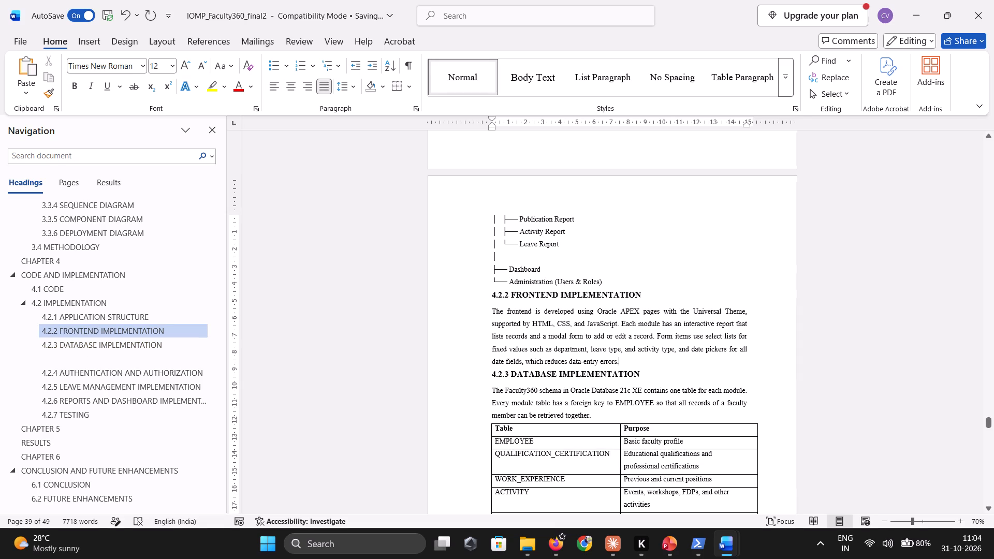
{"action": "key", "text": "Return"}
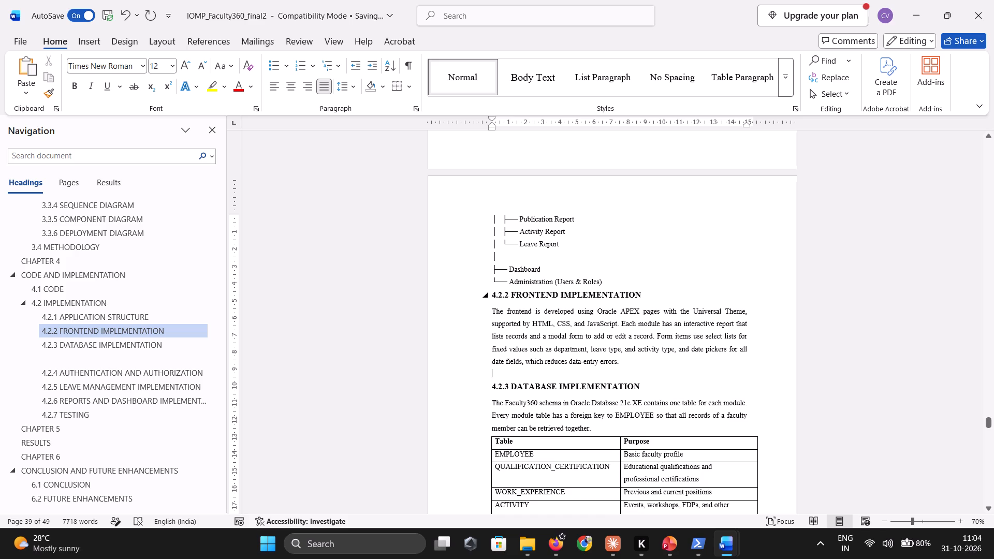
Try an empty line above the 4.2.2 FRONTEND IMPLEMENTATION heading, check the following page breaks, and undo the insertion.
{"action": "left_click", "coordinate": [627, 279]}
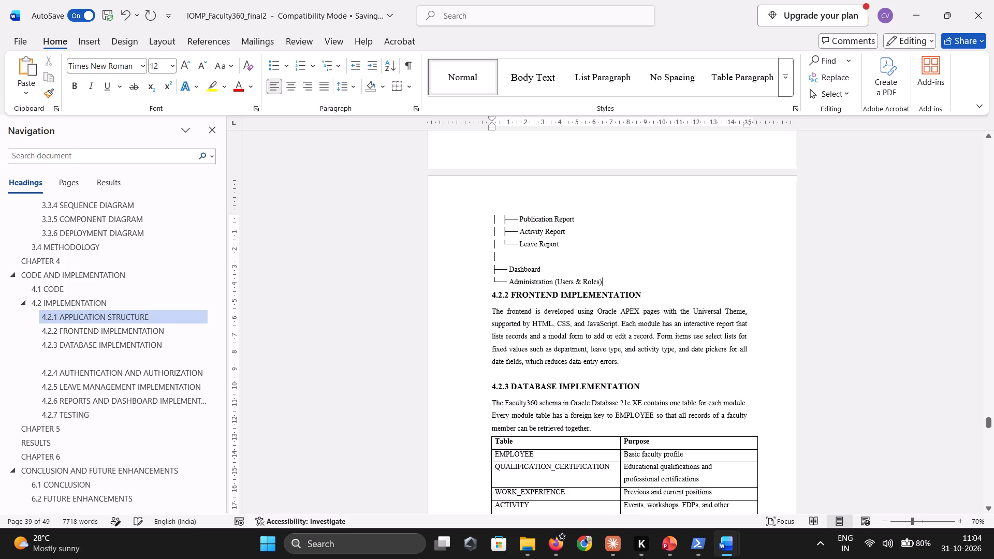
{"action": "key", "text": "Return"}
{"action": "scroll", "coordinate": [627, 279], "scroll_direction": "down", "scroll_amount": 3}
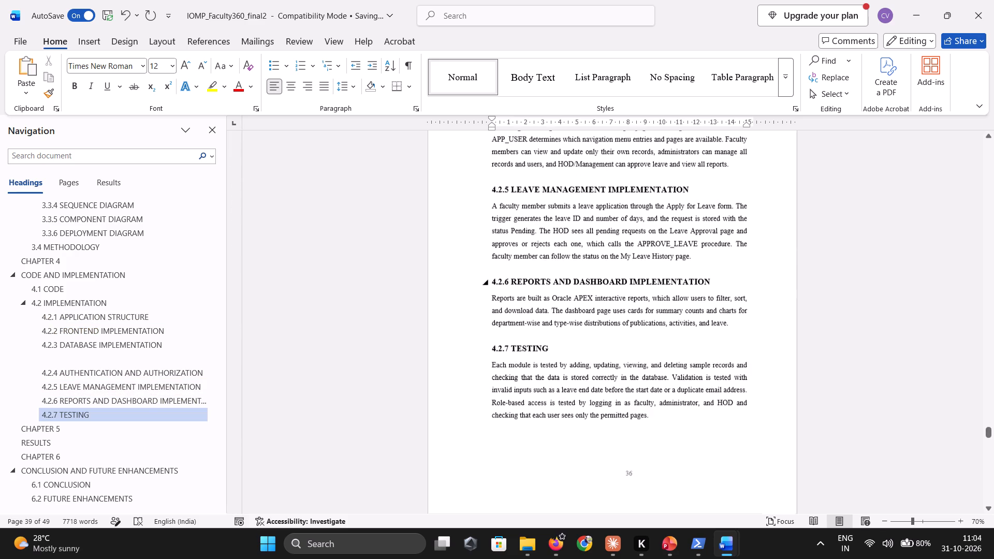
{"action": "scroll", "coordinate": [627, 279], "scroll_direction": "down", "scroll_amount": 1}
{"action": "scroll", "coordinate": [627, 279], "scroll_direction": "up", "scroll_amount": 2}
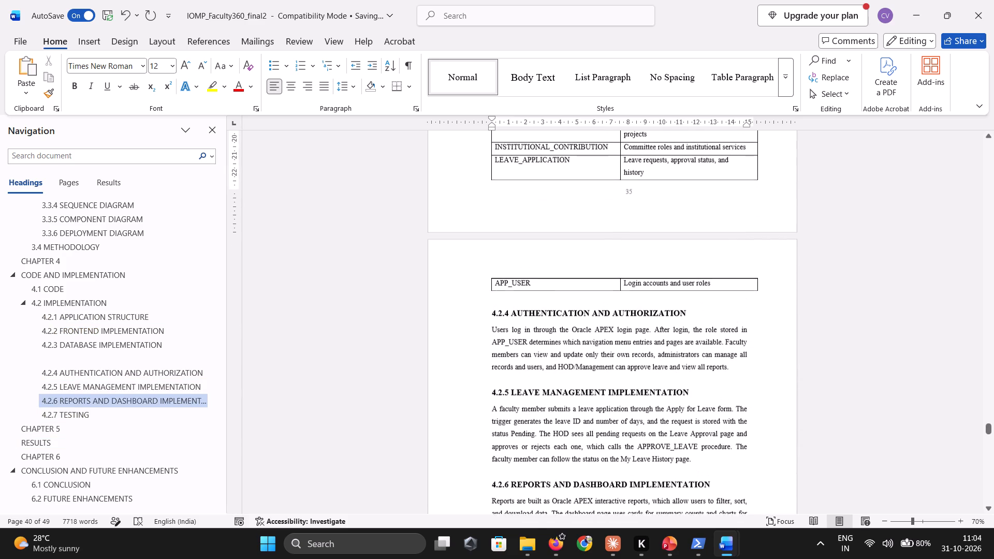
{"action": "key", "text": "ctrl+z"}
Review heading spacing and page breaks from 4.2.4 back through the Chapter 4 code pages to 3.4 METHODOLOGY and the deployment diagram.
{"action": "scroll", "coordinate": [627, 279], "scroll_direction": "down", "scroll_amount": 2}
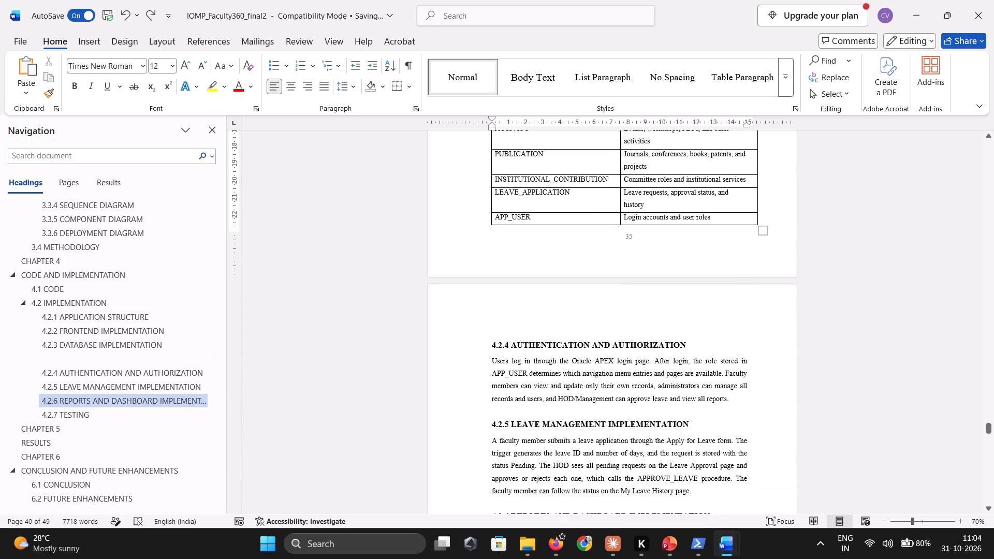
{"action": "scroll", "coordinate": [627, 279], "scroll_direction": "down", "scroll_amount": 1}
{"action": "scroll", "coordinate": [627, 279], "scroll_direction": "up", "scroll_amount": 2}
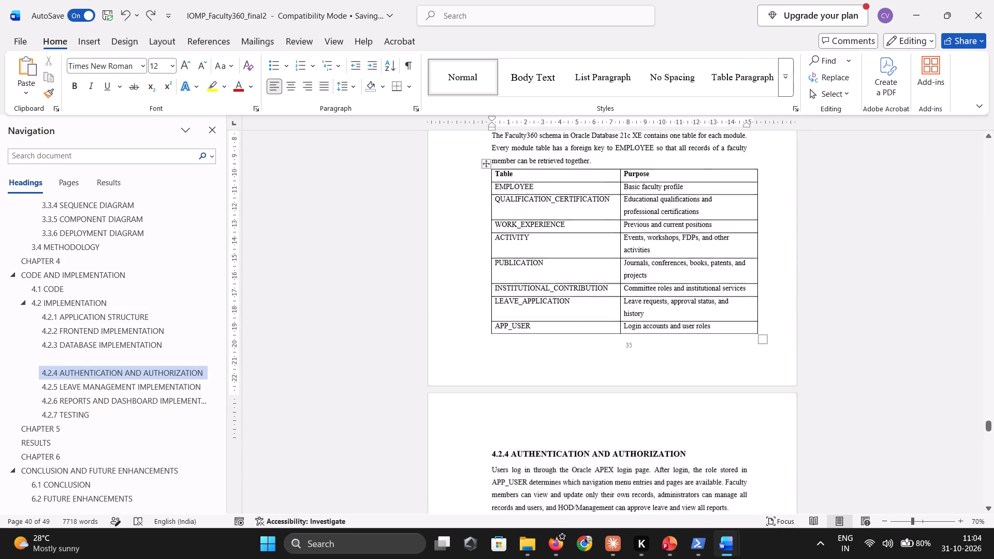
{"action": "scroll", "coordinate": [627, 279], "scroll_direction": "up", "scroll_amount": 4}
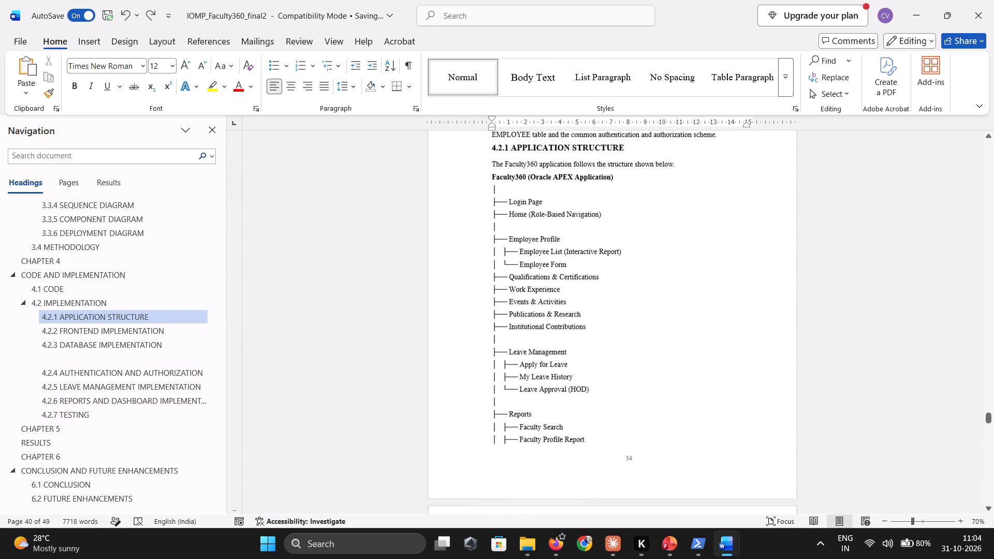
{"action": "scroll", "coordinate": [627, 279], "scroll_direction": "up", "scroll_amount": 1}
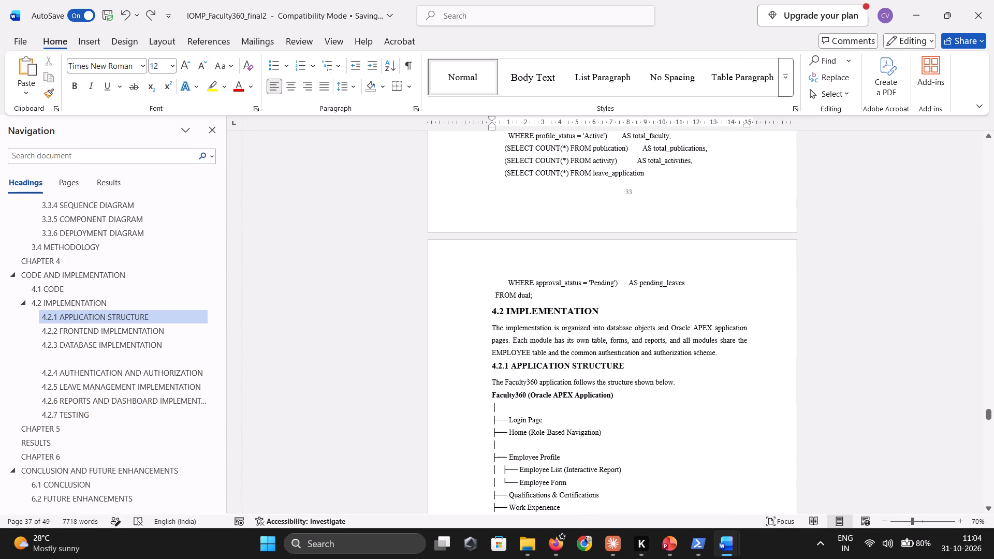
{"action": "scroll", "coordinate": [721, 354], "scroll_direction": "up", "scroll_amount": 2}
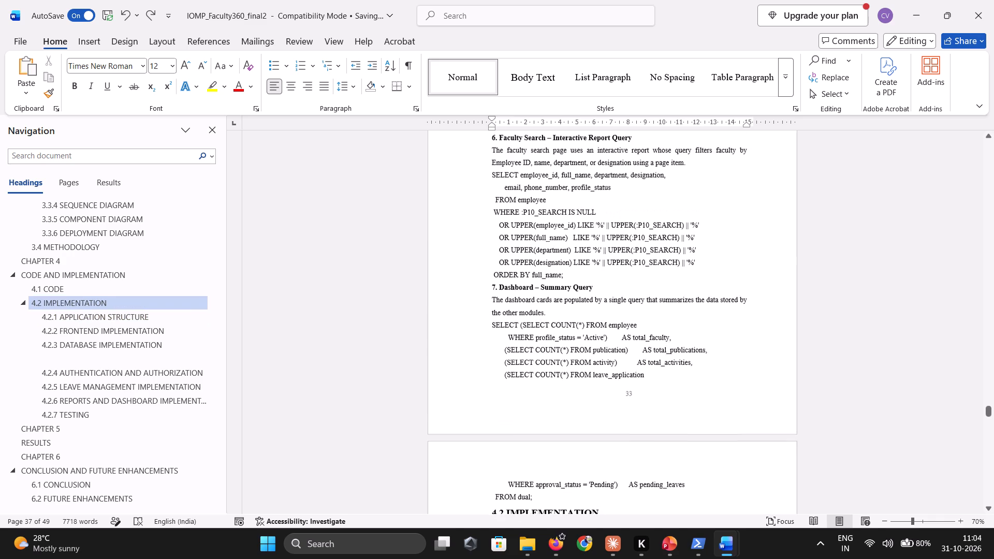
{"action": "scroll", "coordinate": [721, 354], "scroll_direction": "up", "scroll_amount": 1}
{"action": "scroll", "coordinate": [721, 354], "scroll_direction": "down", "scroll_amount": 2}
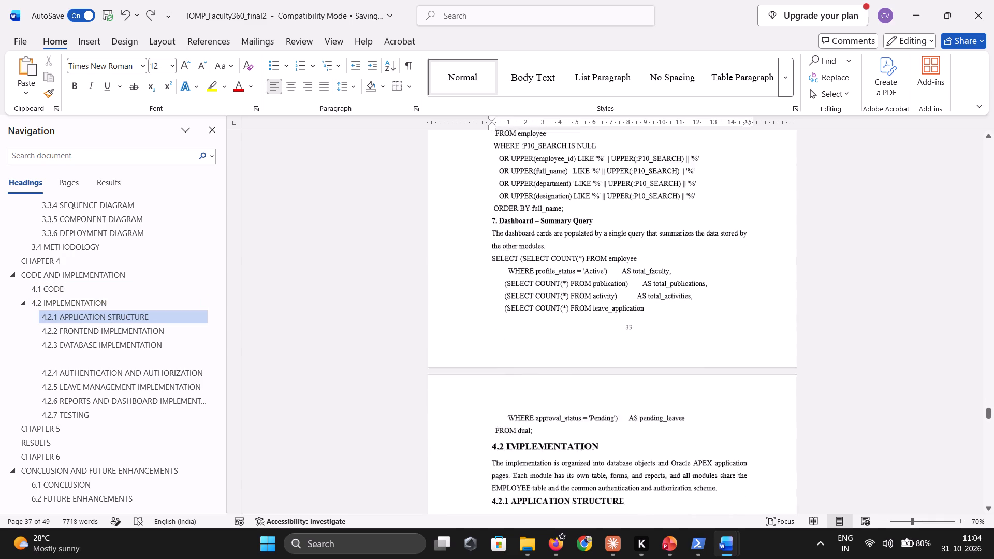
{"action": "scroll", "coordinate": [721, 354], "scroll_direction": "down", "scroll_amount": 1}
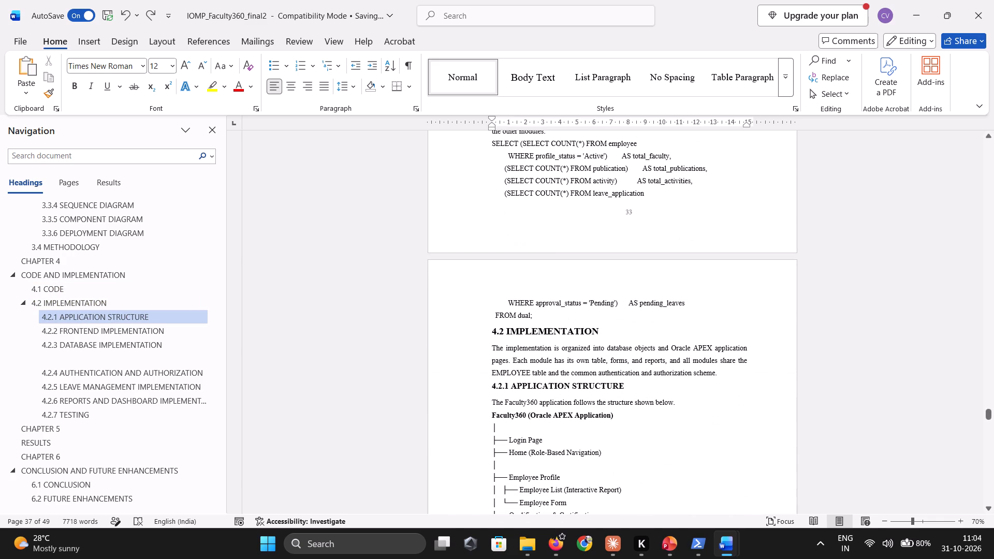
{"action": "scroll", "coordinate": [721, 354], "scroll_direction": "up", "scroll_amount": 7}
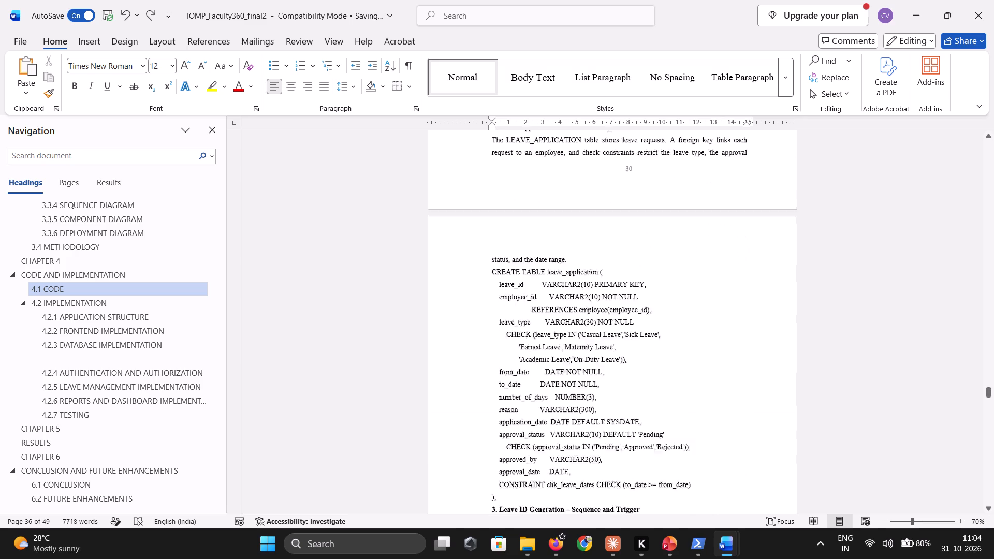
{"action": "scroll", "coordinate": [721, 354], "scroll_direction": "up", "scroll_amount": 3}
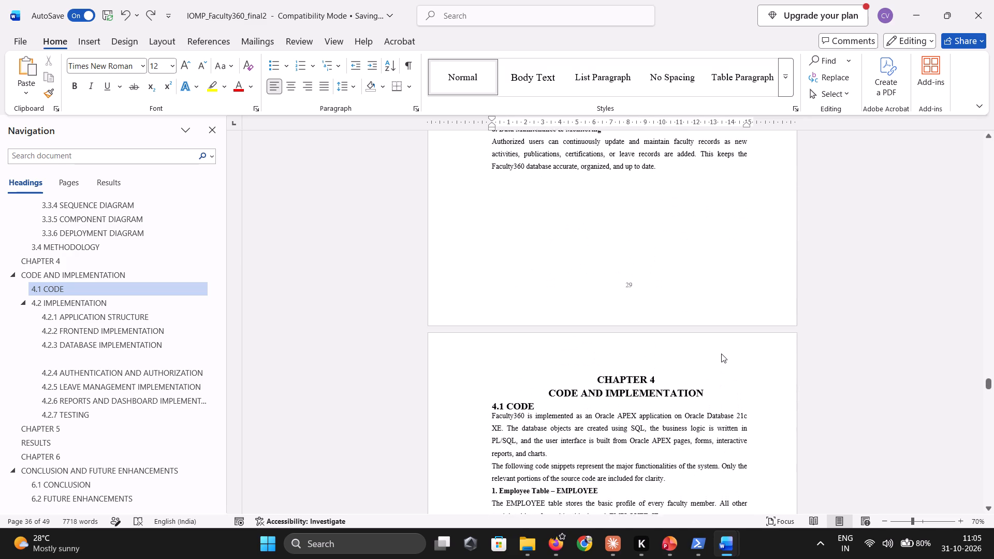
{"action": "scroll", "coordinate": [721, 354], "scroll_direction": "up", "scroll_amount": 3}
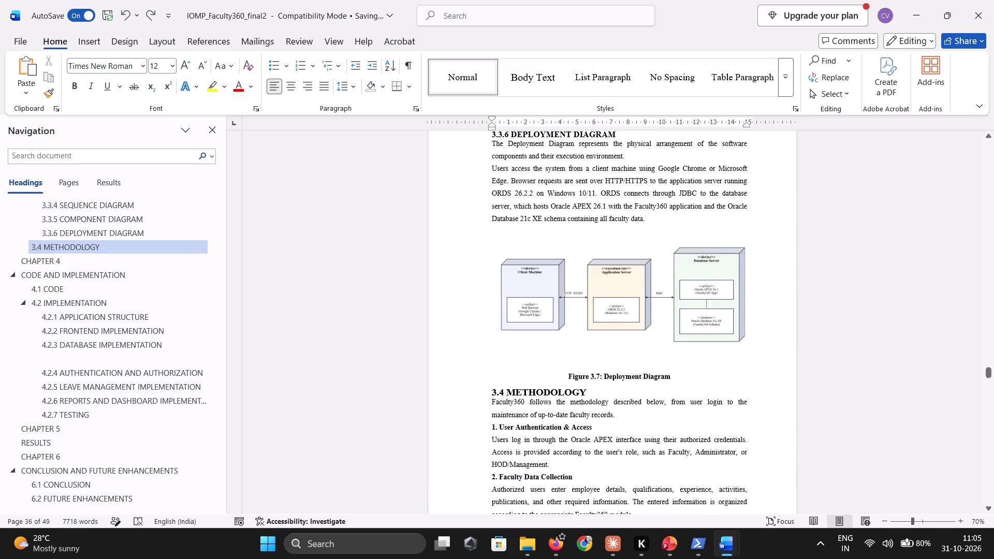
{"action": "scroll", "coordinate": [721, 354], "scroll_direction": "up", "scroll_amount": 1}
{"action": "scroll", "coordinate": [633, 374], "scroll_direction": "down", "scroll_amount": 1}
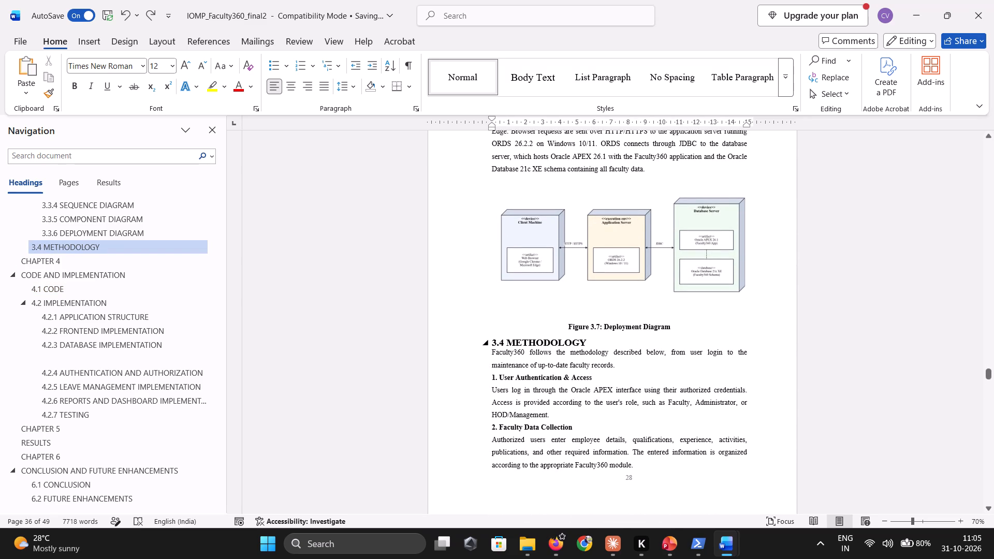
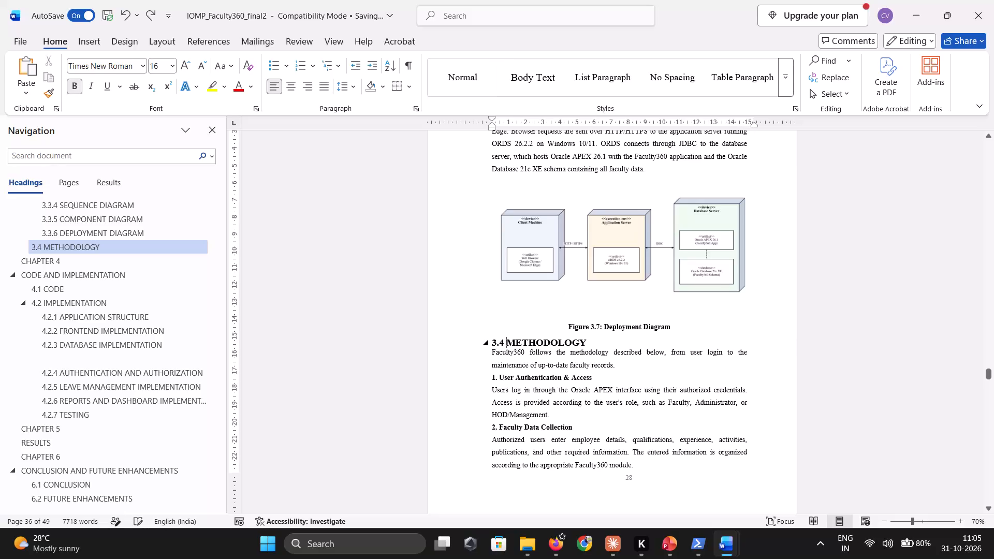
Add space after the paragraph to the headings 3.4 METHODOLOGY, 3.3.6 DEPLOYMENT DIAGRAM and 3.3.5 COMPONENT DIAGRAM.
{"action": "triple_click", "coordinate": [506, 340]}
{"action": "left_click", "coordinate": [348, 87]}
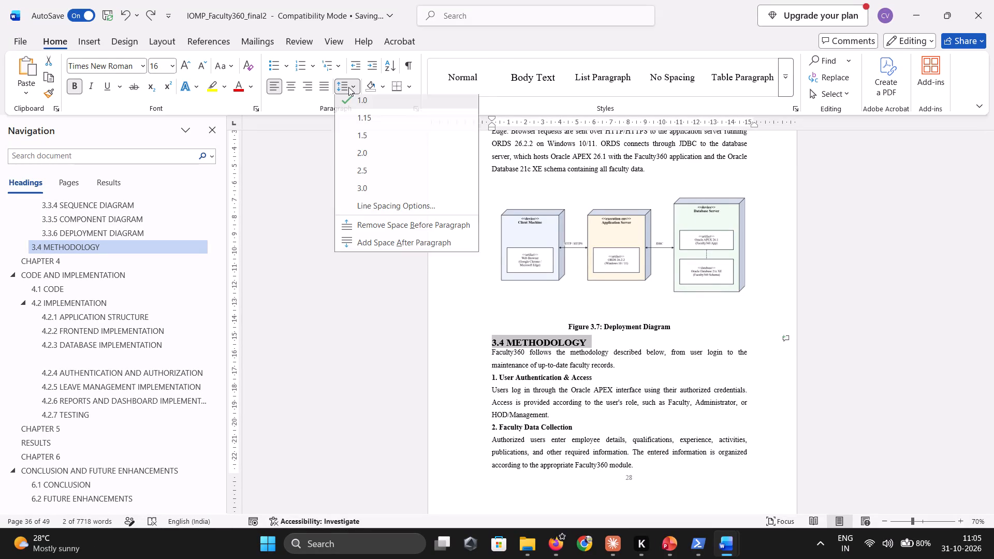
{"action": "left_click", "coordinate": [366, 247]}
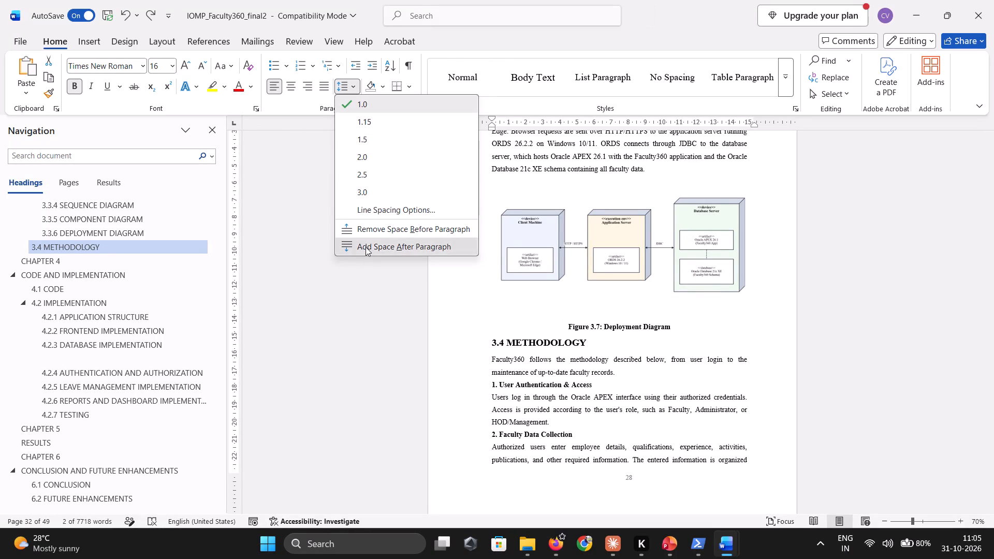
{"action": "scroll", "coordinate": [528, 363], "scroll_direction": "down", "scroll_amount": 1}
{"action": "scroll", "coordinate": [528, 363], "scroll_direction": "up", "scroll_amount": 1}
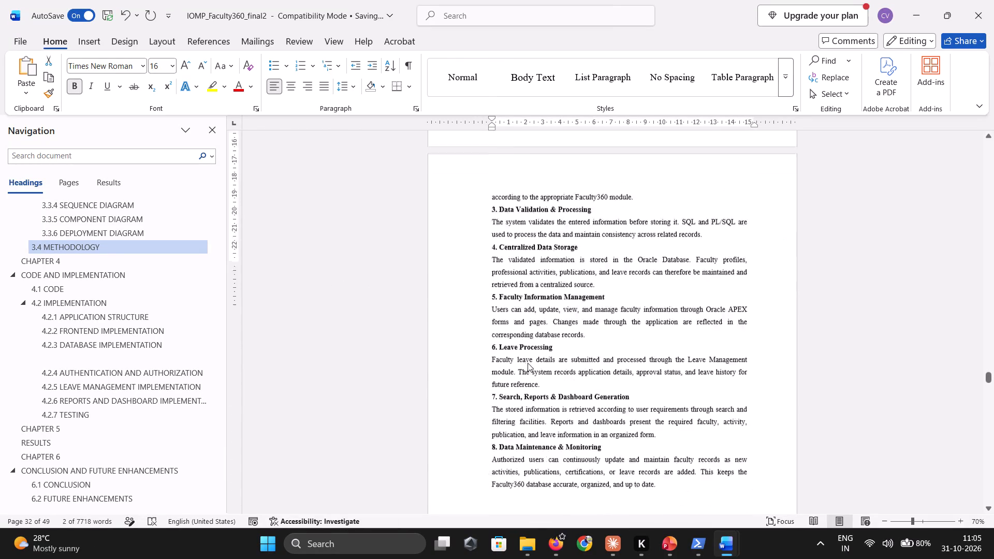
{"action": "scroll", "coordinate": [528, 363], "scroll_direction": "up", "scroll_amount": 2}
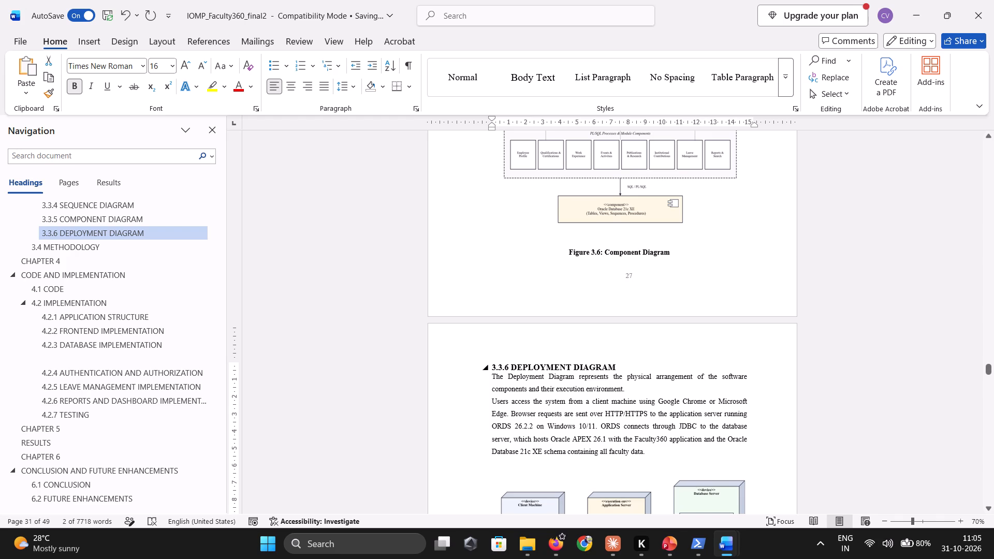
{"action": "left_click_drag", "start_coordinate": [618, 366], "coordinate": [491, 367]}
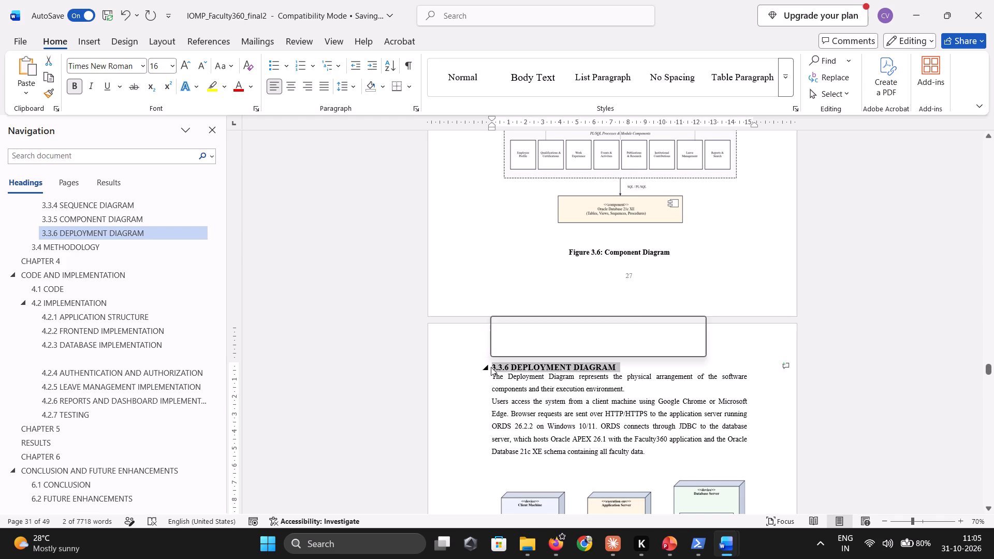
{"action": "left_click", "coordinate": [352, 88]}
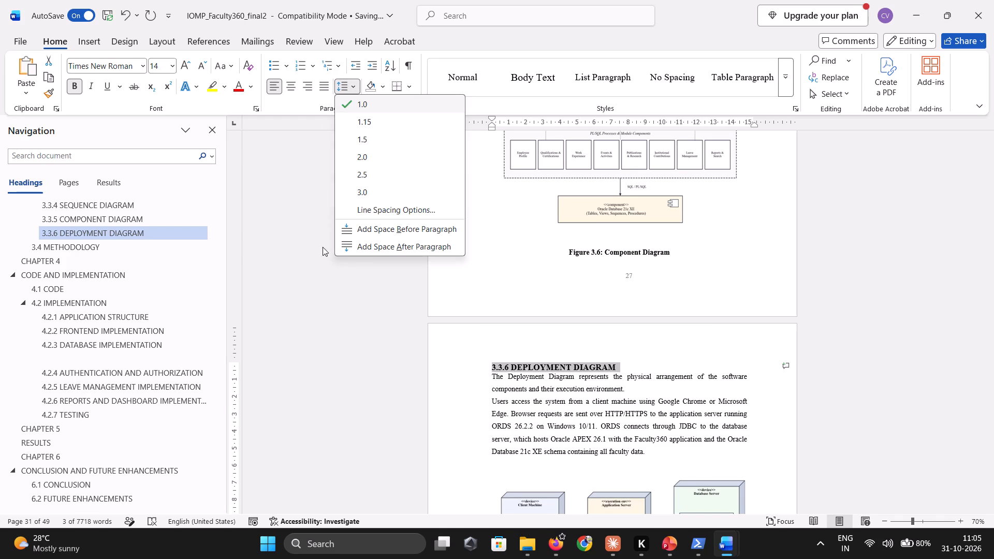
{"action": "left_click", "coordinate": [364, 247]}
{"action": "scroll", "coordinate": [522, 314], "scroll_direction": "up", "scroll_amount": 1}
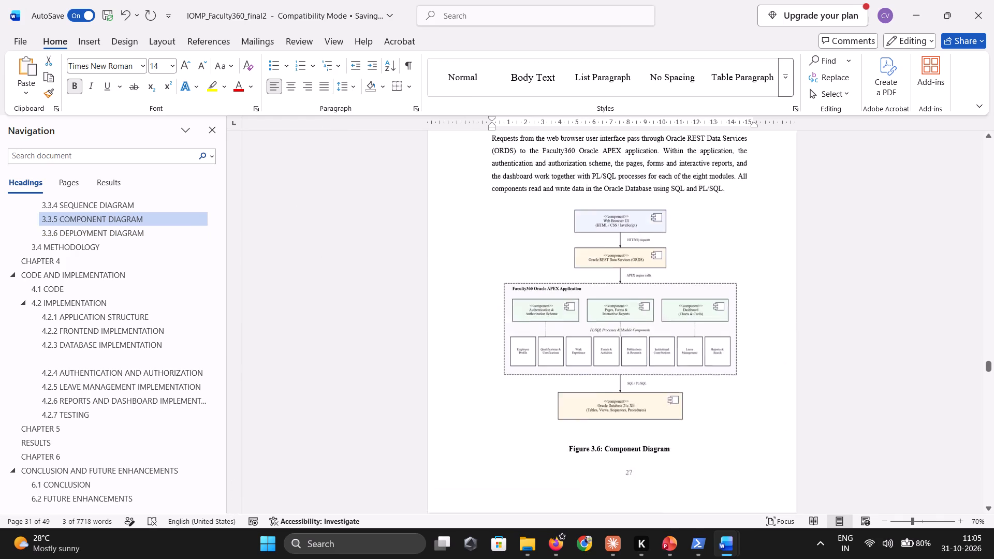
{"action": "scroll", "coordinate": [522, 314], "scroll_direction": "up", "scroll_amount": 2}
{"action": "left_click_drag", "start_coordinate": [631, 315], "coordinate": [489, 311]}
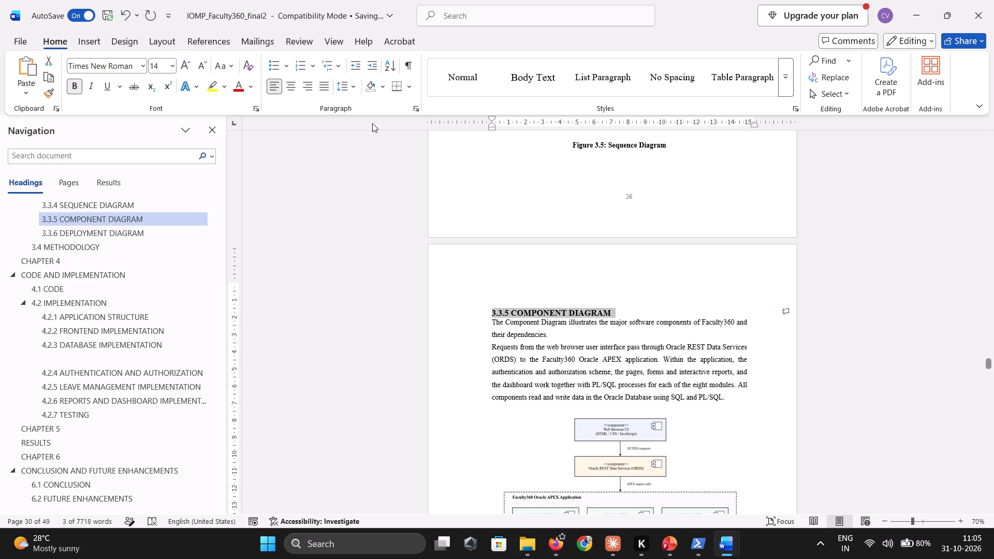
{"action": "left_click_drag", "start_coordinate": [350, 86], "coordinate": [375, 248]}
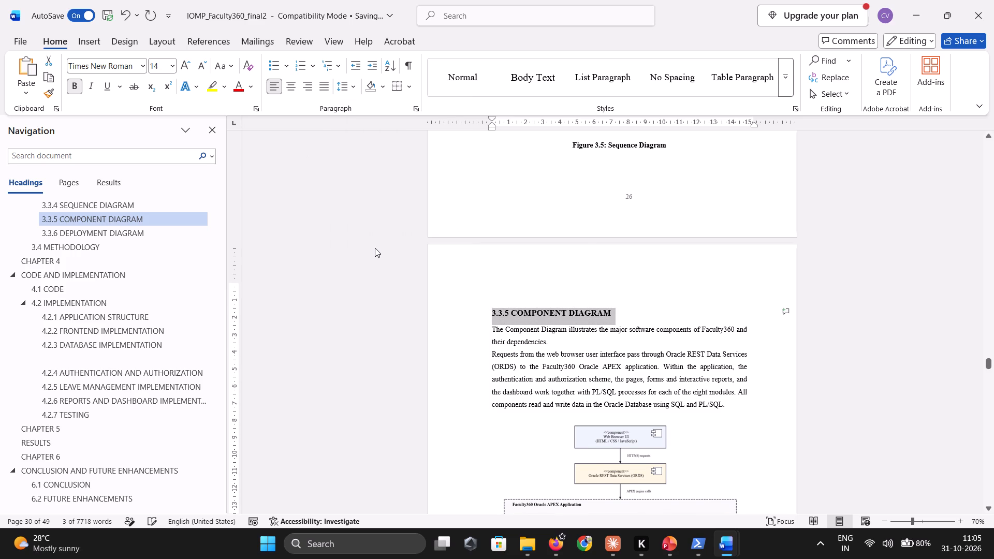
{"action": "left_click", "coordinate": [375, 248]}
Insert an empty line below each of the headings 3.3.4 SEQUENCE DIAGRAM, 3.3.3 ACTIVITY DIAGRAM and 3.3.2 CLASS DIAGRAM.
{"action": "scroll", "coordinate": [596, 329], "scroll_direction": "up", "scroll_amount": 1}
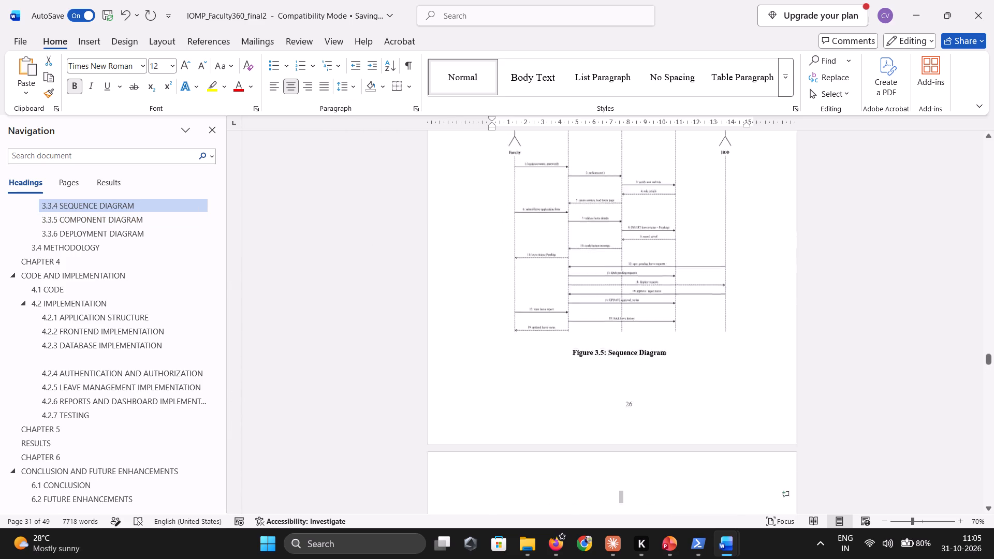
{"action": "scroll", "coordinate": [596, 329], "scroll_direction": "up", "scroll_amount": 2}
{"action": "left_click", "coordinate": [608, 249]}
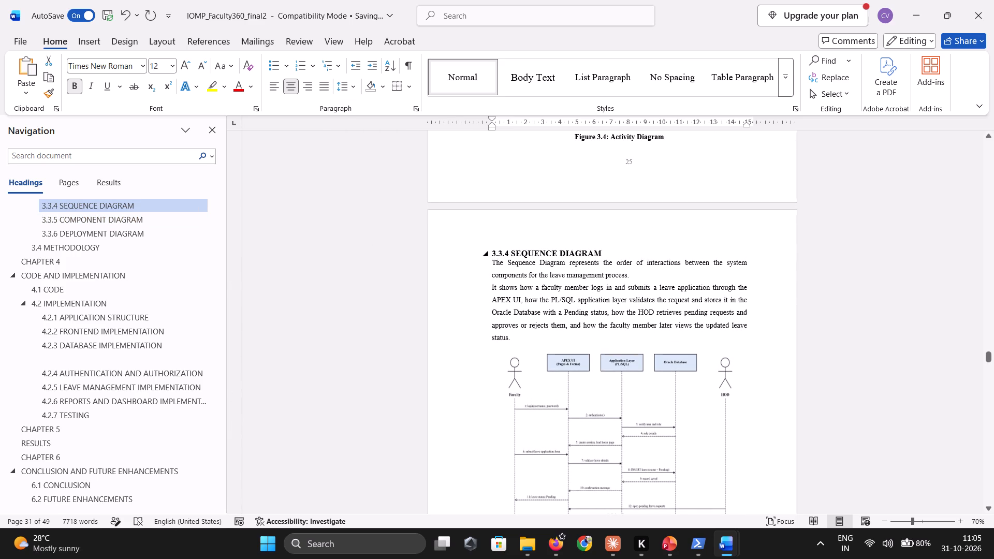
{"action": "key", "text": "Return"}
{"action": "scroll", "coordinate": [608, 249], "scroll_direction": "up", "scroll_amount": 1}
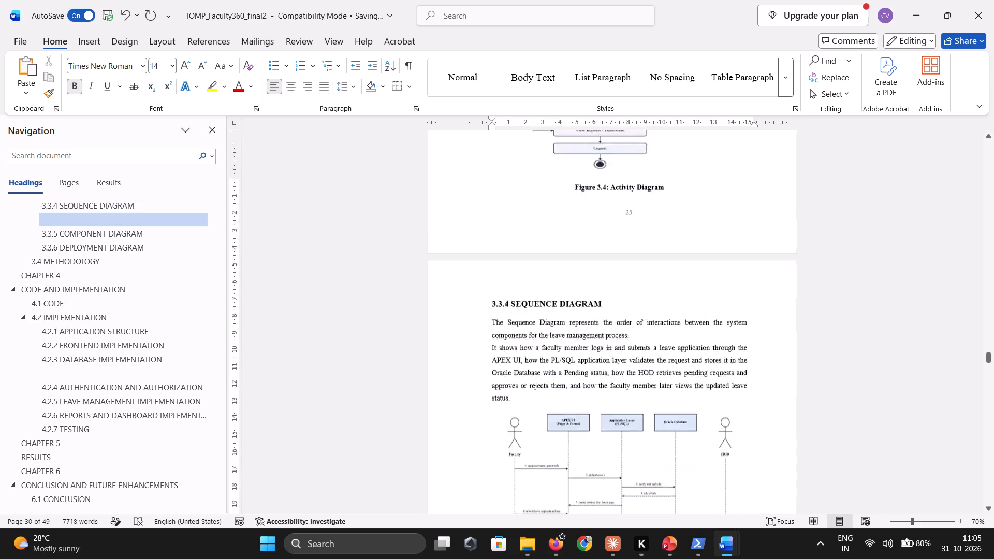
{"action": "scroll", "coordinate": [608, 249], "scroll_direction": "up", "scroll_amount": 4}
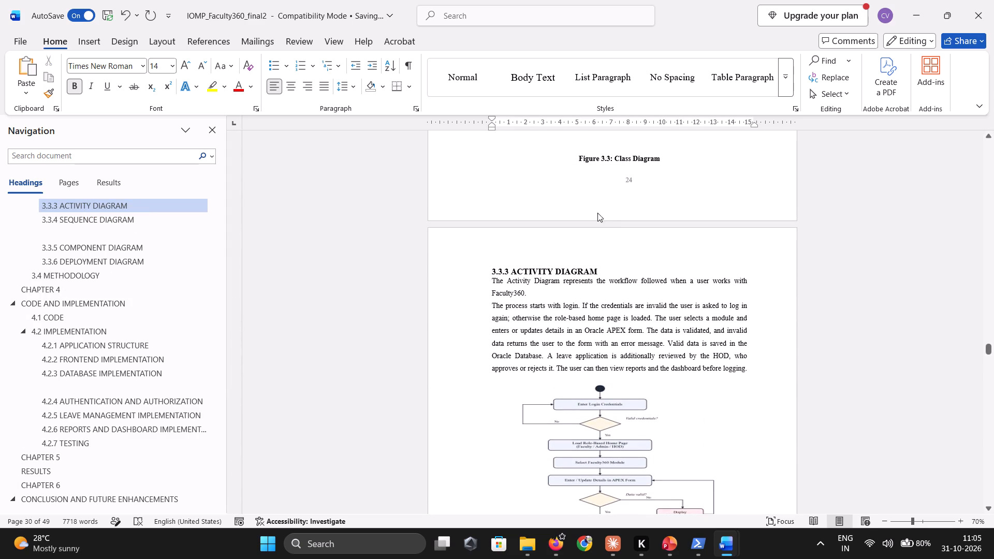
{"action": "left_click", "coordinate": [607, 270]}
{"action": "key", "text": "Return"}
{"action": "scroll", "coordinate": [607, 270], "scroll_direction": "up", "scroll_amount": 3}
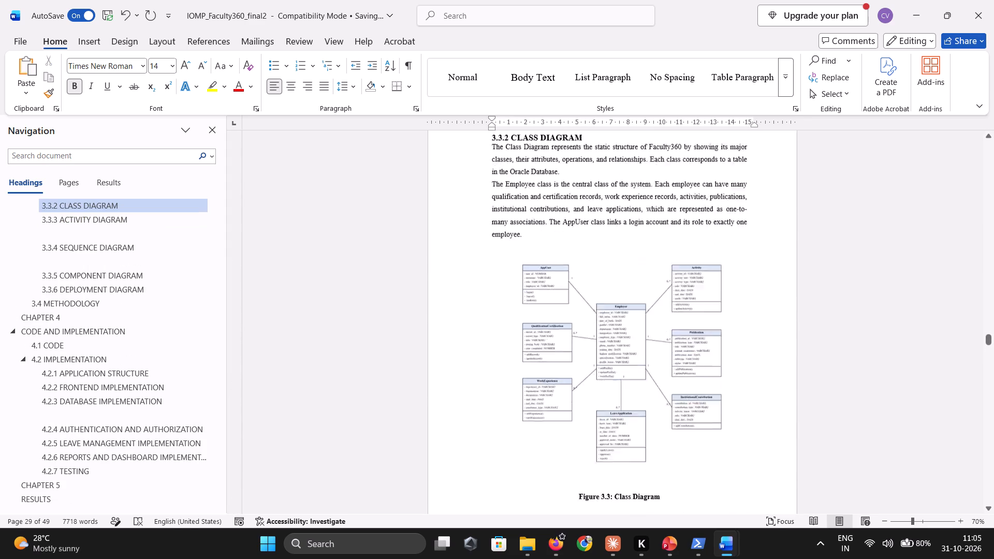
{"action": "scroll", "coordinate": [607, 270], "scroll_direction": "up", "scroll_amount": 1}
{"action": "left_click", "coordinate": [592, 233]}
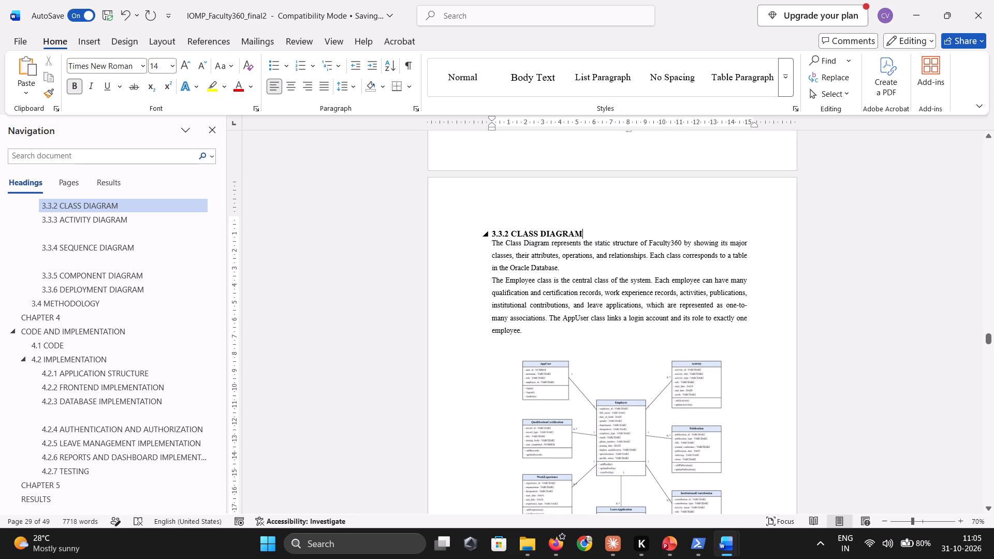
{"action": "key", "text": "Return"}
Insert an empty line below each of the headings 3.3 DESIGN USING UML, 3.3.1 USE CASE DIAGRAM and 3.2 ARCHITECTURE.
{"action": "scroll", "coordinate": [592, 233], "scroll_direction": "up", "scroll_amount": 3}
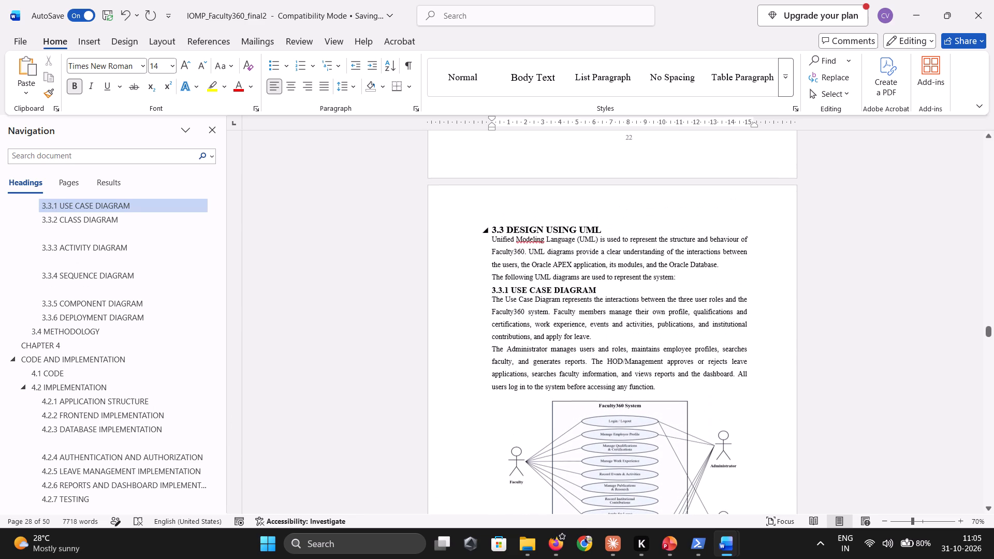
{"action": "left_click", "coordinate": [600, 284]}
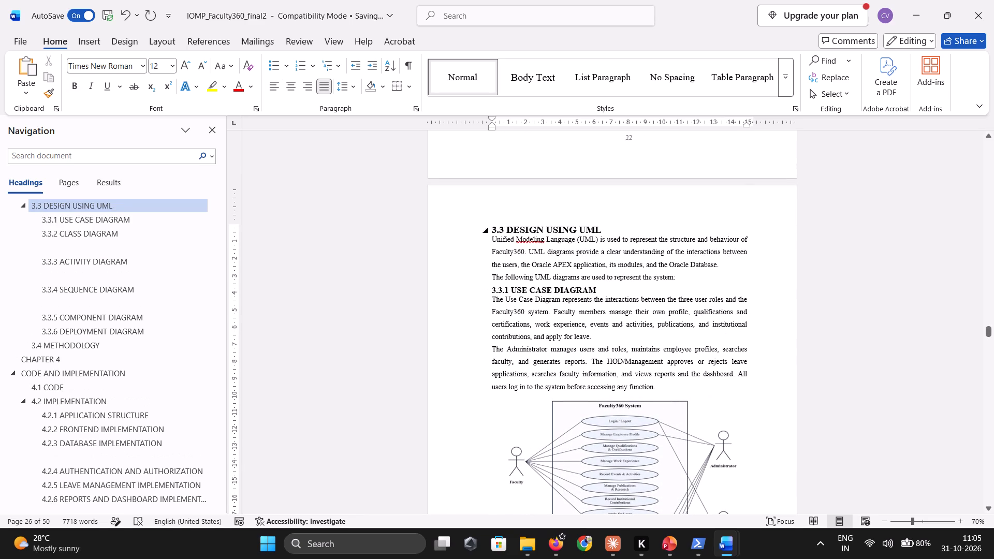
{"action": "left_click", "coordinate": [604, 228]}
{"action": "key", "text": "Return"}
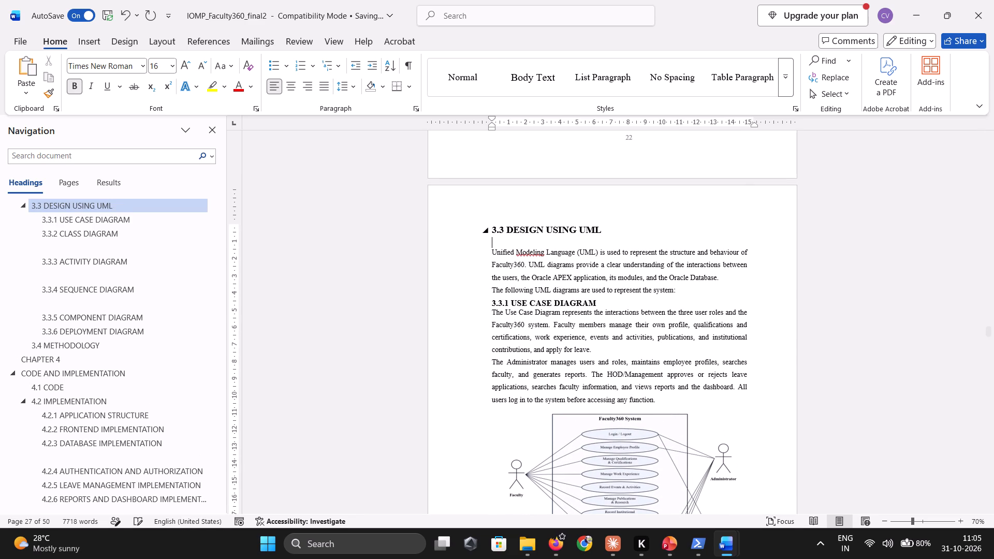
{"action": "left_click", "coordinate": [604, 298]}
{"action": "key", "text": "Return"}
{"action": "scroll", "coordinate": [604, 298], "scroll_direction": "up", "scroll_amount": 2}
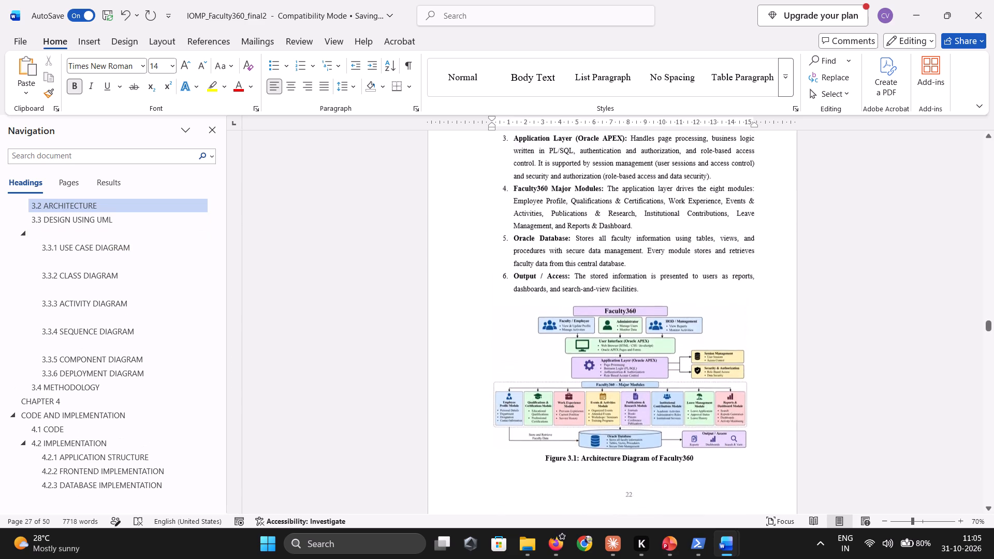
{"action": "scroll", "coordinate": [604, 298], "scroll_direction": "up", "scroll_amount": 3}
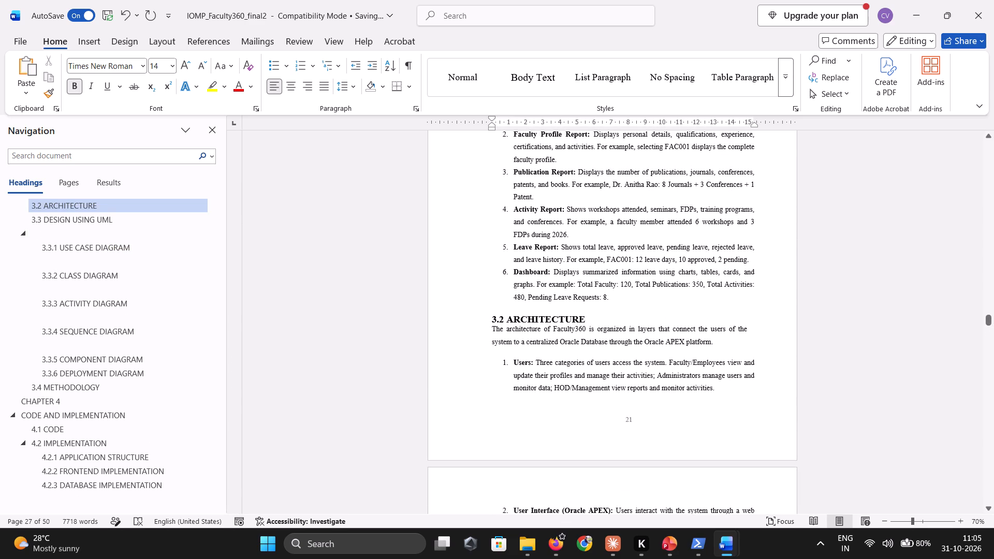
{"action": "left_click", "coordinate": [595, 317]}
{"action": "key", "text": "Return"}
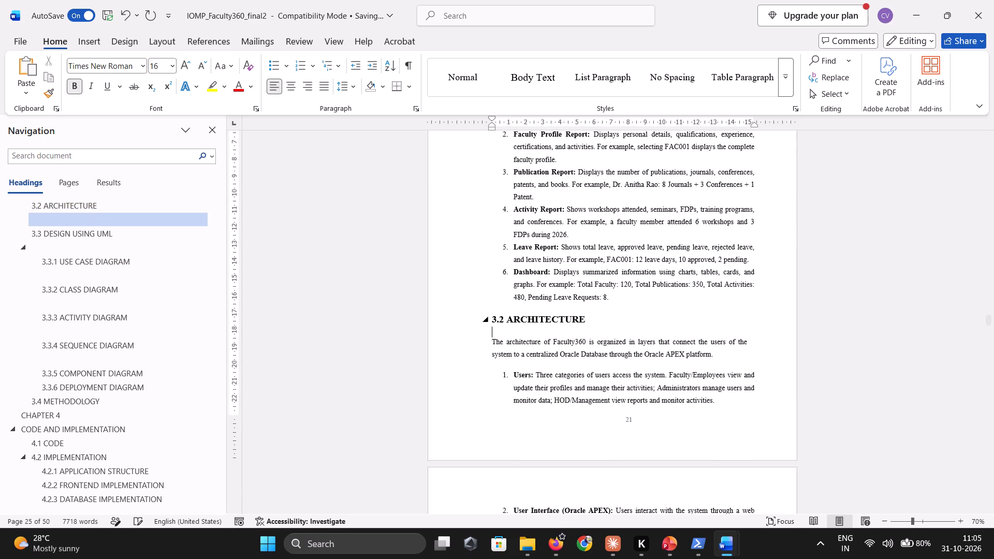
Review the layout of the 3.1 MODULES pages back through the Chapter 2 literature survey table.
{"action": "scroll", "coordinate": [595, 317], "scroll_direction": "up", "scroll_amount": 5}
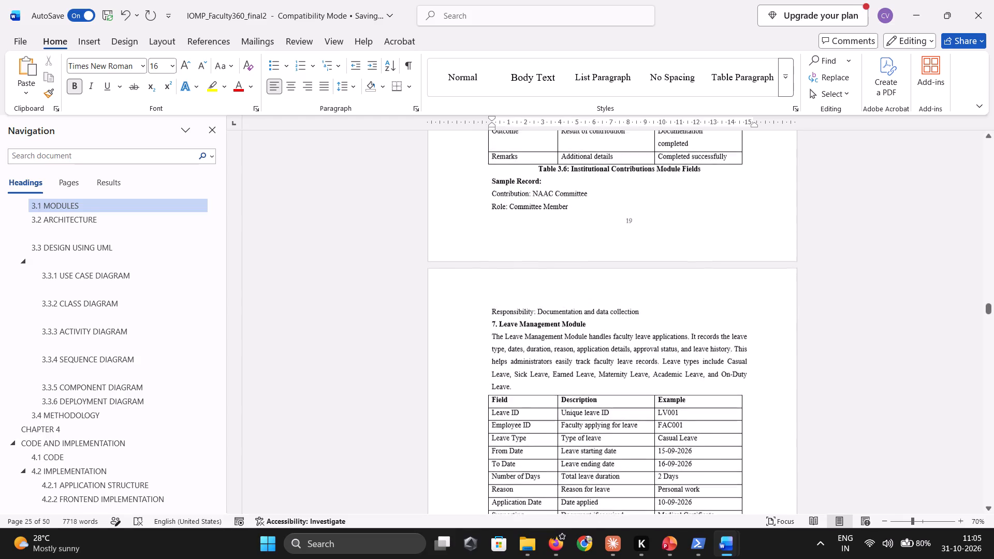
{"action": "scroll", "coordinate": [595, 317], "scroll_direction": "up", "scroll_amount": 5}
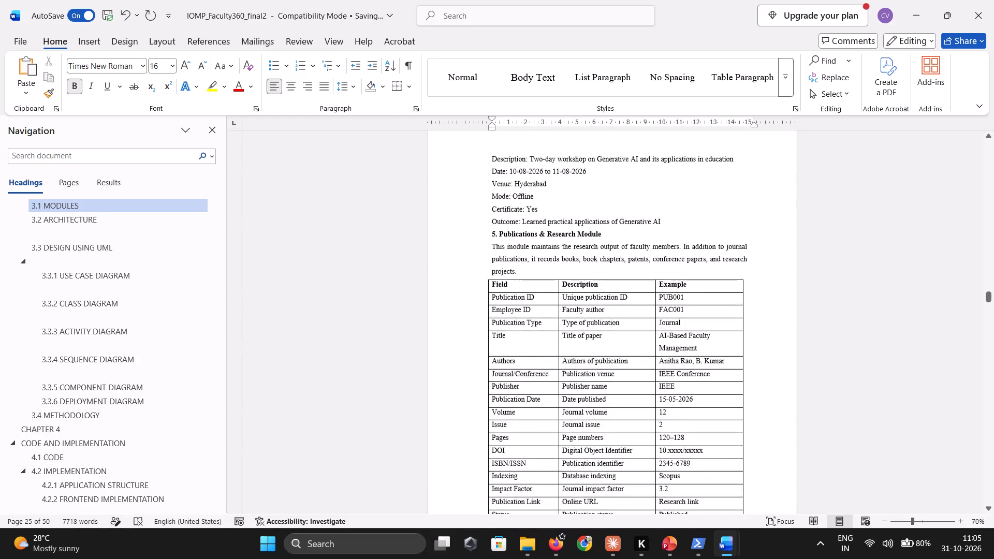
{"action": "scroll", "coordinate": [595, 317], "scroll_direction": "up", "scroll_amount": 4}
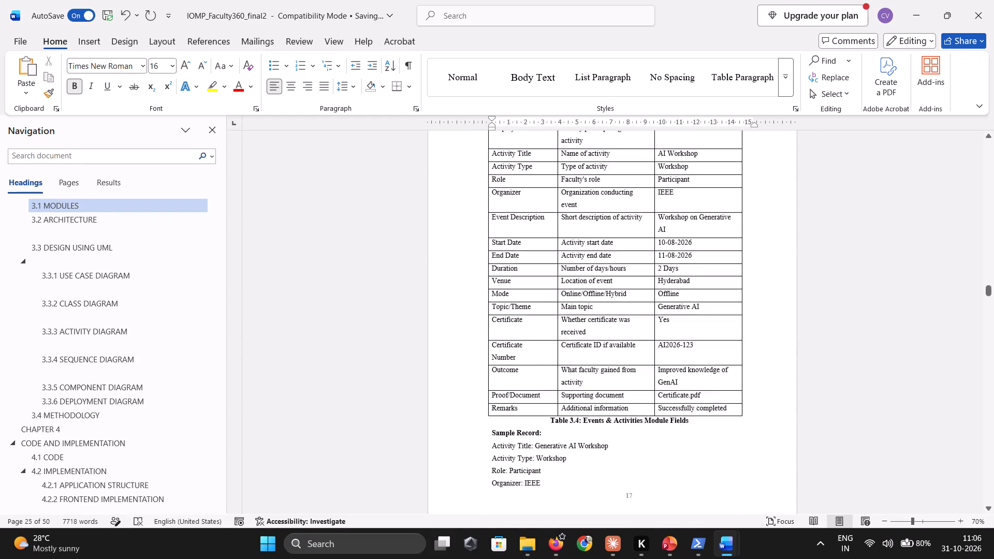
{"action": "scroll", "coordinate": [595, 317], "scroll_direction": "up", "scroll_amount": 5}
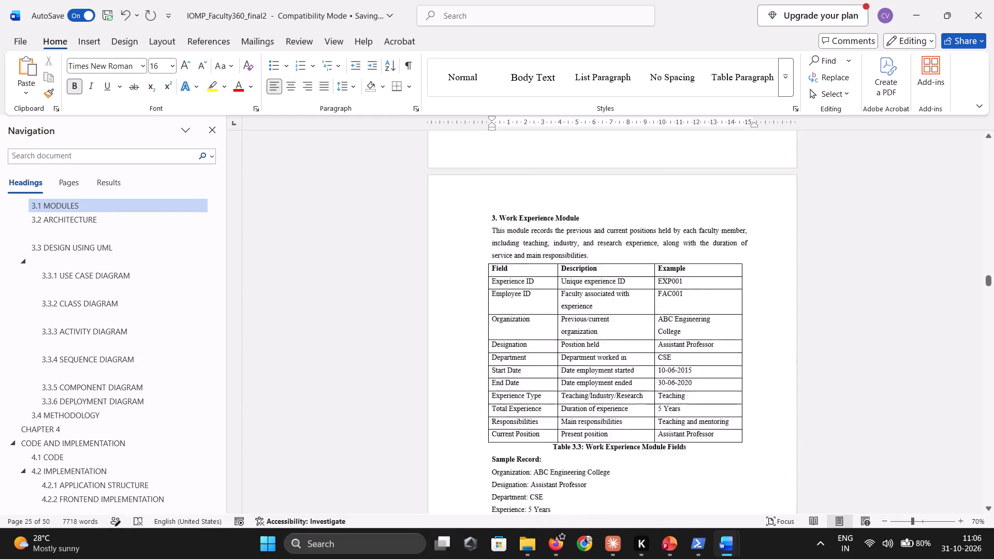
{"action": "scroll", "coordinate": [595, 317], "scroll_direction": "up", "scroll_amount": 5}
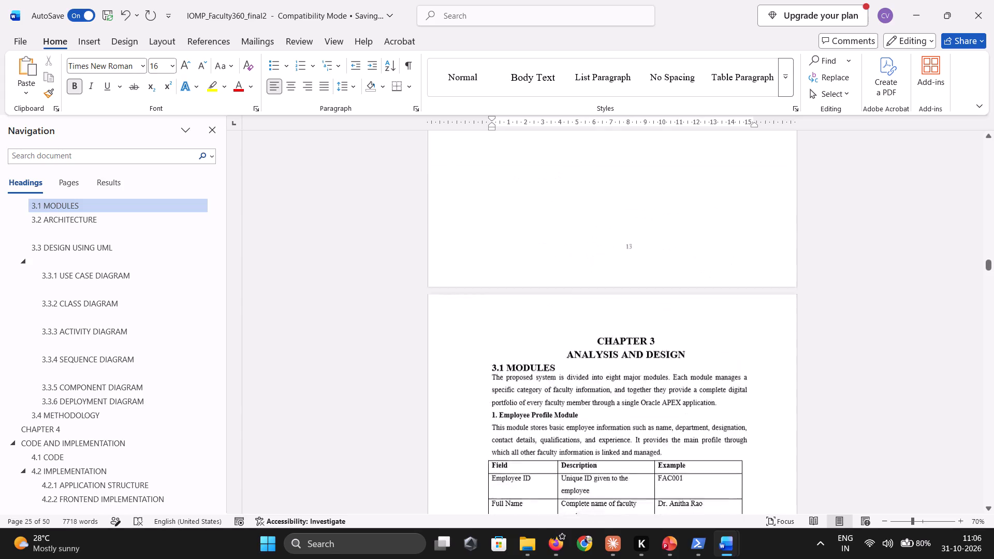
{"action": "scroll", "coordinate": [595, 317], "scroll_direction": "up", "scroll_amount": 5}
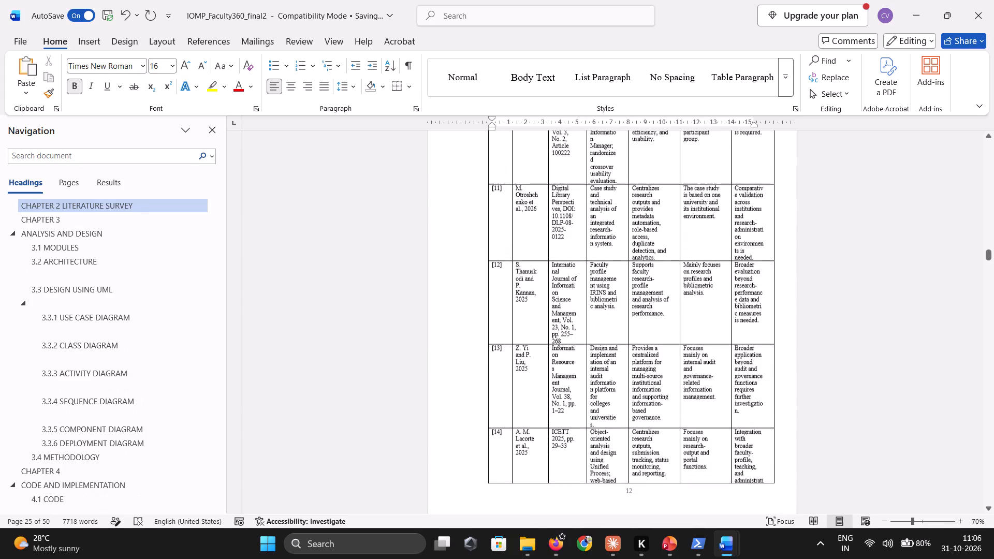
{"action": "scroll", "coordinate": [595, 317], "scroll_direction": "up", "scroll_amount": 4}
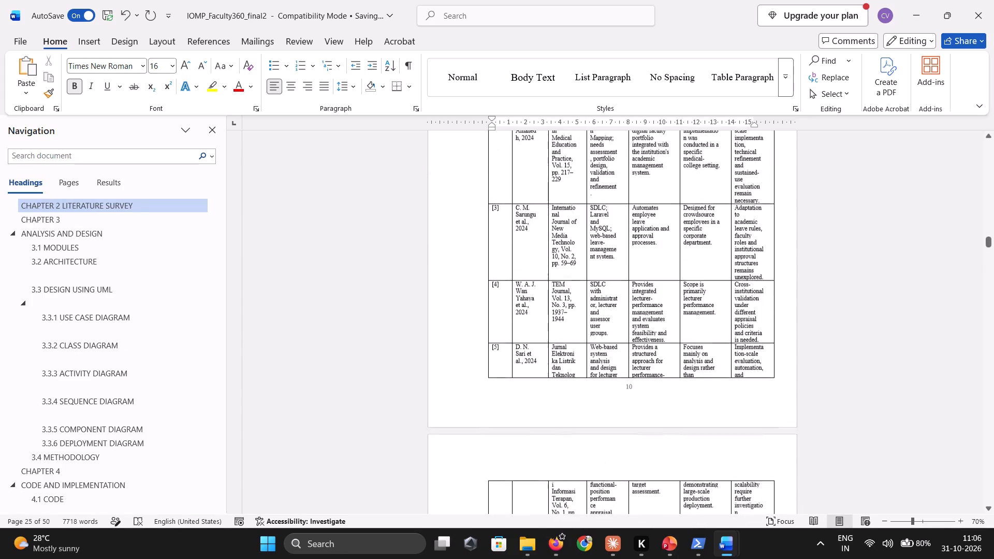
{"action": "scroll", "coordinate": [595, 317], "scroll_direction": "up", "scroll_amount": 2}
Resize the Chapter 2 literature survey table from its end corner, making it slightly wider with shorter rows.
{"action": "scroll", "coordinate": [595, 317], "scroll_direction": "down", "scroll_amount": 7}
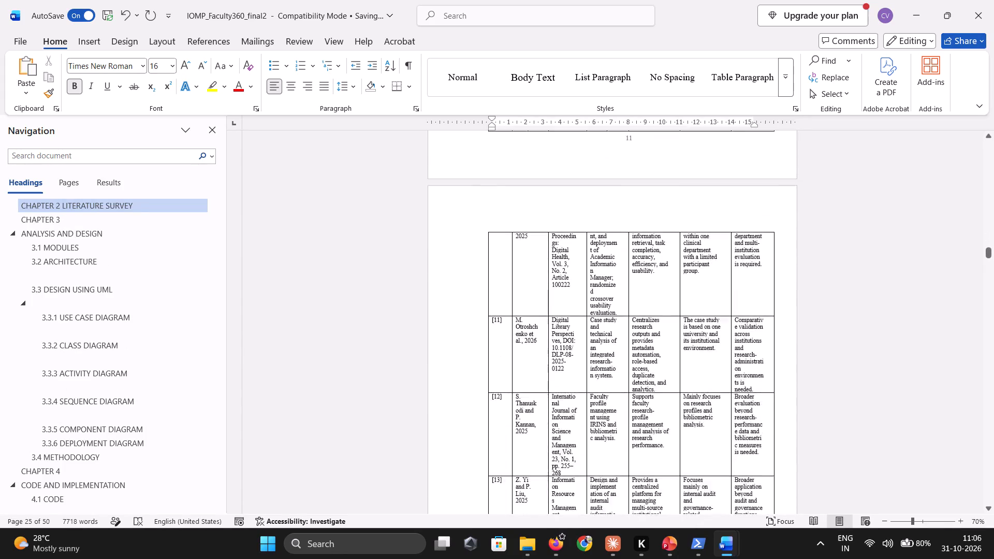
{"action": "scroll", "coordinate": [595, 317], "scroll_direction": "down", "scroll_amount": 4}
{"action": "scroll", "coordinate": [595, 317], "scroll_direction": "up", "scroll_amount": 1}
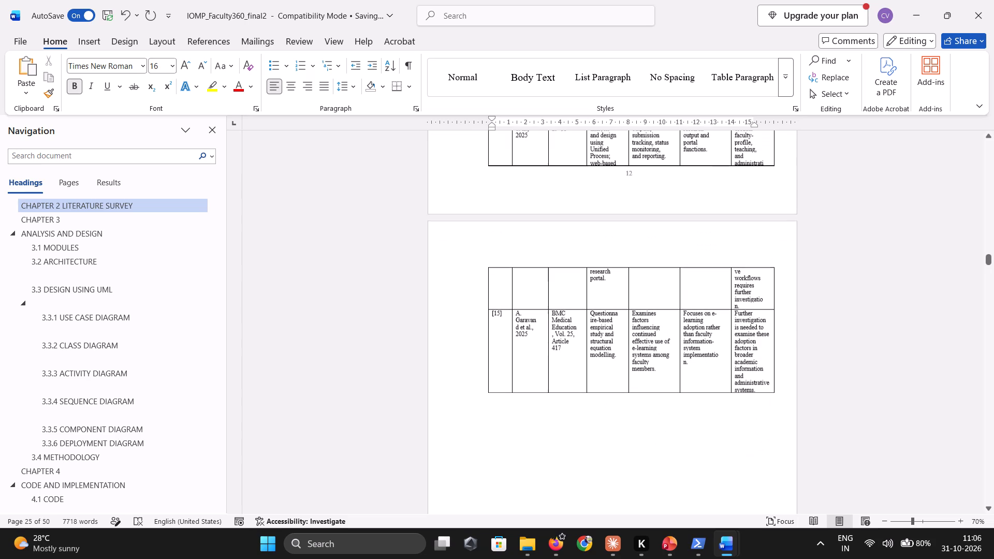
{"action": "scroll", "coordinate": [653, 353], "scroll_direction": "right", "scroll_amount": 1}
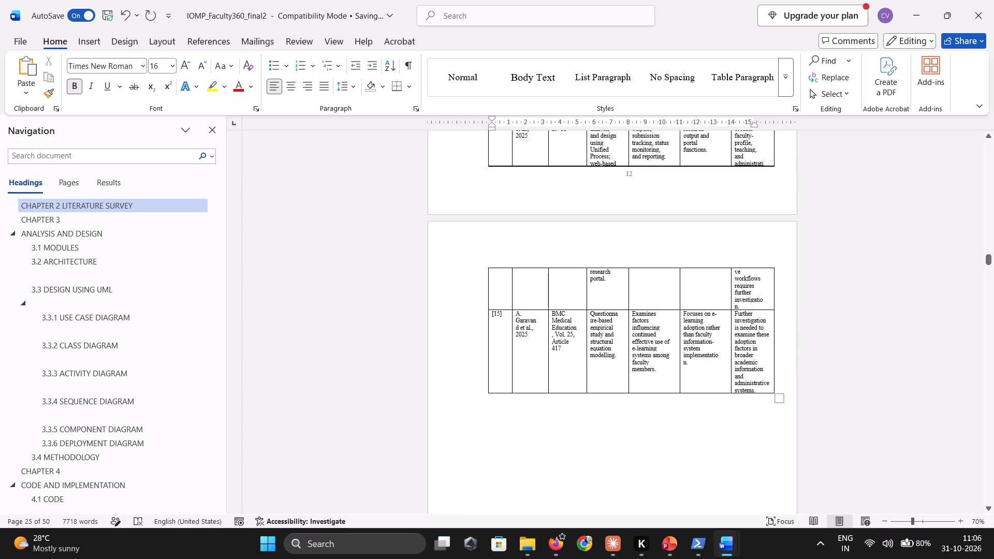
{"action": "scroll", "coordinate": [748, 188], "scroll_direction": "up", "scroll_amount": 1}
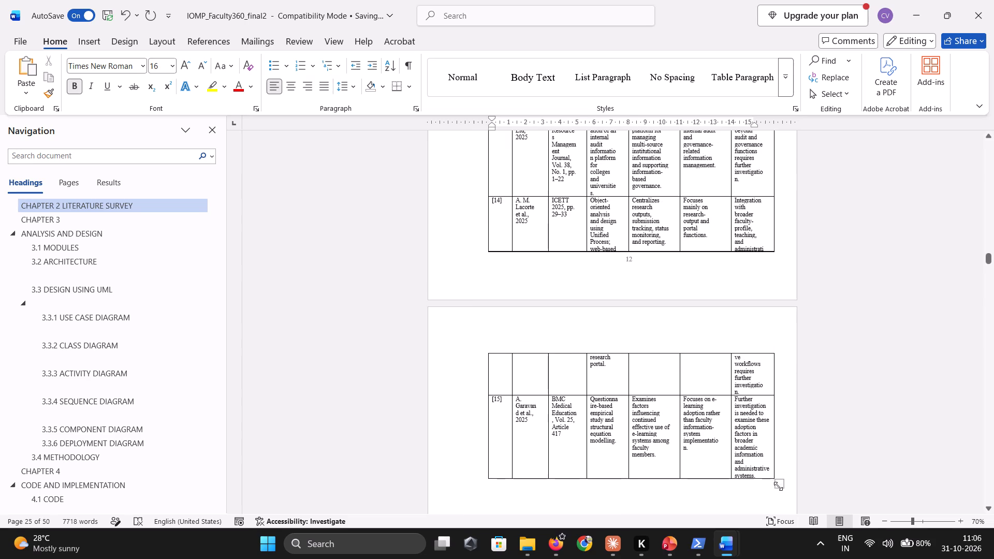
{"action": "left_click_drag", "start_coordinate": [777, 481], "coordinate": [621, 214]}
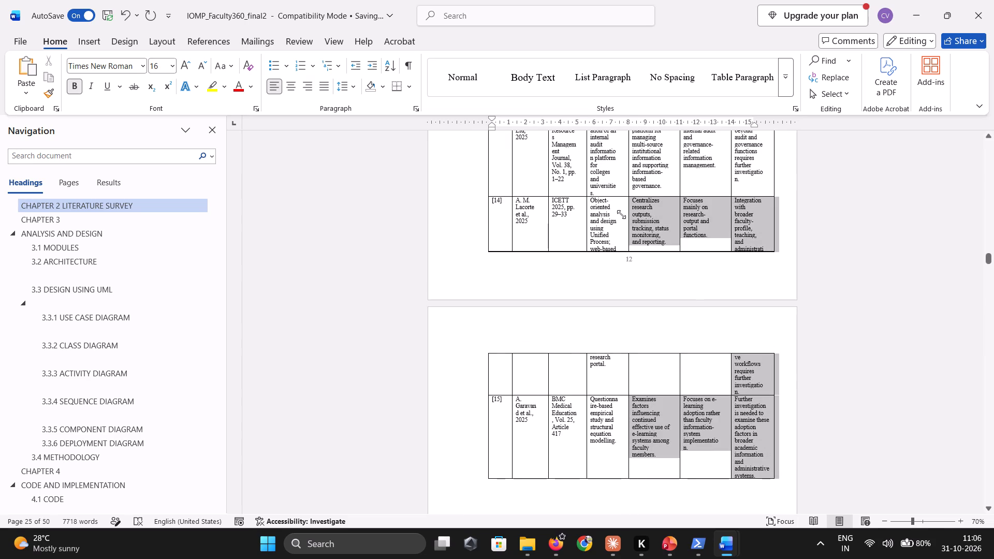
{"action": "left_click_drag", "start_coordinate": [621, 214], "coordinate": [456, 219]}
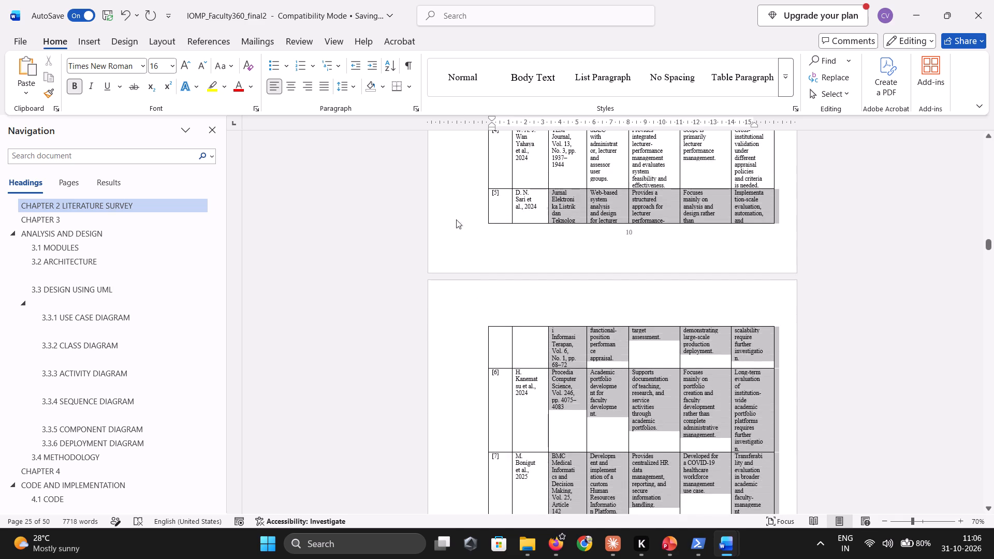
{"action": "left_click_drag", "start_coordinate": [456, 219], "coordinate": [475, 409]}
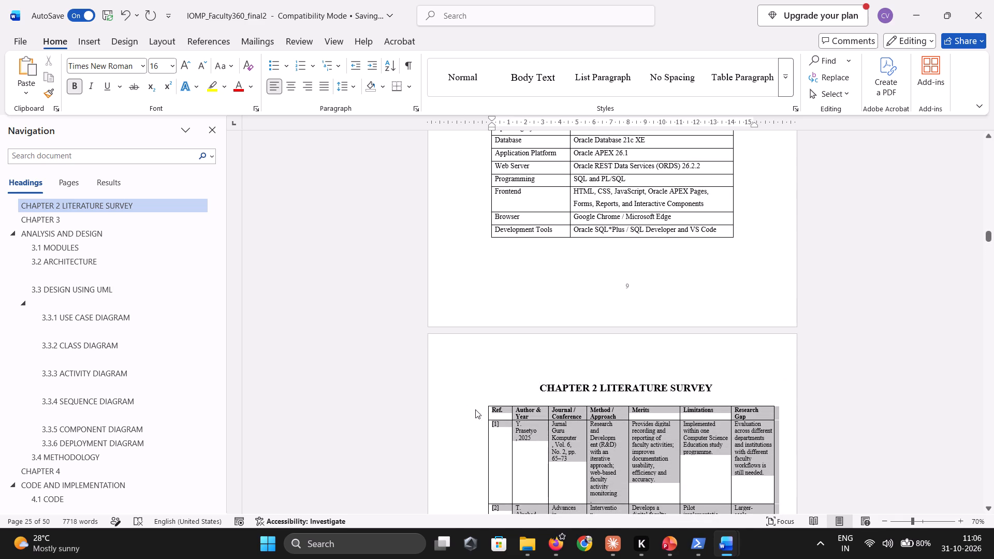
{"action": "left_click_drag", "start_coordinate": [475, 409], "coordinate": [475, 410]}
{"action": "scroll", "coordinate": [475, 410], "scroll_direction": "down", "scroll_amount": 11}
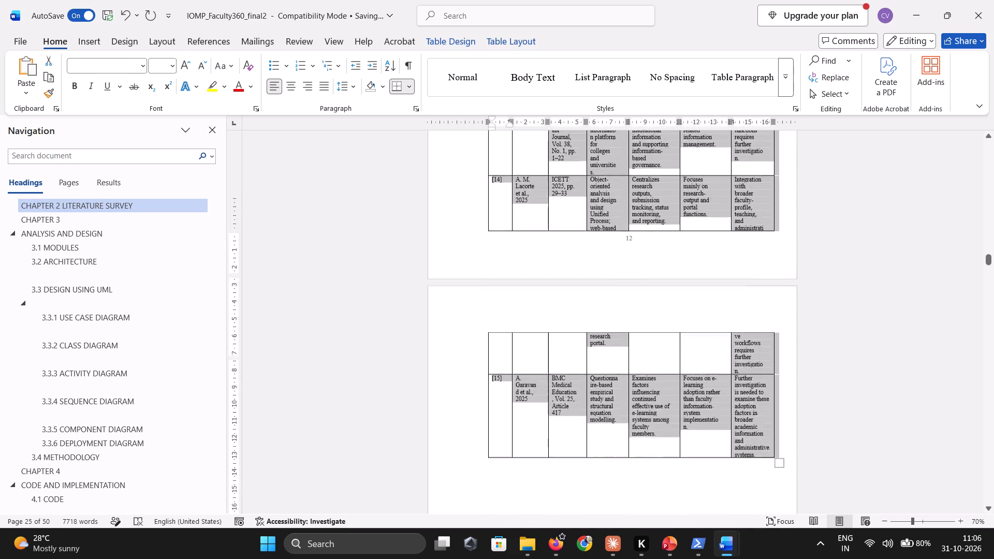
{"action": "scroll", "coordinate": [475, 410], "scroll_direction": "down", "scroll_amount": 2}
{"action": "scroll", "coordinate": [475, 410], "scroll_direction": "up", "scroll_amount": 3}
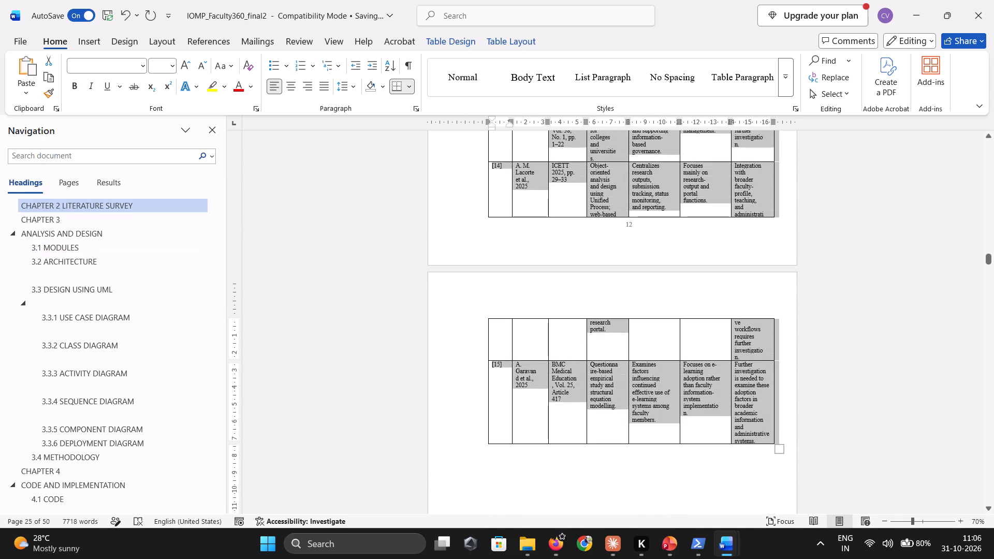
{"action": "left_click_drag", "start_coordinate": [782, 449], "coordinate": [770, 306]}
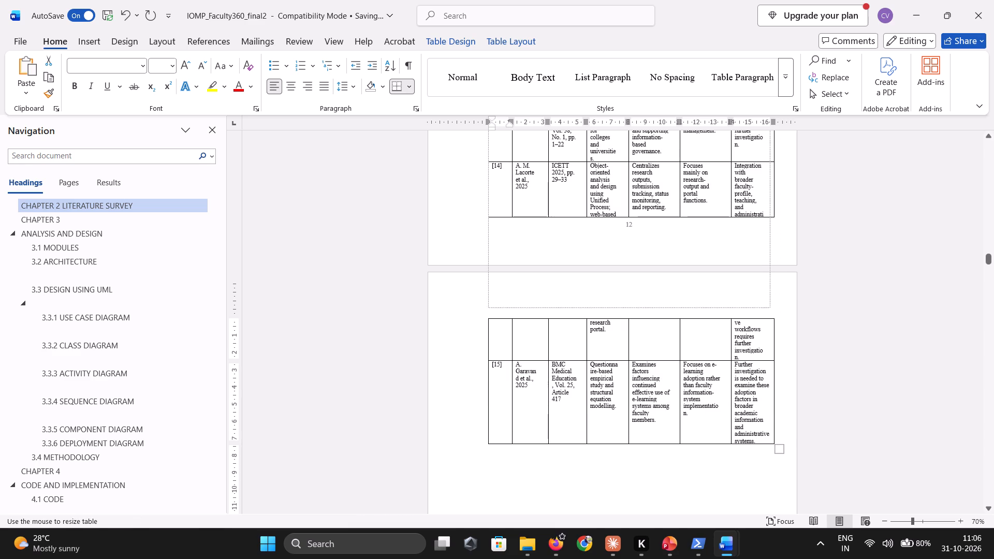
{"action": "left_click_drag", "start_coordinate": [770, 306], "coordinate": [777, 227]}
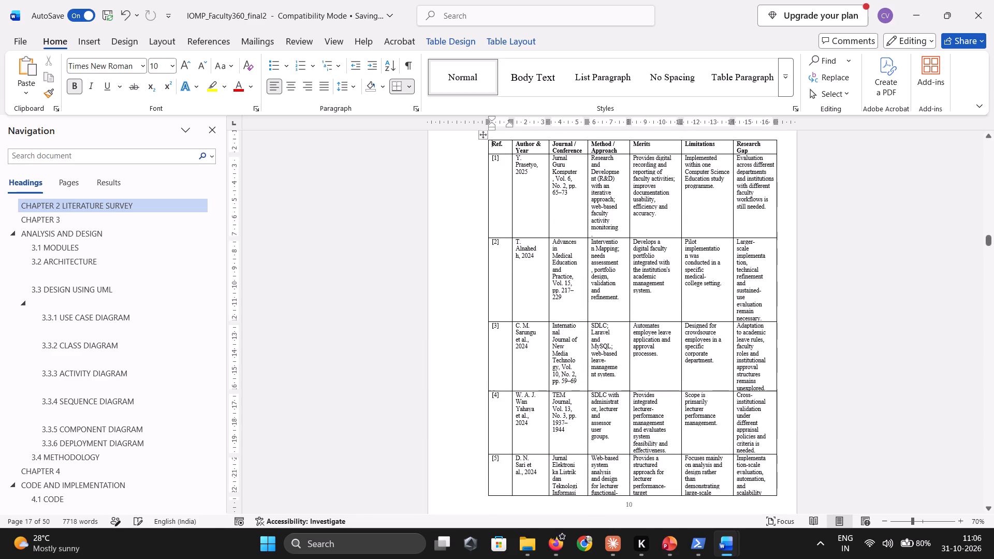
Resize the literature survey table from below row [15] again, extending its width slightly and reducing its height.
{"action": "scroll", "coordinate": [777, 227], "scroll_direction": "down", "scroll_amount": 6}
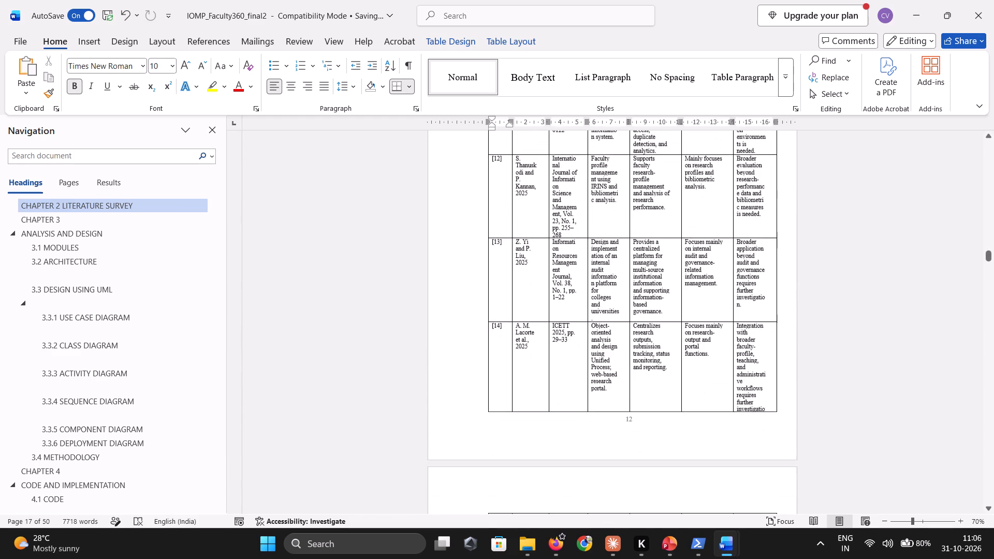
{"action": "scroll", "coordinate": [777, 227], "scroll_direction": "down", "scroll_amount": 2}
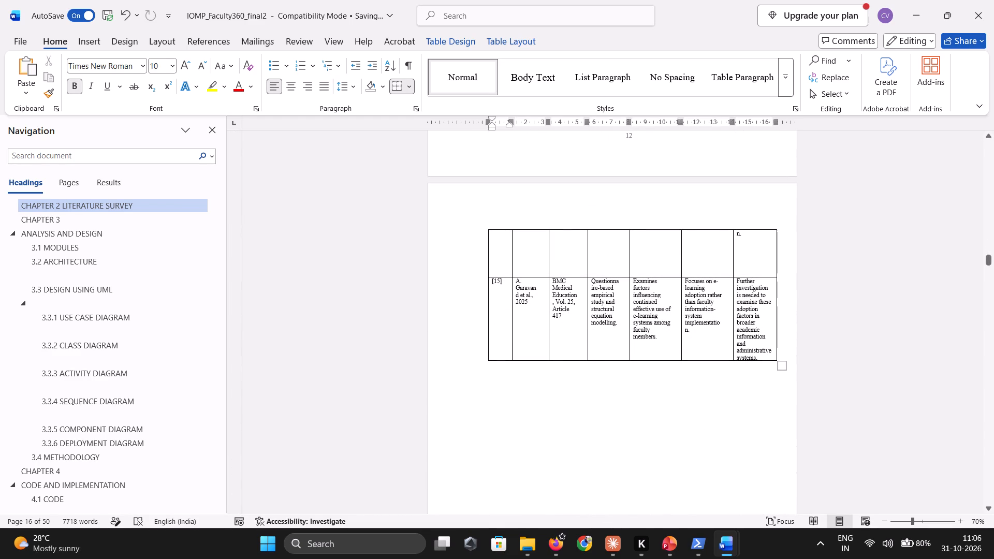
{"action": "left_click_drag", "start_coordinate": [782, 363], "coordinate": [754, 209]}
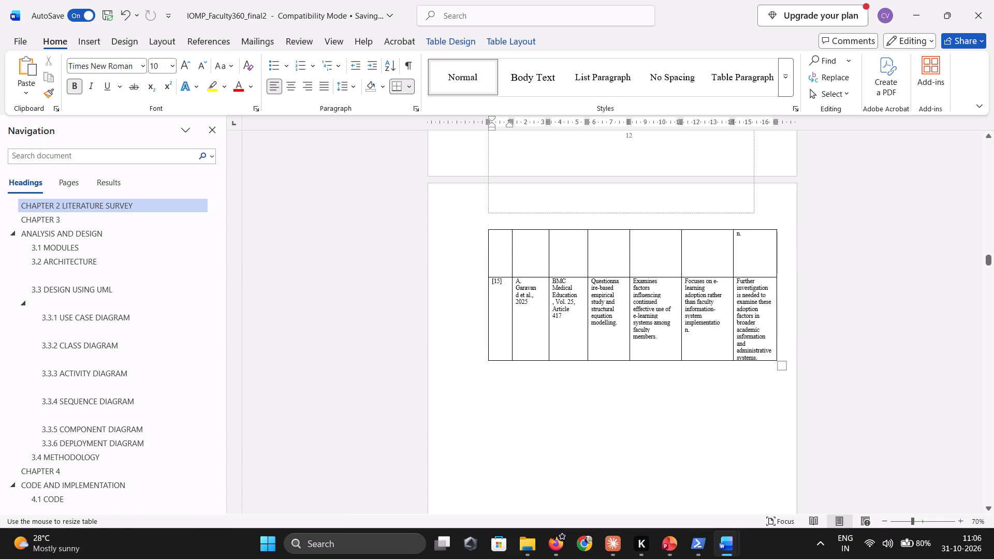
{"action": "left_click_drag", "start_coordinate": [754, 209], "coordinate": [778, 172]}
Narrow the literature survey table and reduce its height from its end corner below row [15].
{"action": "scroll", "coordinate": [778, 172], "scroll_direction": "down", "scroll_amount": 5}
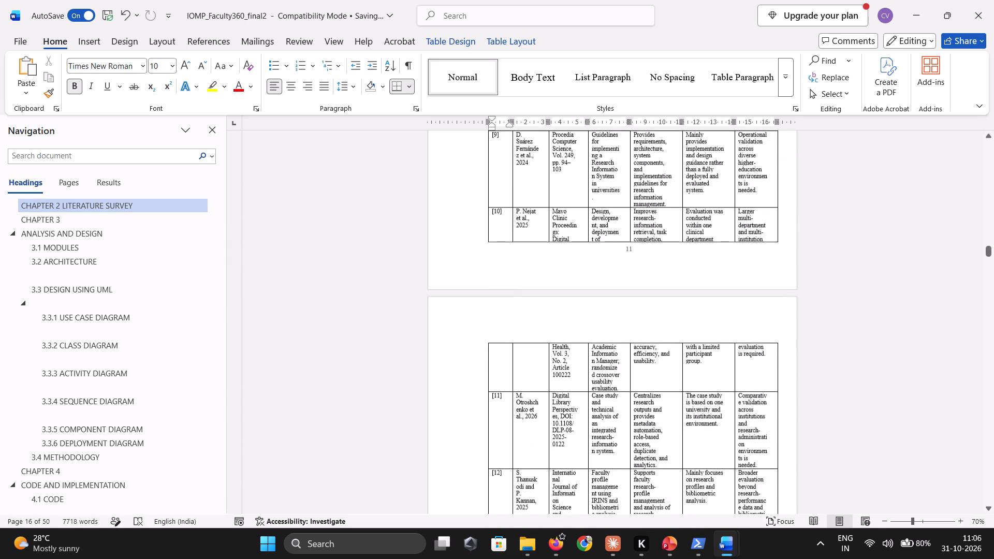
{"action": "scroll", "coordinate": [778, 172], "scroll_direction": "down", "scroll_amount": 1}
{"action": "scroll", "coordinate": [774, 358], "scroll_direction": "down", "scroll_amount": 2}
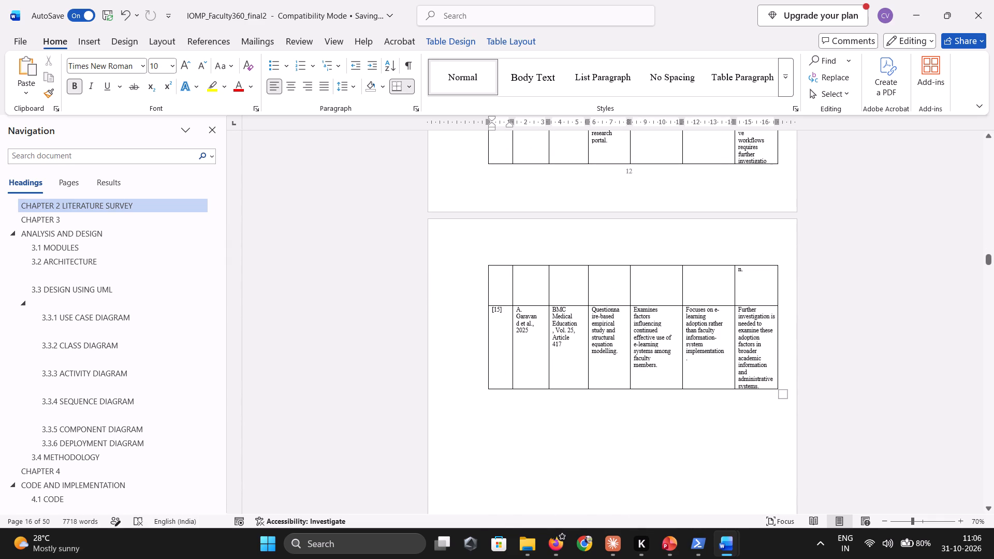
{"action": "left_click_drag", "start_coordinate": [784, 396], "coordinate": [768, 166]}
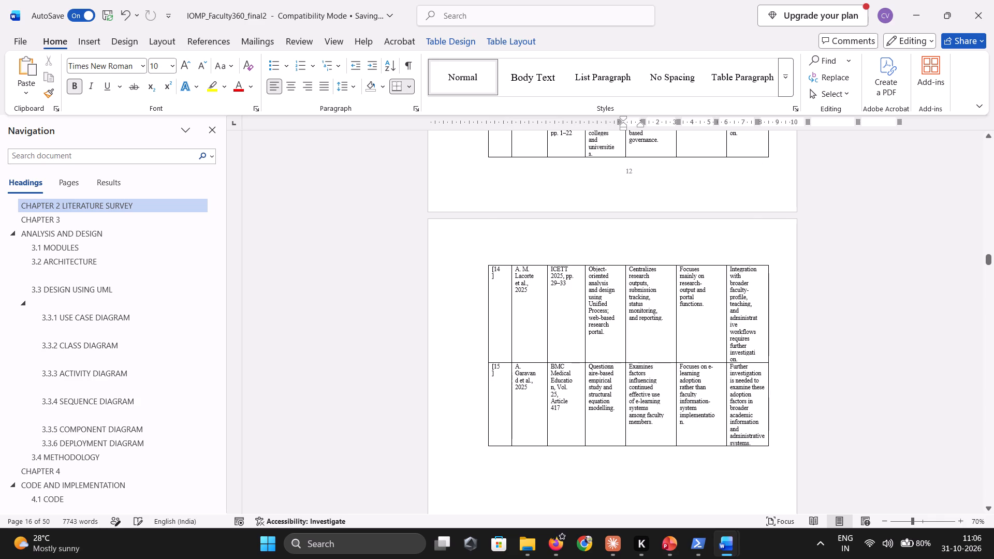
Widen the narrowed literature survey table from its end corner while reducing its height, so its columns have more room.
{"action": "scroll", "coordinate": [725, 446], "scroll_direction": "up", "scroll_amount": 2}
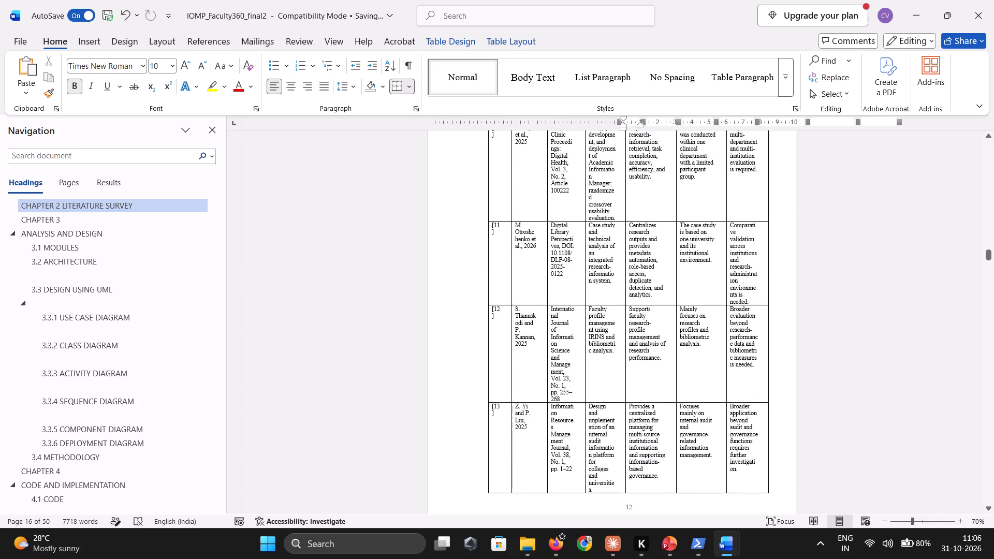
{"action": "scroll", "coordinate": [725, 446], "scroll_direction": "down", "scroll_amount": 2}
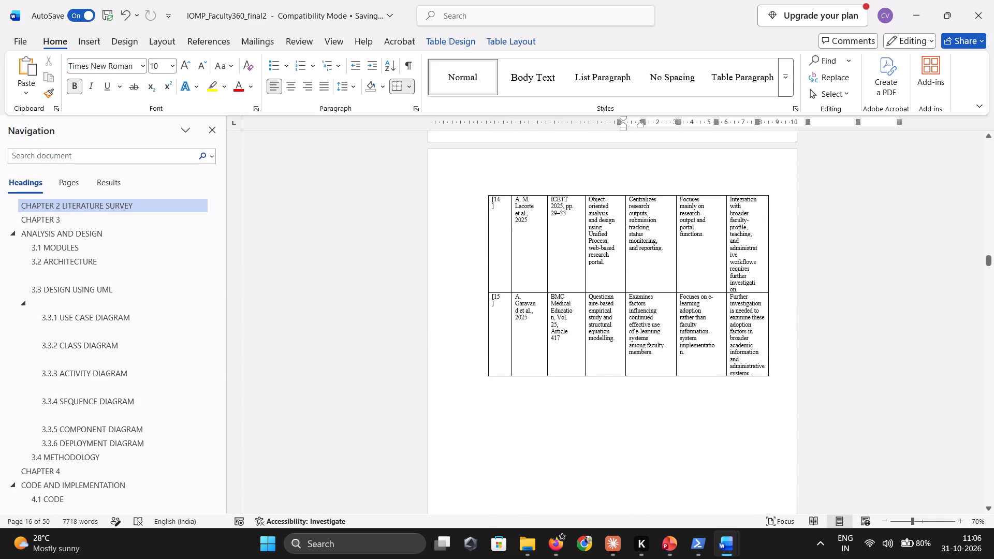
{"action": "left_click", "coordinate": [766, 369]}
{"action": "left_click_drag", "start_coordinate": [772, 380], "coordinate": [788, 371]}
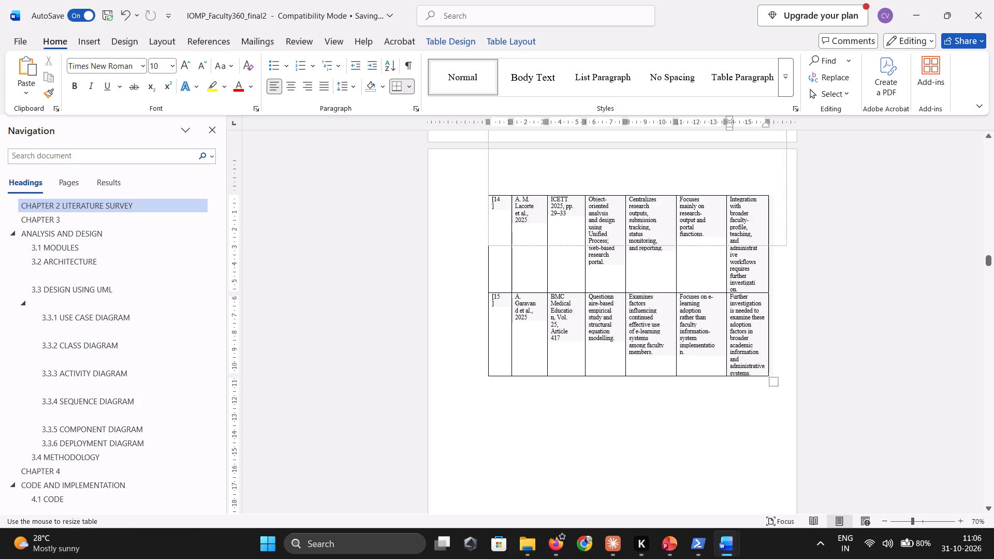
{"action": "left_click_drag", "start_coordinate": [788, 371], "coordinate": [779, 188]}
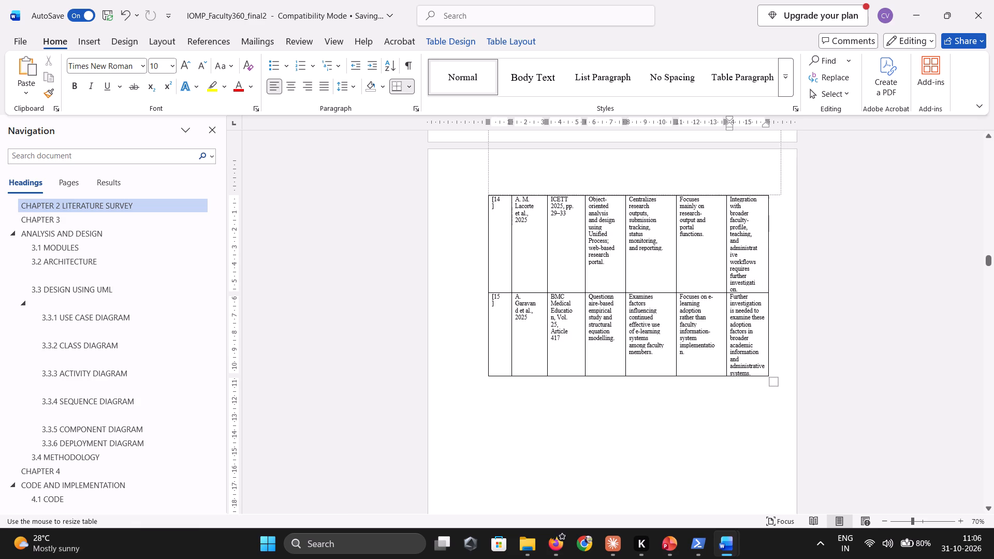
{"action": "left_click_drag", "start_coordinate": [779, 188], "coordinate": [776, 172]}
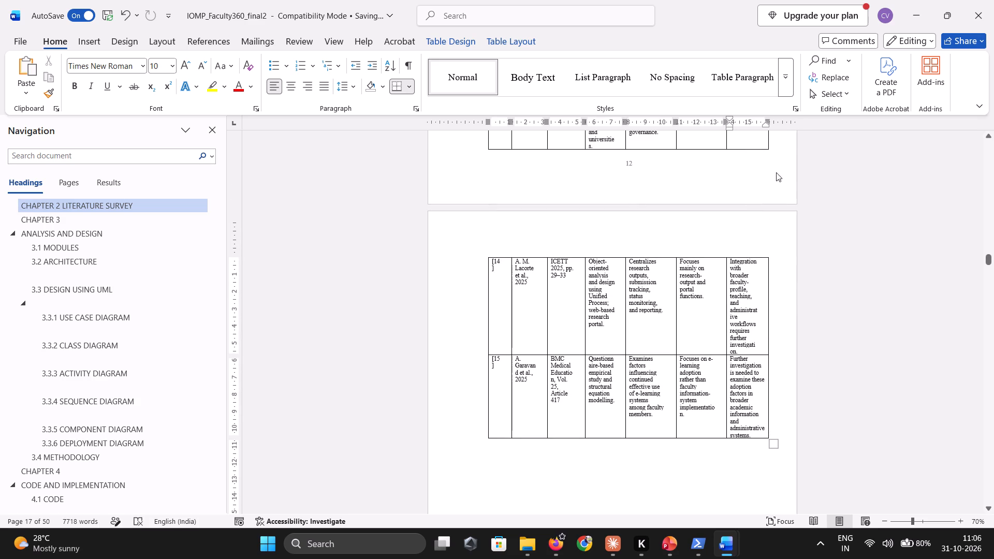
Examine how literature survey rows [11] to [15] break across pages and how much space follows the table.
{"action": "scroll", "coordinate": [776, 172], "scroll_direction": "down", "scroll_amount": 6}
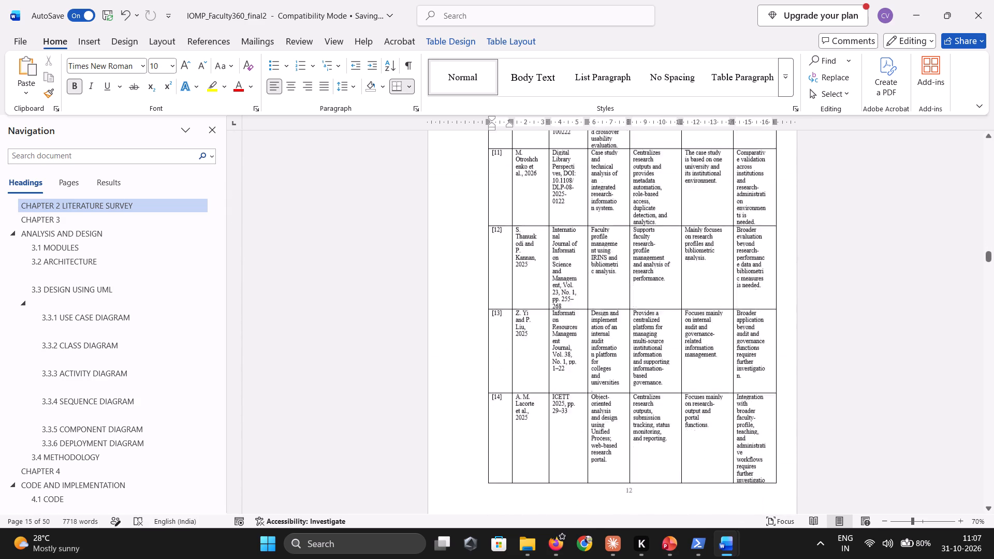
{"action": "scroll", "coordinate": [776, 172], "scroll_direction": "down", "scroll_amount": 2}
{"action": "scroll", "coordinate": [776, 172], "scroll_direction": "up", "scroll_amount": 2}
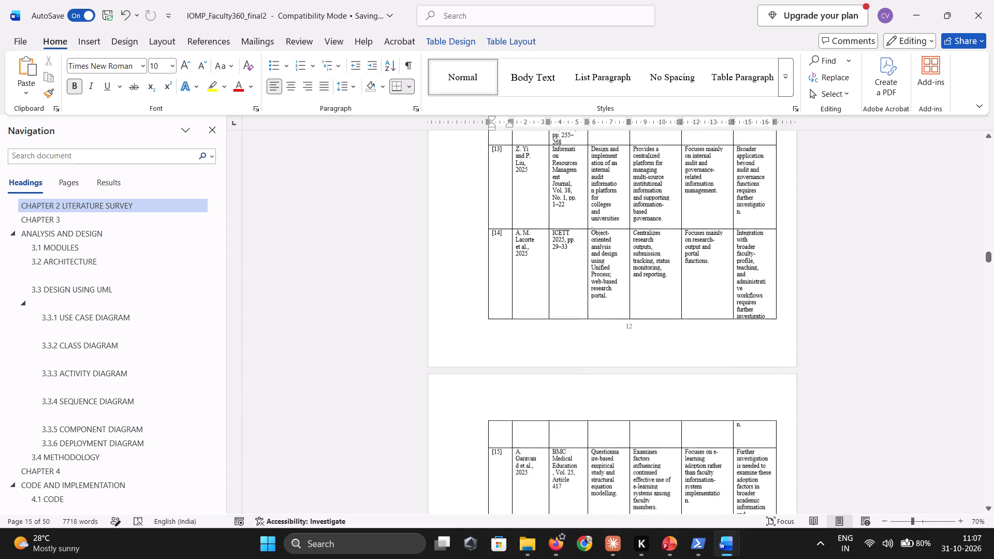
{"action": "scroll", "coordinate": [776, 172], "scroll_direction": "up", "scroll_amount": 1}
{"action": "scroll", "coordinate": [776, 172], "scroll_direction": "down", "scroll_amount": 3}
{"action": "scroll", "coordinate": [776, 172], "scroll_direction": "up", "scroll_amount": 1}
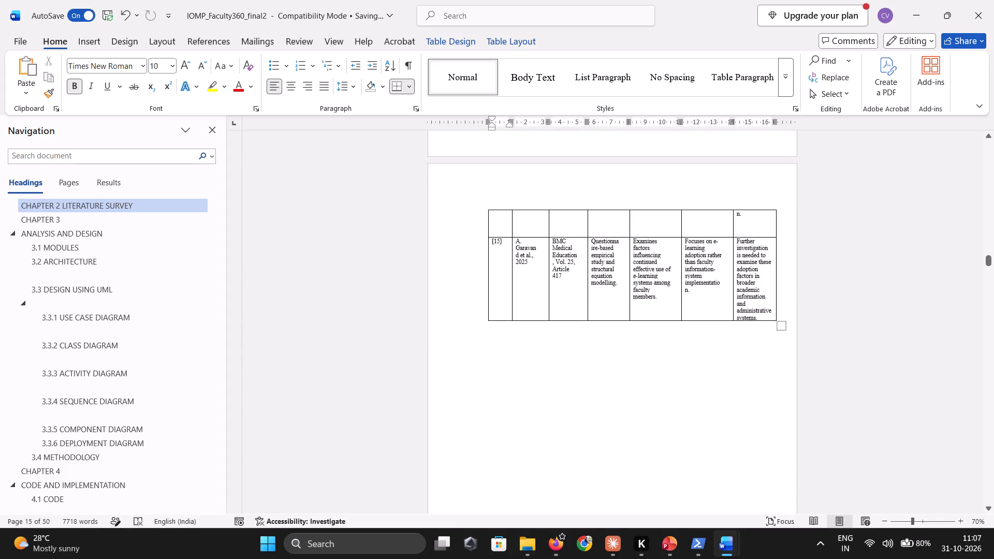
{"action": "scroll", "coordinate": [725, 298], "scroll_direction": "down", "scroll_amount": 2}
{"action": "scroll", "coordinate": [725, 298], "scroll_direction": "up", "scroll_amount": 1}
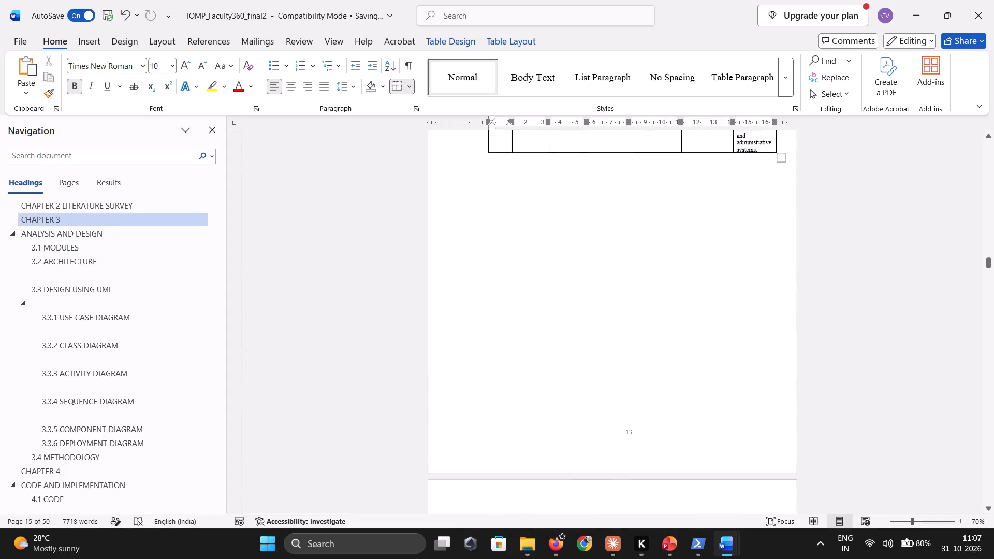
{"action": "scroll", "coordinate": [725, 298], "scroll_direction": "up", "scroll_amount": 2}
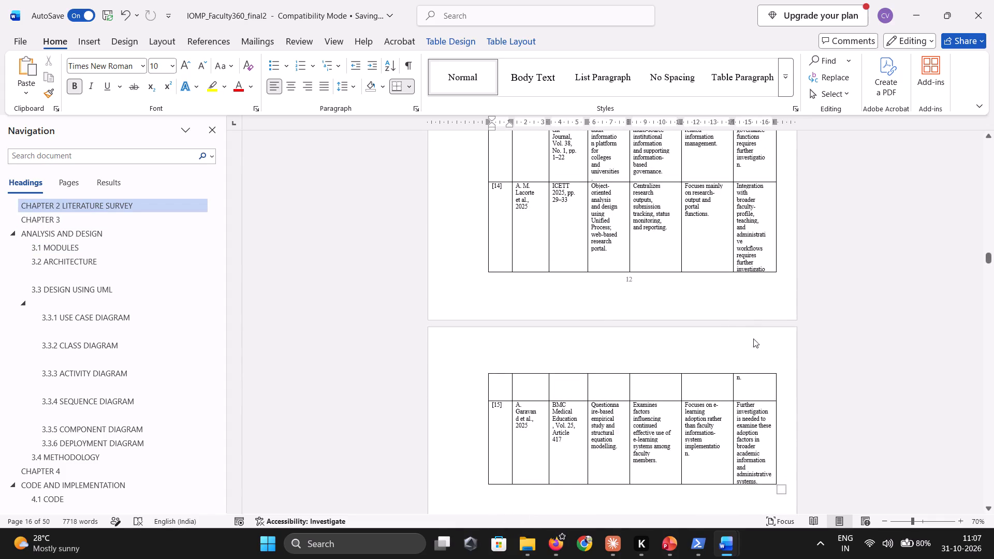
Resize the literature survey table from below row [15] once more, making it slightly wider and shorter.
{"action": "left_click_drag", "start_coordinate": [781, 487], "coordinate": [771, 320]}
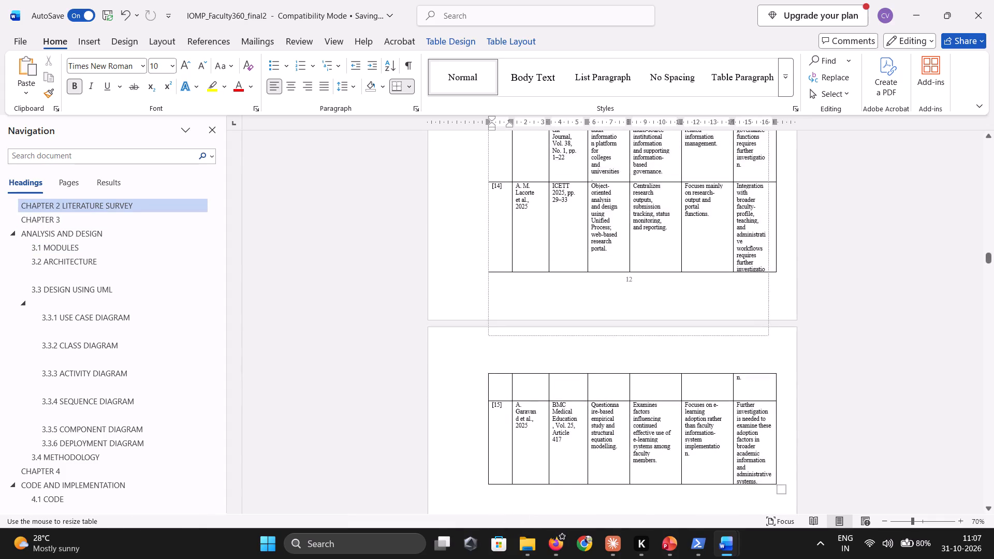
{"action": "left_click_drag", "start_coordinate": [771, 320], "coordinate": [719, 314]}
{"action": "left_click_drag", "start_coordinate": [719, 314], "coordinate": [782, 276]}
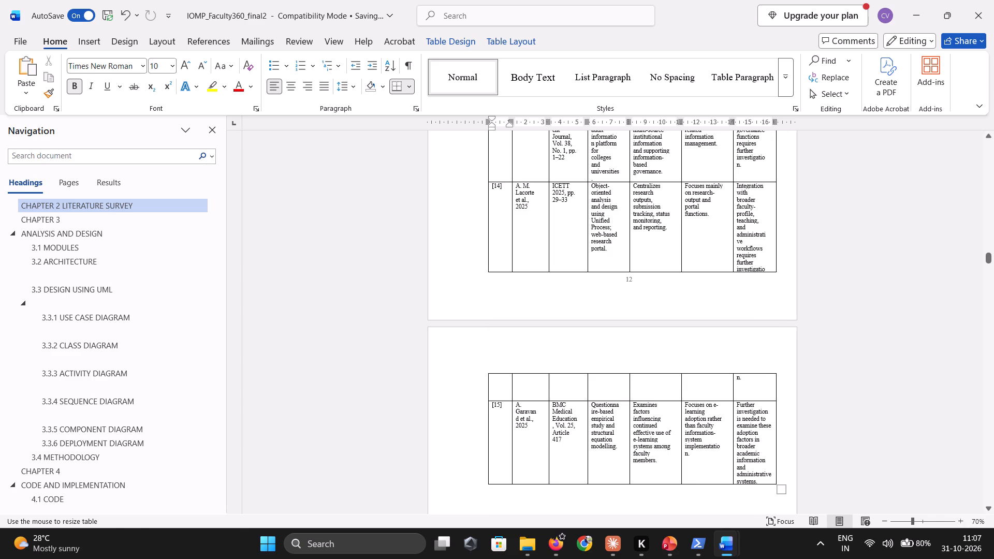
{"action": "left_click_drag", "start_coordinate": [782, 276], "coordinate": [778, 271]}
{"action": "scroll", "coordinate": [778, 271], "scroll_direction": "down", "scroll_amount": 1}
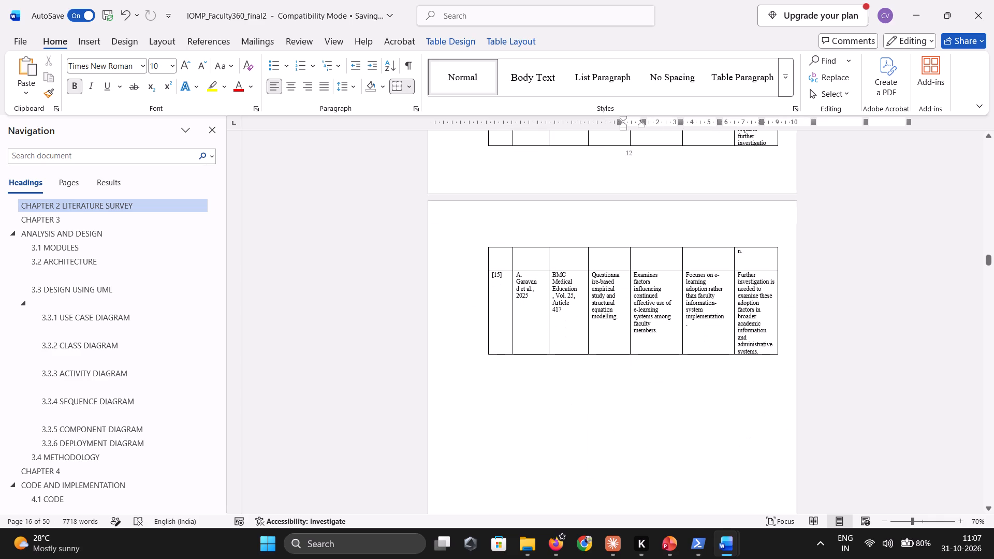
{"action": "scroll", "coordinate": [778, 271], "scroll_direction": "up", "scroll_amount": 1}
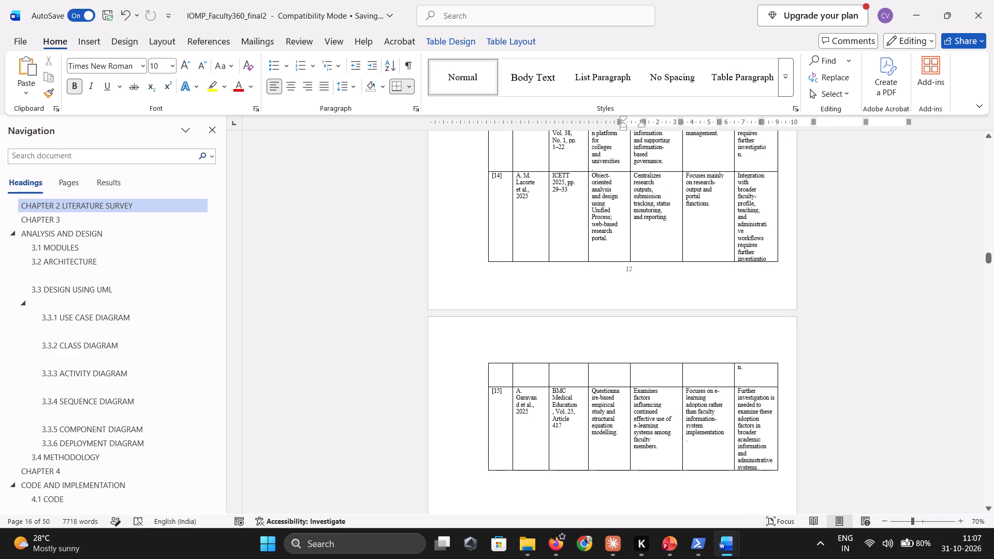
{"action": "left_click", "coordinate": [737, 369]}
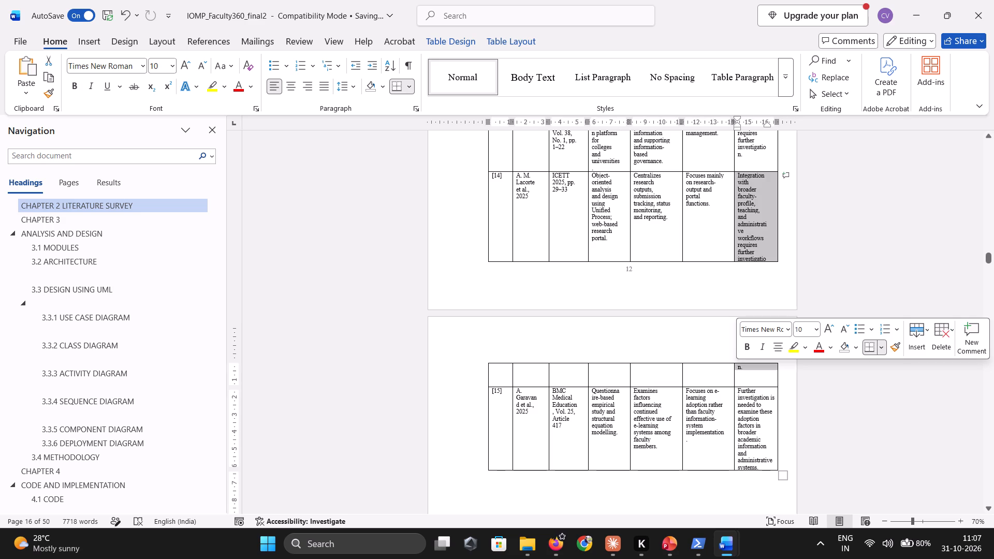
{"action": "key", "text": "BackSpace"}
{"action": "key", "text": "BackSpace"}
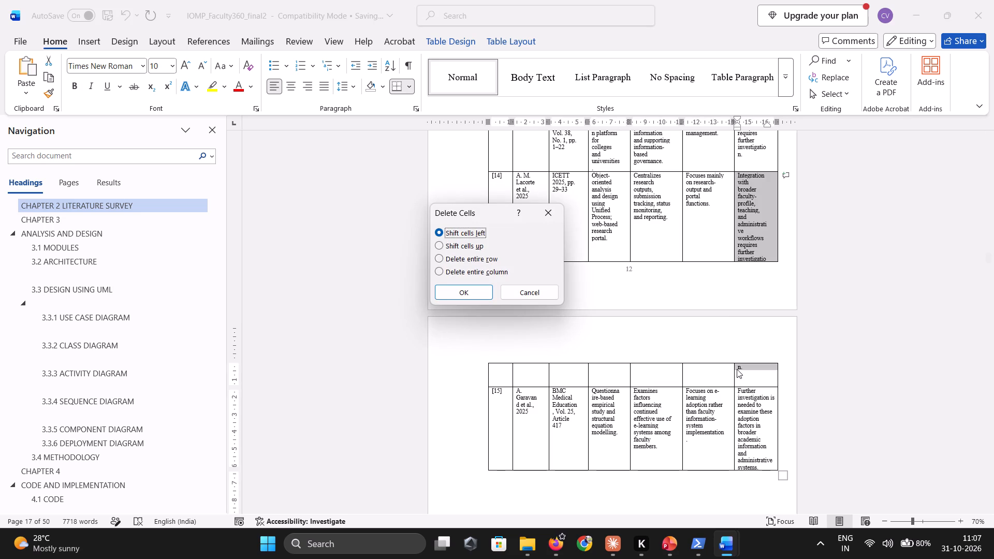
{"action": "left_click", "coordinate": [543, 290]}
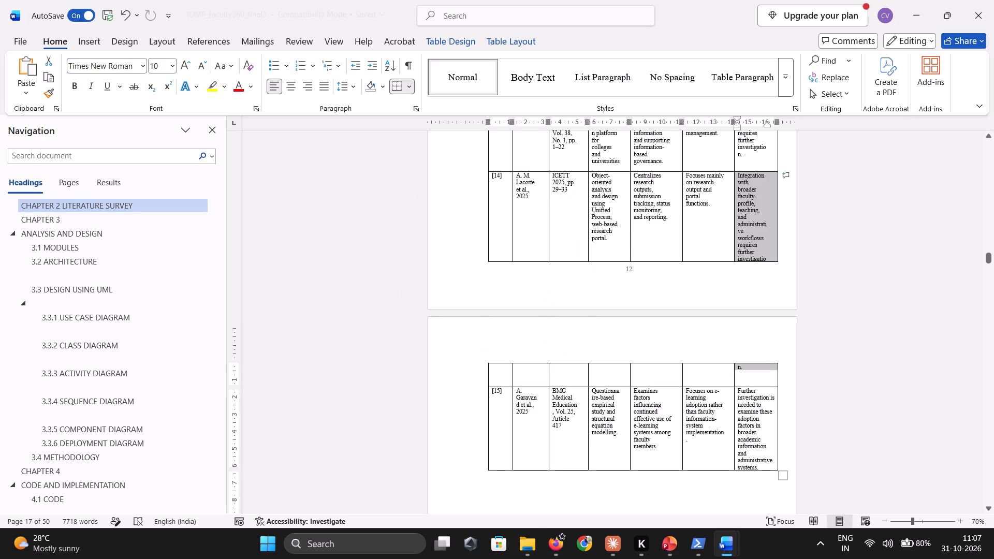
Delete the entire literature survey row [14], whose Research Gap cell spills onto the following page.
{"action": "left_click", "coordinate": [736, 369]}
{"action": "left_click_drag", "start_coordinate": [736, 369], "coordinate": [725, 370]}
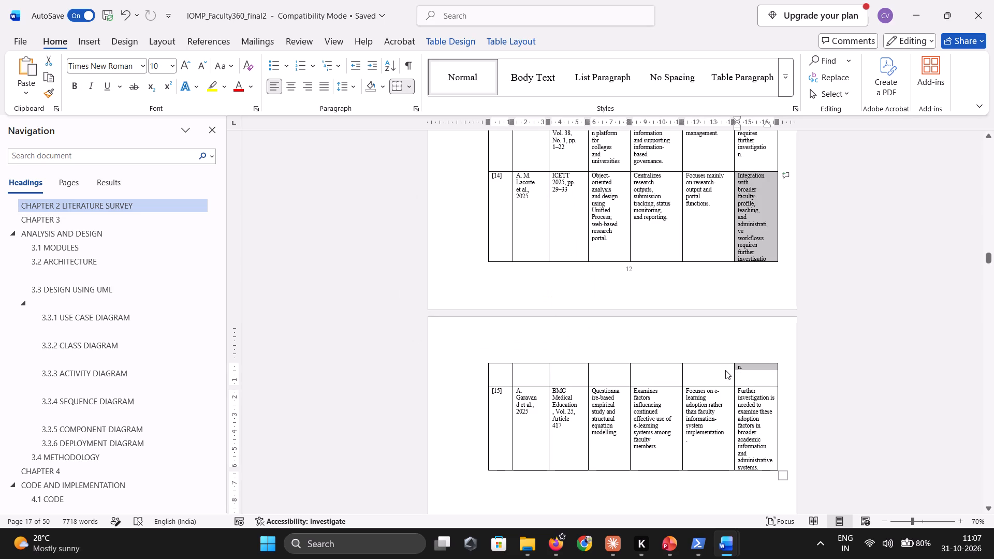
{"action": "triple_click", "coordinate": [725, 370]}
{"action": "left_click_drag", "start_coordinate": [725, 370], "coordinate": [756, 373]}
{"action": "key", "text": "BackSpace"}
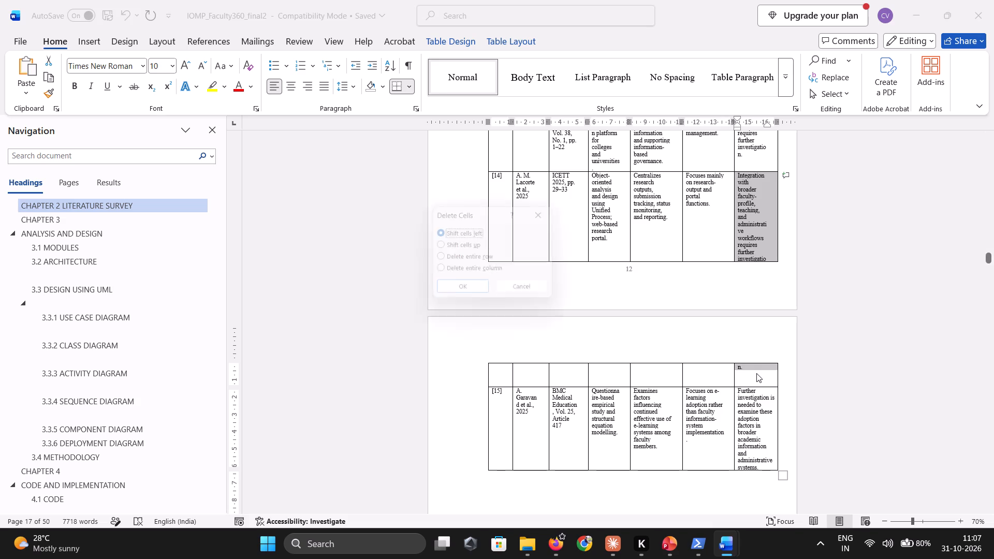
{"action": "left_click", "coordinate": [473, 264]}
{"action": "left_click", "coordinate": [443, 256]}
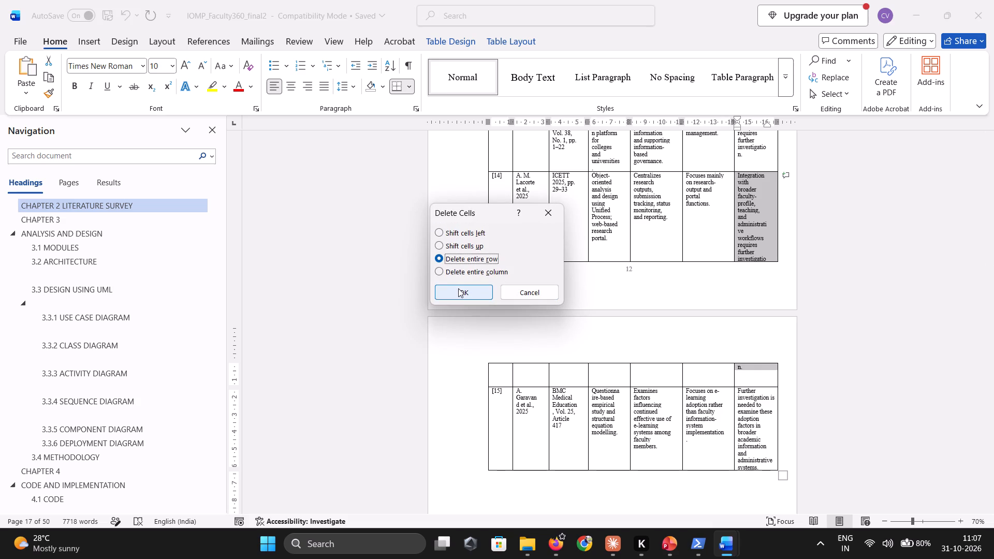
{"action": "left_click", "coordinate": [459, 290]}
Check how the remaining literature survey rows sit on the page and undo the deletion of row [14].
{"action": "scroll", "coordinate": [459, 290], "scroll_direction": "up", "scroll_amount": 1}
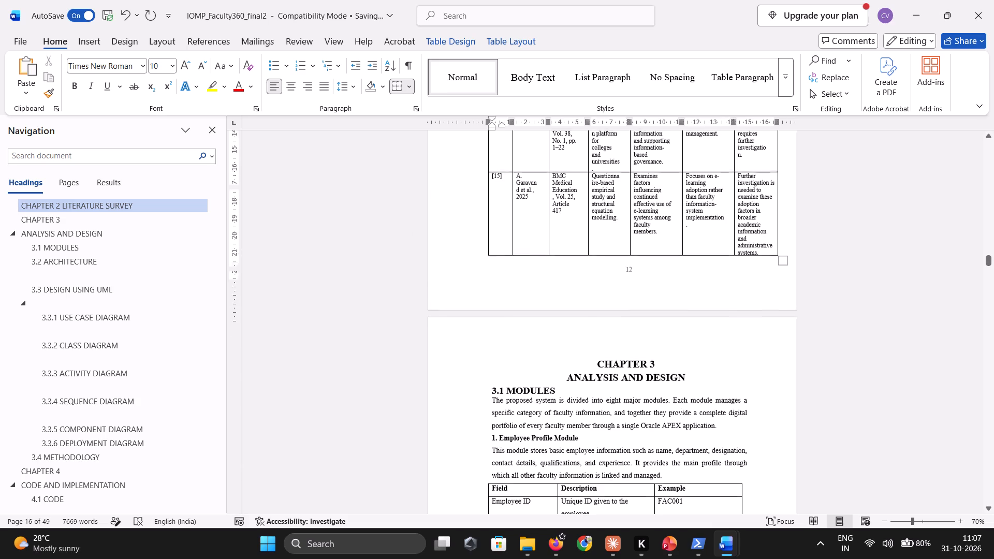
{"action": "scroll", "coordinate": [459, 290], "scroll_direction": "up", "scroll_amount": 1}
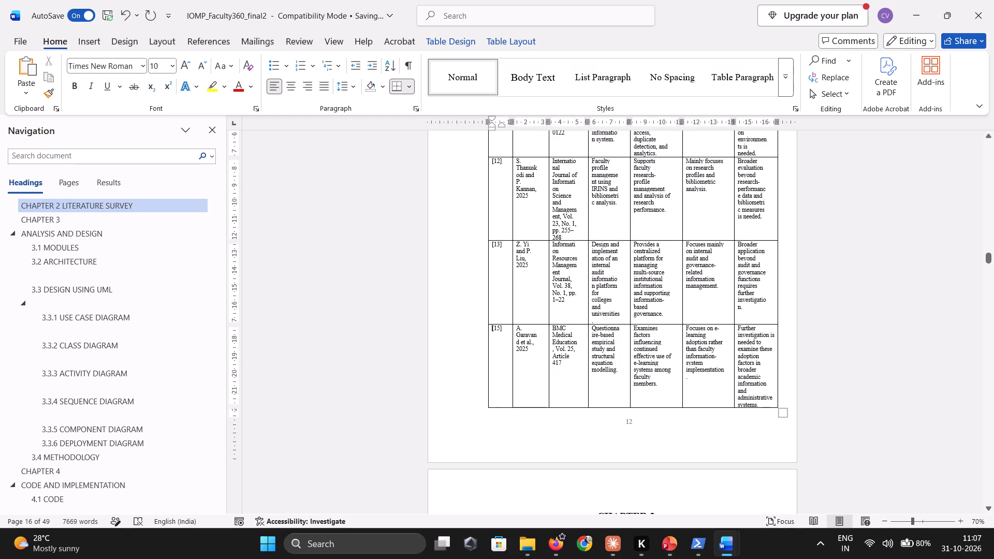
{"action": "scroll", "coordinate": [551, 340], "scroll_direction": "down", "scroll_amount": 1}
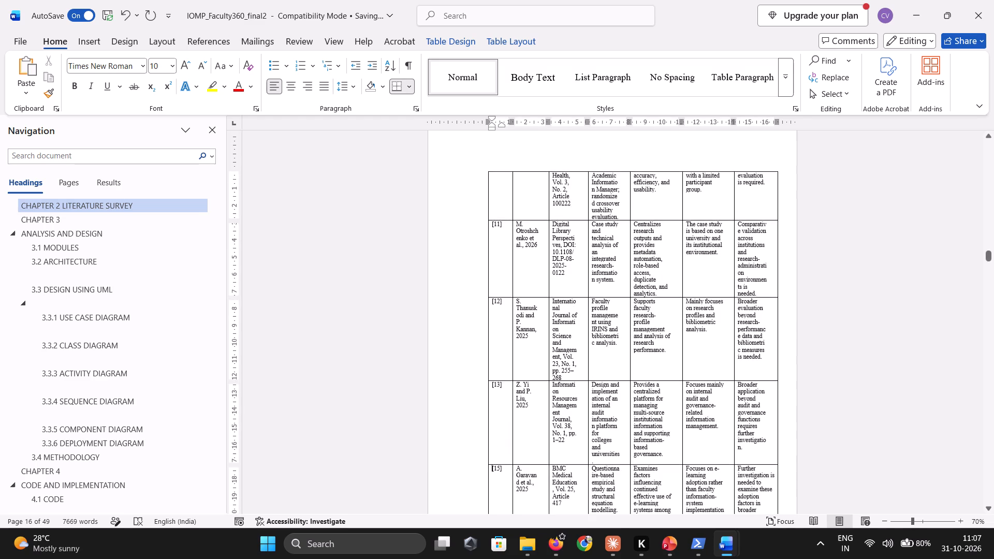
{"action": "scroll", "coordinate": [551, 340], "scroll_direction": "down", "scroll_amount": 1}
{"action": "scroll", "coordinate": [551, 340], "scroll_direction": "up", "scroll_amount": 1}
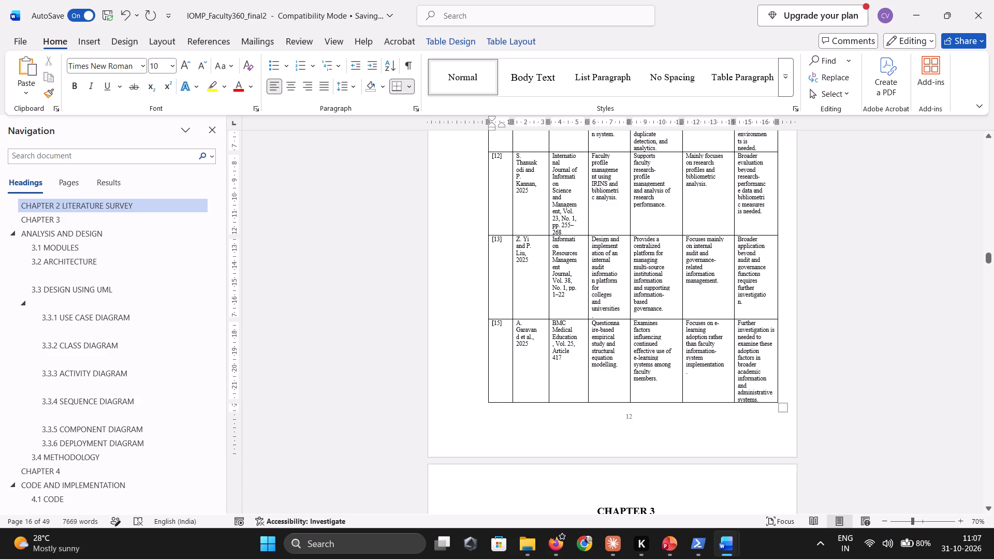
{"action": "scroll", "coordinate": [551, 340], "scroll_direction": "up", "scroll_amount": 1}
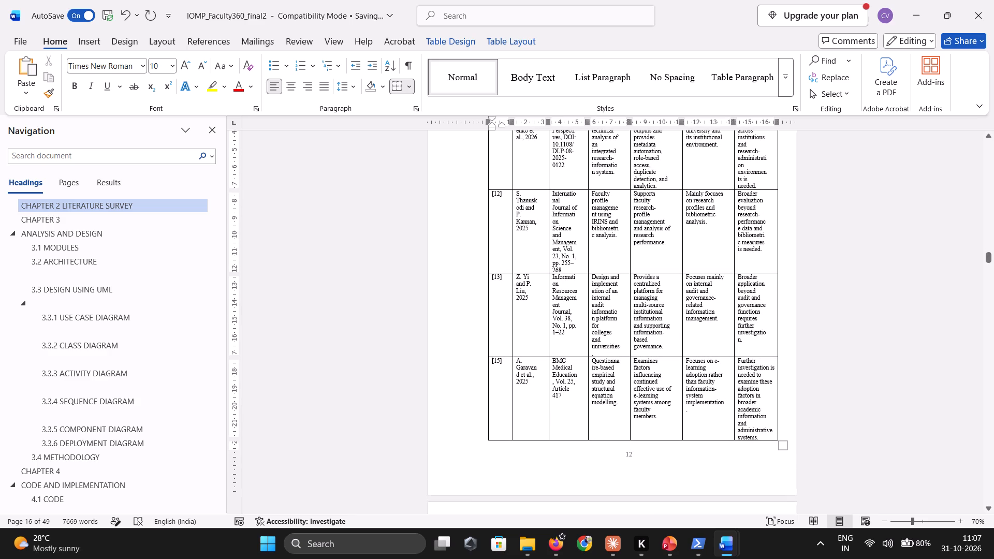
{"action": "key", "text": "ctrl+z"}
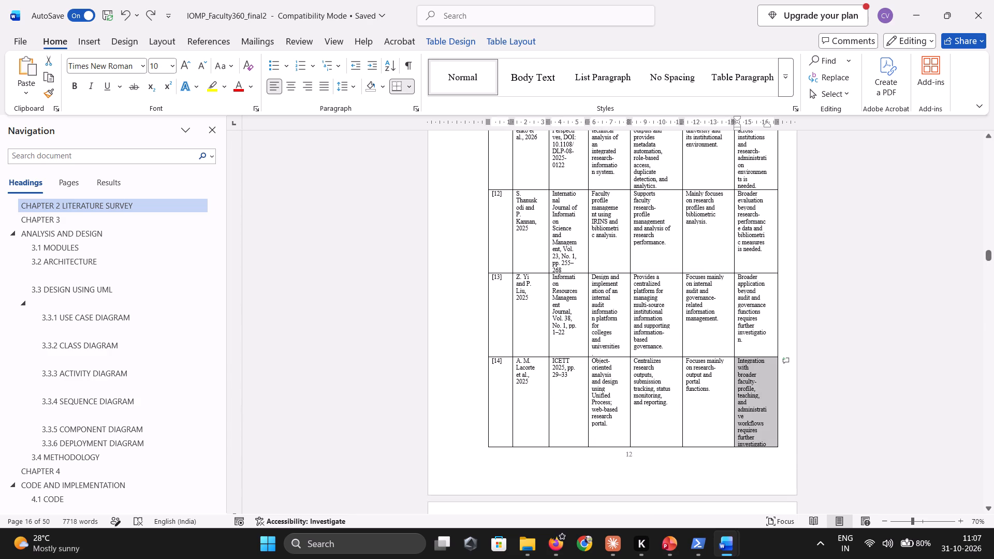
Widen the literature survey table's Research Gap column slightly by moving its outer border outward beside row [14].
{"action": "scroll", "coordinate": [554, 379], "scroll_direction": "down", "scroll_amount": 1}
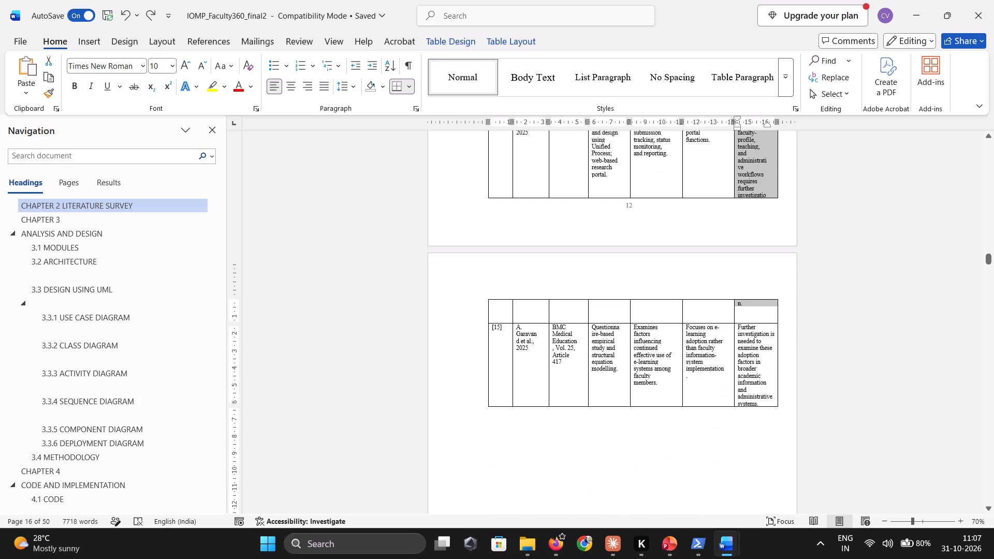
{"action": "scroll", "coordinate": [737, 384], "scroll_direction": "up", "scroll_amount": 1}
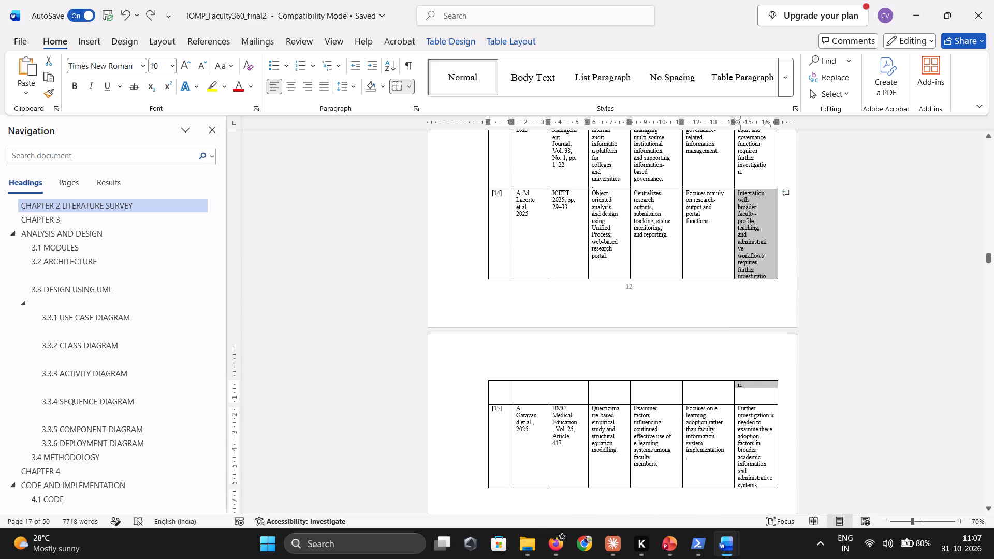
{"action": "left_click", "coordinate": [753, 400]}
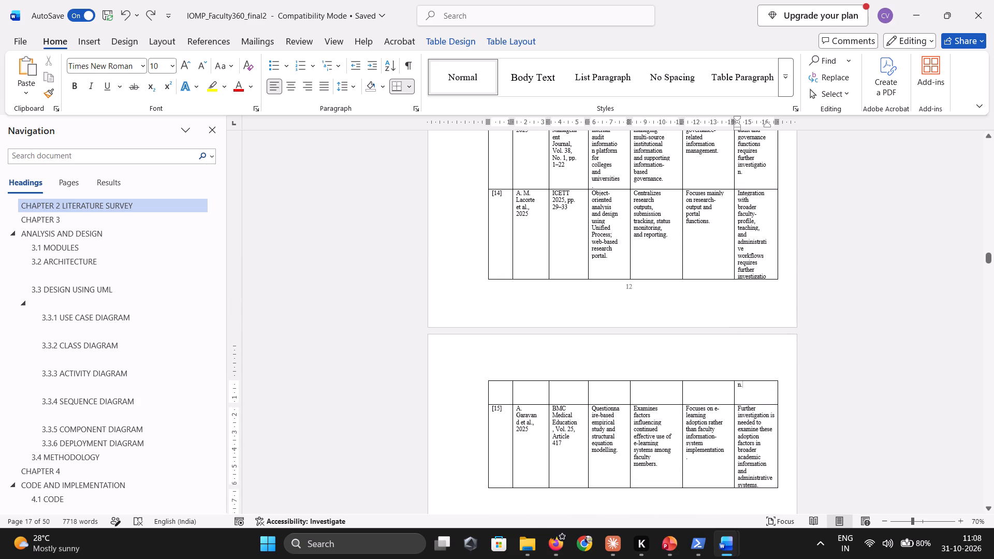
{"action": "left_click_drag", "start_coordinate": [778, 255], "coordinate": [783, 253]}
{"action": "scroll", "coordinate": [800, 305], "scroll_direction": "up", "scroll_amount": 1}
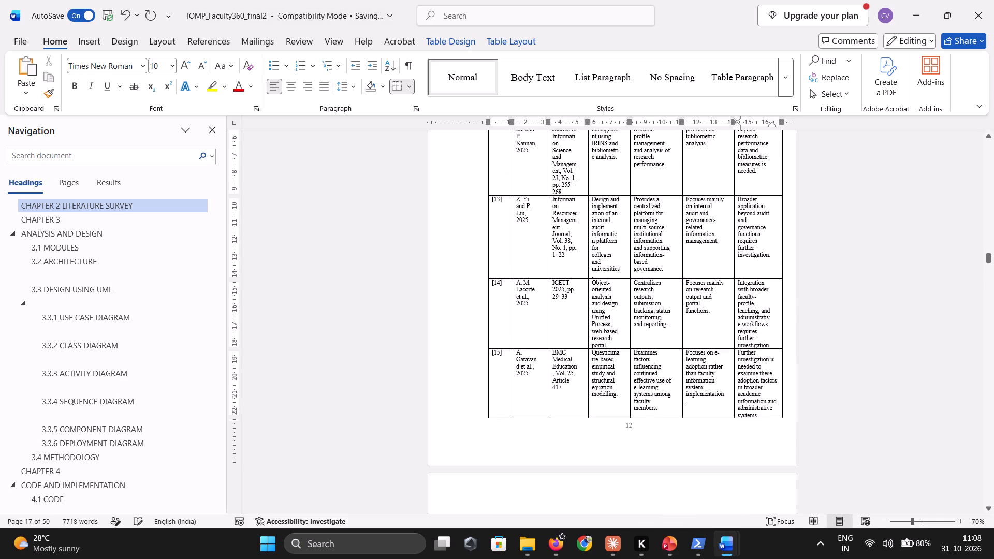
{"action": "scroll", "coordinate": [800, 305], "scroll_direction": "down", "scroll_amount": 1}
{"action": "scroll", "coordinate": [800, 305], "scroll_direction": "up", "scroll_amount": 1}
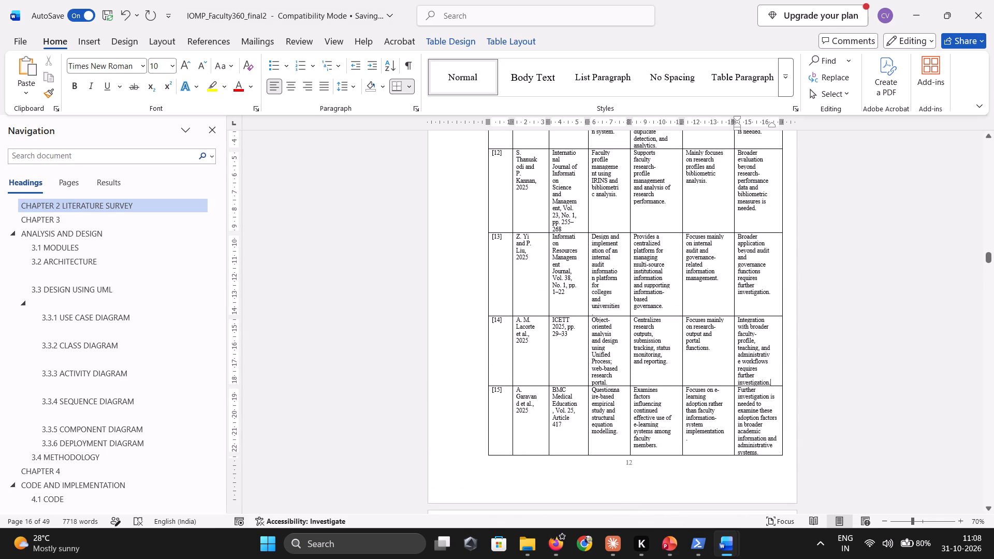
Add a blank line below the 1.5 OBJECTIVES heading.
{"action": "scroll", "coordinate": [800, 305], "scroll_direction": "up", "scroll_amount": 4}
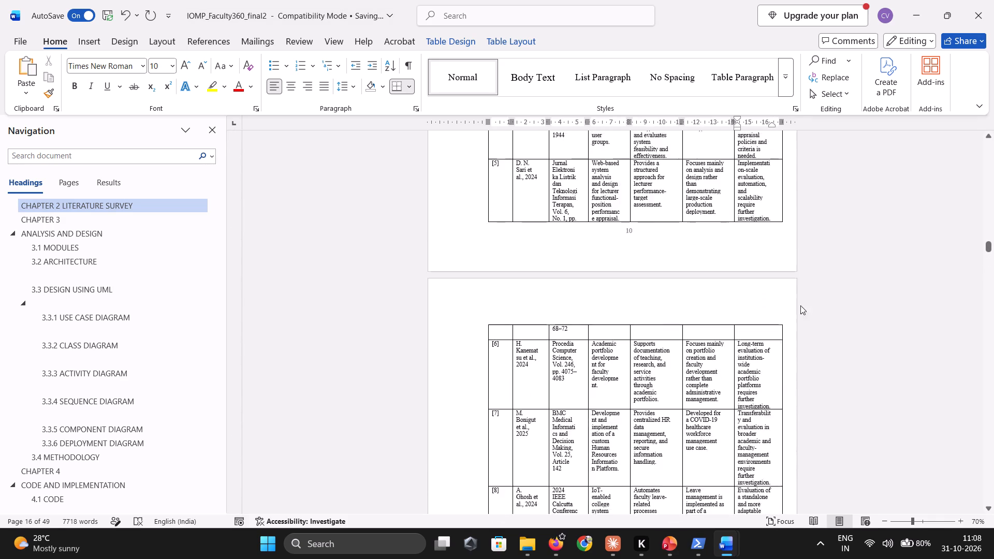
{"action": "scroll", "coordinate": [800, 305], "scroll_direction": "up", "scroll_amount": 5}
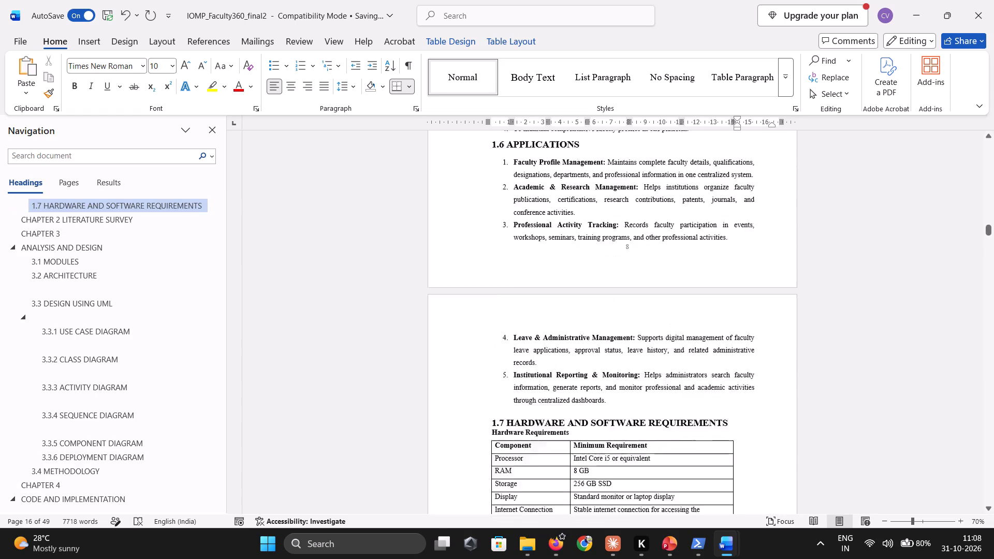
{"action": "scroll", "coordinate": [800, 305], "scroll_direction": "up", "scroll_amount": 3}
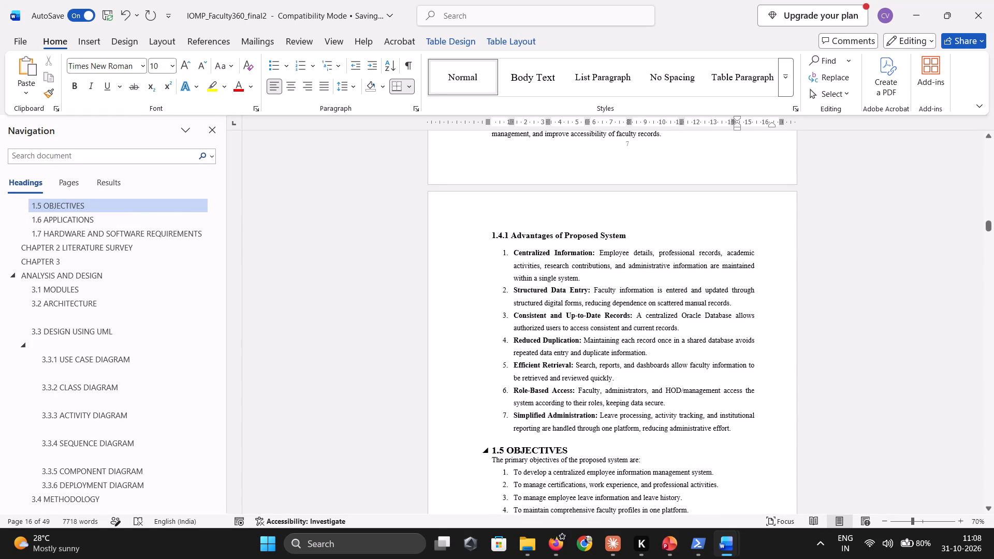
{"action": "left_click", "coordinate": [575, 450]}
{"action": "key", "text": "Return"}
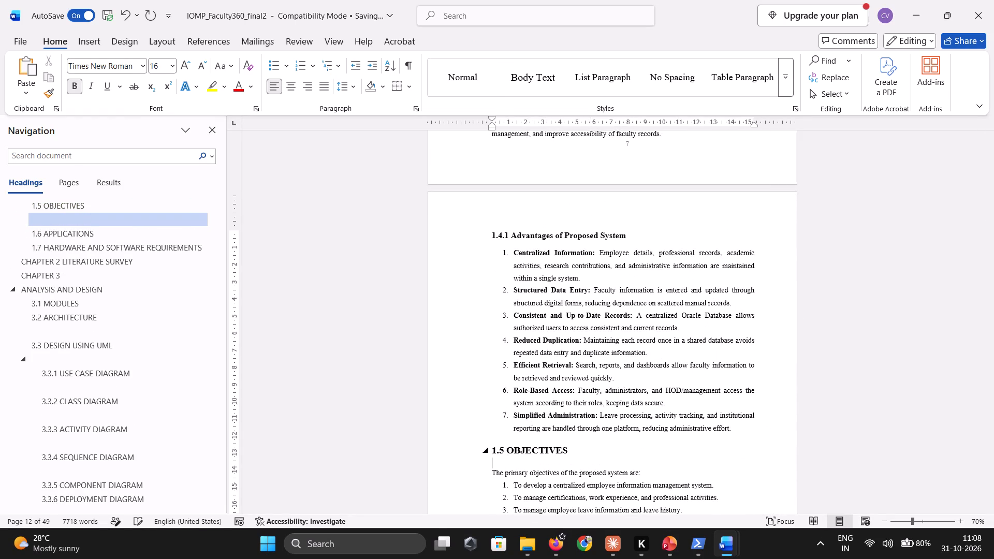
Add a blank line between the 1.7 HARDWARE AND SOFTWARE REQUIREMENTS heading and the Hardware Requirements subheading.
{"action": "scroll", "coordinate": [575, 450], "scroll_direction": "down", "scroll_amount": 1}
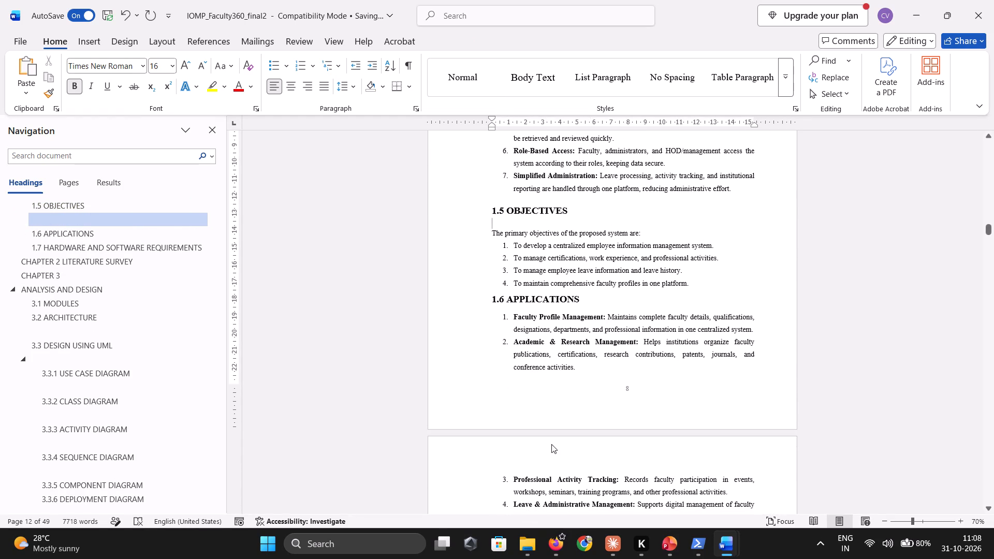
{"action": "scroll", "coordinate": [551, 444], "scroll_direction": "down", "scroll_amount": 2}
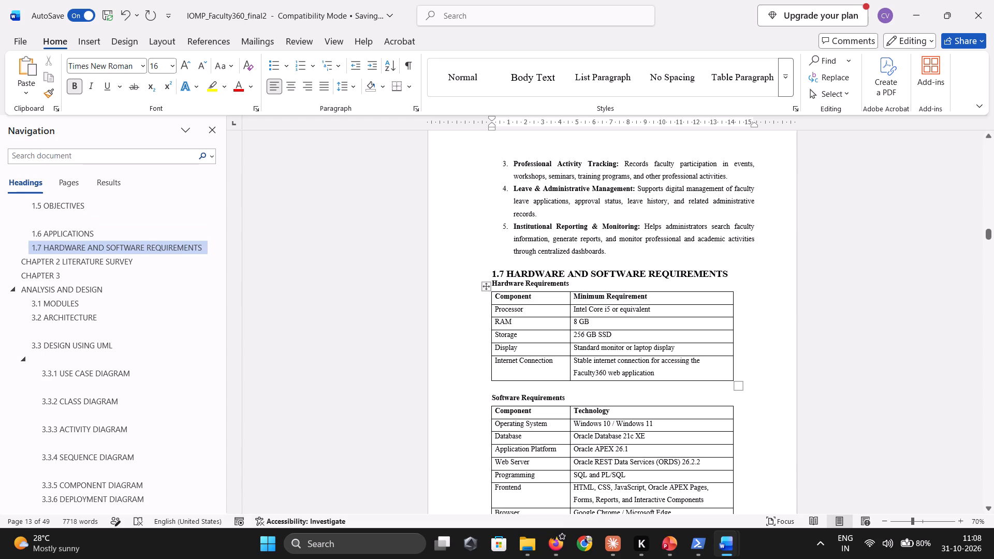
{"action": "left_click", "coordinate": [745, 272]}
{"action": "key", "text": "Return"}
{"action": "scroll", "coordinate": [745, 272], "scroll_direction": "right", "scroll_amount": 1}
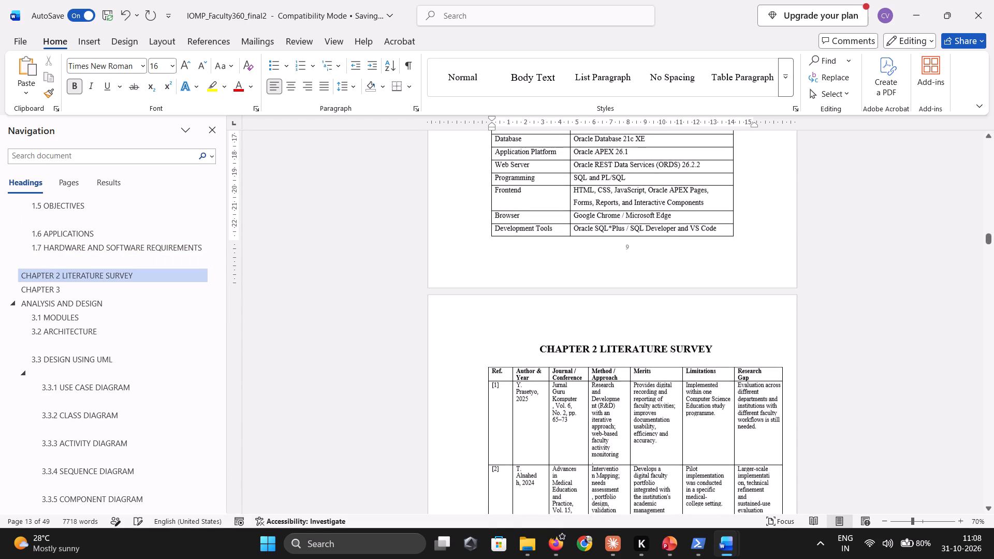
{"action": "scroll", "coordinate": [745, 272], "scroll_direction": "right", "scroll_amount": 1}
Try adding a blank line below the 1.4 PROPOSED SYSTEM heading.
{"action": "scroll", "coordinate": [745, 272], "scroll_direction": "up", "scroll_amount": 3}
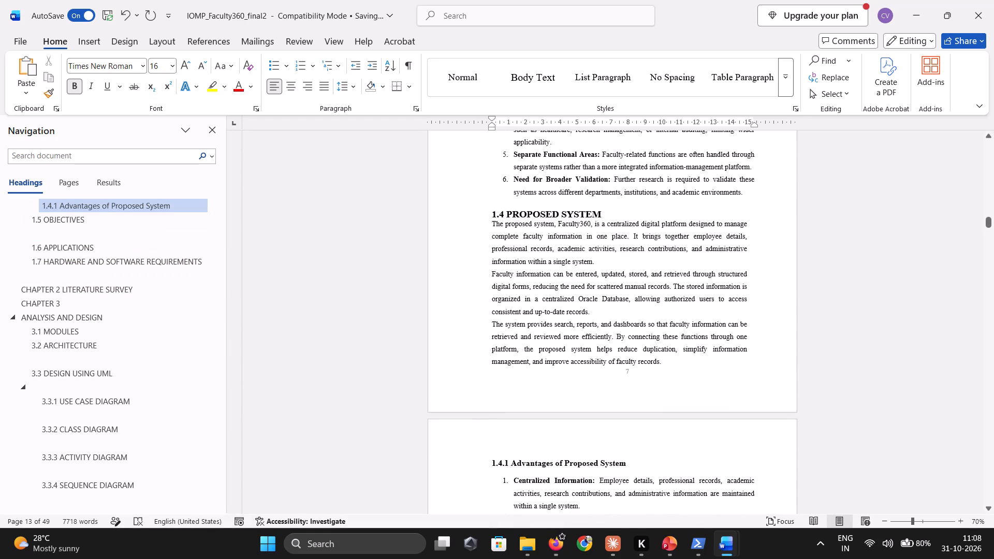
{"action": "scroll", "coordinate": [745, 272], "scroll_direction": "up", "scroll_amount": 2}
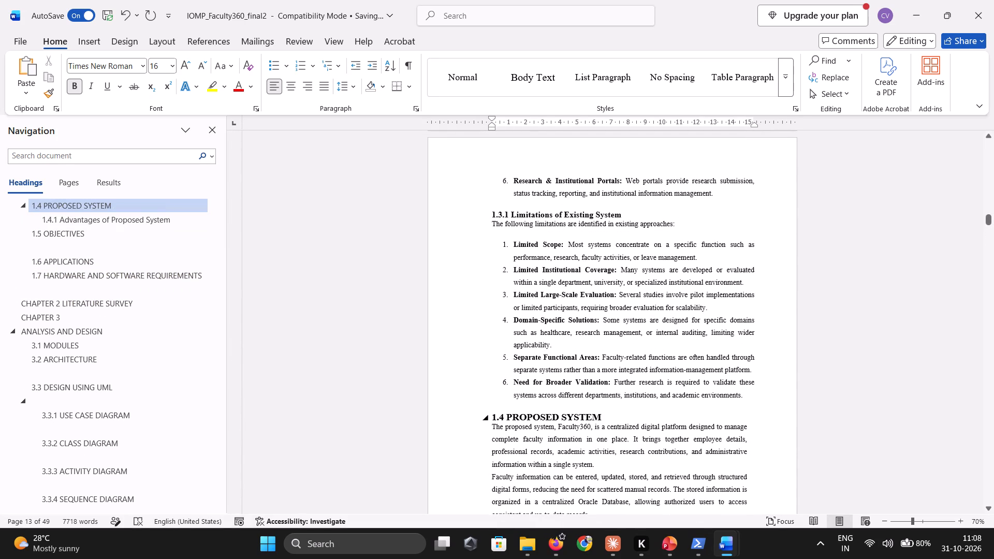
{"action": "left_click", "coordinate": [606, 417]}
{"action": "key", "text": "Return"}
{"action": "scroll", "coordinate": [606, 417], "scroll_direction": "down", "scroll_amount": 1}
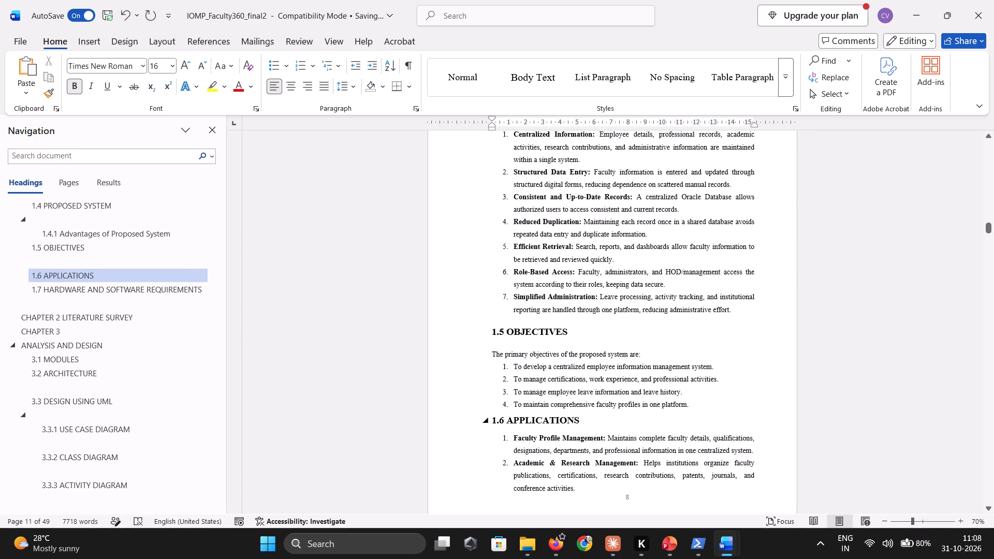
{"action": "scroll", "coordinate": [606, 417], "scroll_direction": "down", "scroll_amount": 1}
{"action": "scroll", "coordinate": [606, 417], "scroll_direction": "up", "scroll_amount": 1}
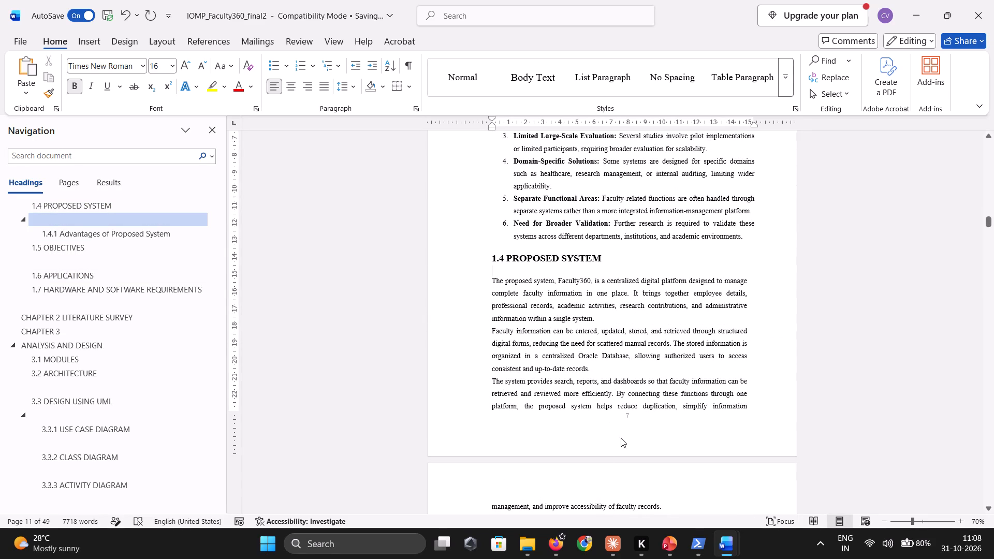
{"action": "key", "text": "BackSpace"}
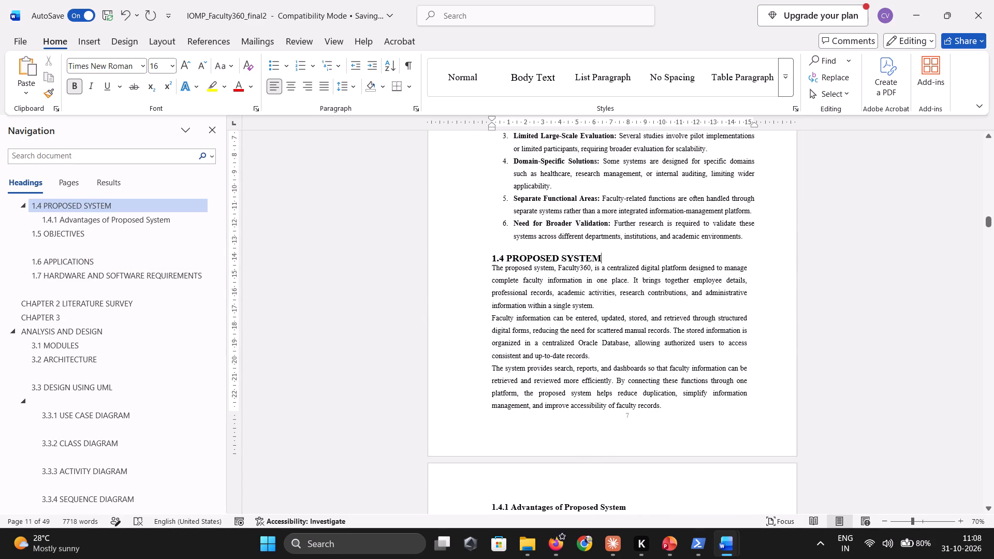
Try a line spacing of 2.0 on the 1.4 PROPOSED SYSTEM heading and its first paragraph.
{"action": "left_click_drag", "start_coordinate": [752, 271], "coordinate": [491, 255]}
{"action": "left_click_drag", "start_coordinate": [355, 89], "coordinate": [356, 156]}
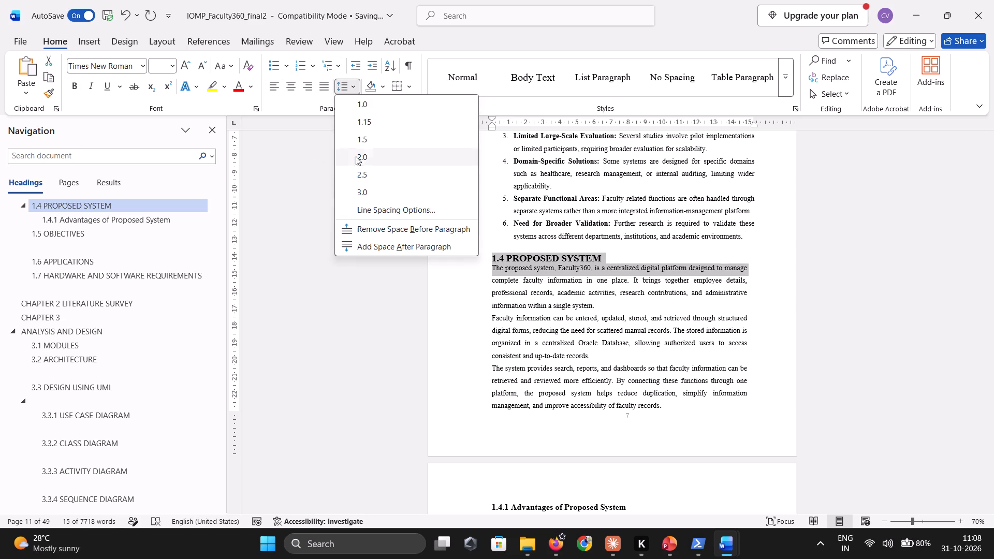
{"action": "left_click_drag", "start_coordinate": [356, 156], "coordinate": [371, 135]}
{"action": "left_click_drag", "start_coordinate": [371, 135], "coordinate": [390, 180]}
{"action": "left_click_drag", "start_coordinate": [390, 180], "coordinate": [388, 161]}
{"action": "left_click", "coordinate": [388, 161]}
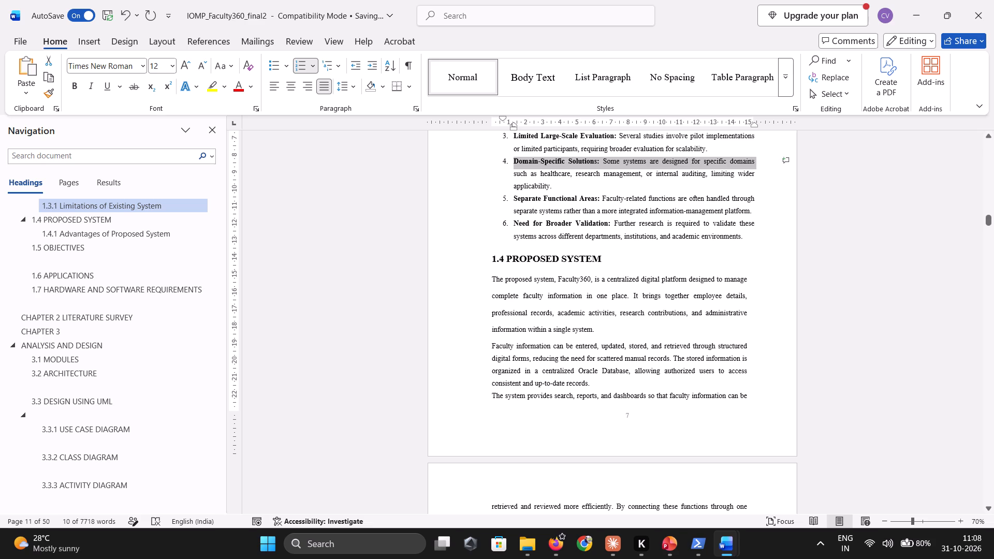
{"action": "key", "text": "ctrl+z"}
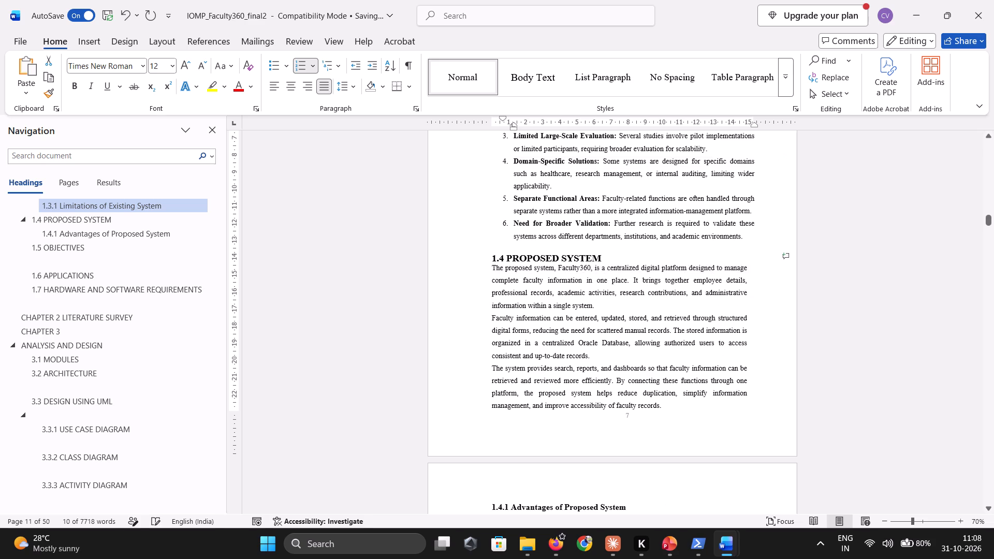
Set the line spacing of the 1.4 PROPOSED SYSTEM heading and its first paragraph to 1.5.
{"action": "left_click_drag", "start_coordinate": [353, 83], "coordinate": [369, 141]}
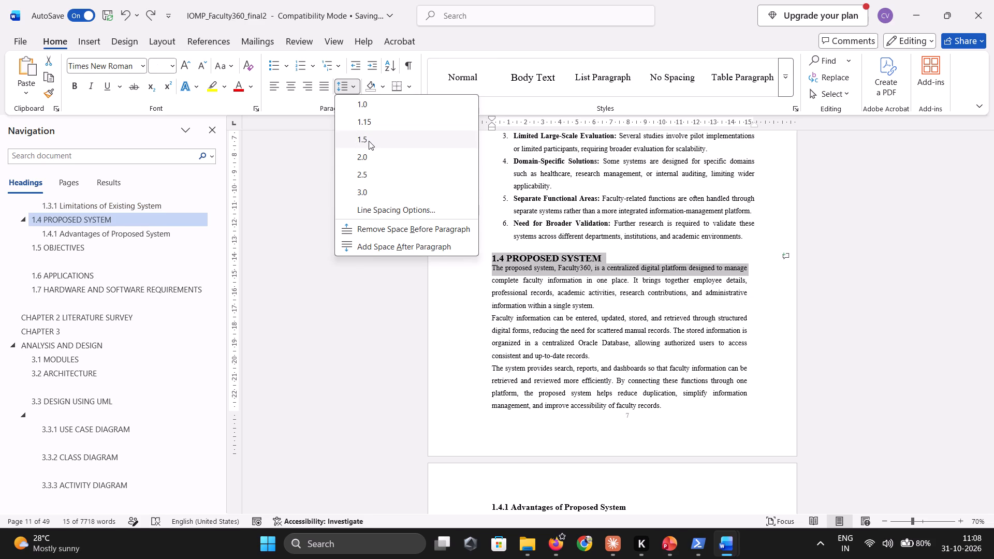
{"action": "left_click_drag", "start_coordinate": [369, 141], "coordinate": [370, 138]}
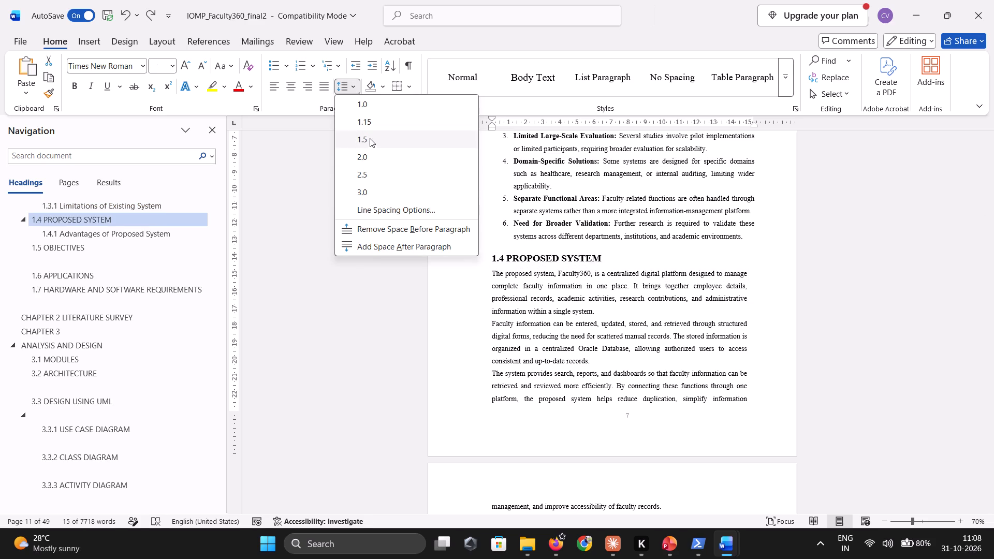
{"action": "left_click_drag", "start_coordinate": [370, 138], "coordinate": [371, 137]}
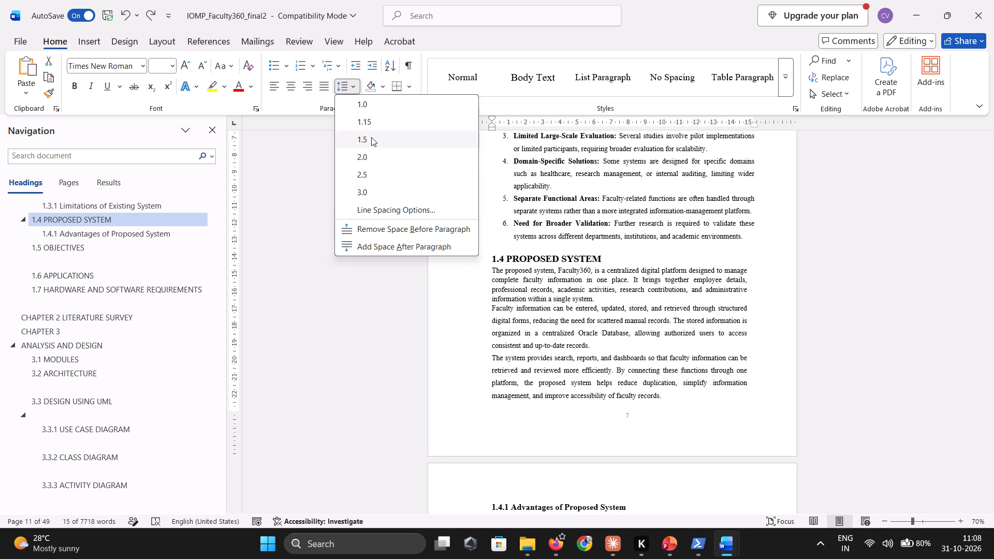
{"action": "left_click_drag", "start_coordinate": [371, 137], "coordinate": [372, 136]}
{"action": "left_click", "coordinate": [372, 136]}
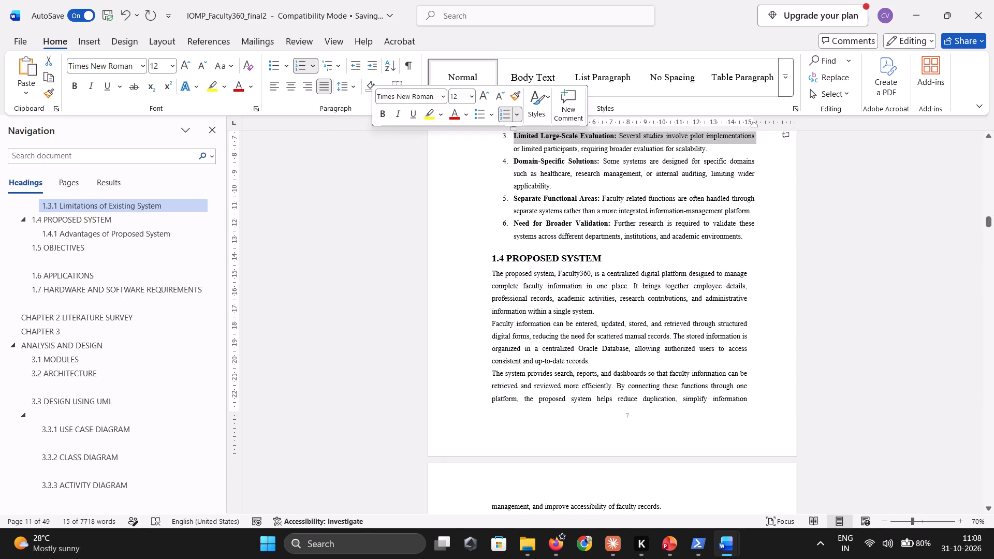
Undo the last line spacing change on the 1.4 PROPOSED SYSTEM heading and its first paragraph.
{"action": "key", "text": "ctrl+z"}
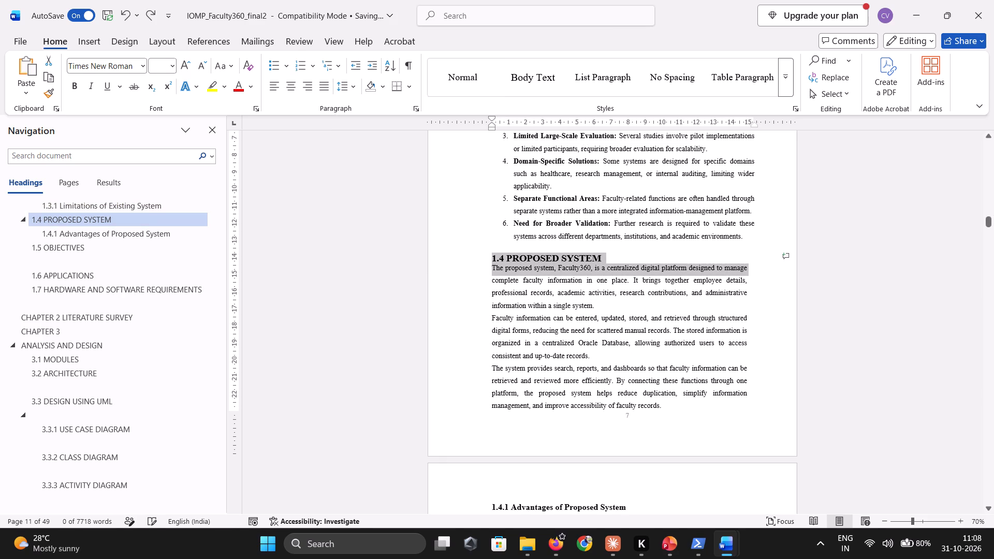
Set the line spacing of only the 1.4 PROPOSED SYSTEM heading to 1.15.
{"action": "left_click", "coordinate": [634, 263]}
{"action": "left_click_drag", "start_coordinate": [610, 256], "coordinate": [606, 256]}
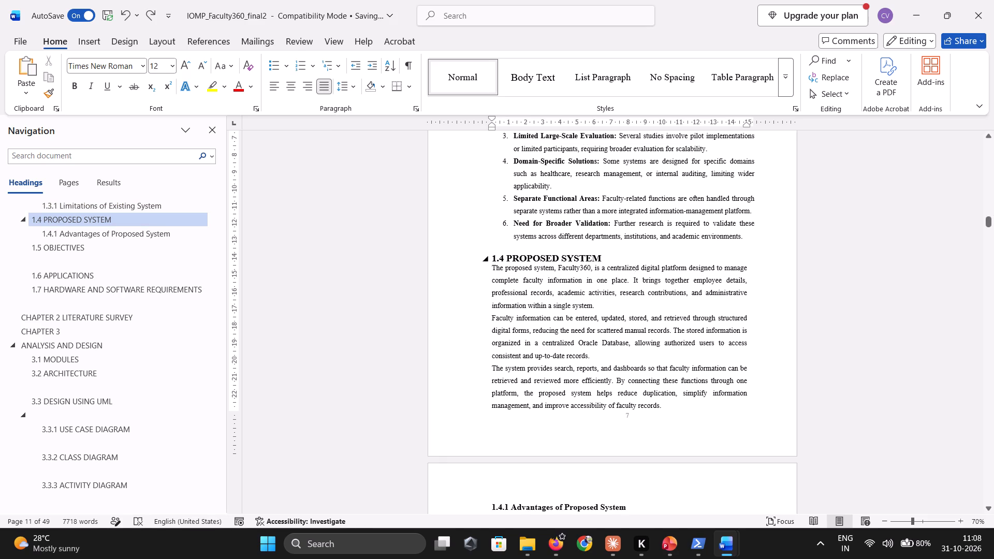
{"action": "left_click_drag", "start_coordinate": [606, 256], "coordinate": [490, 261]}
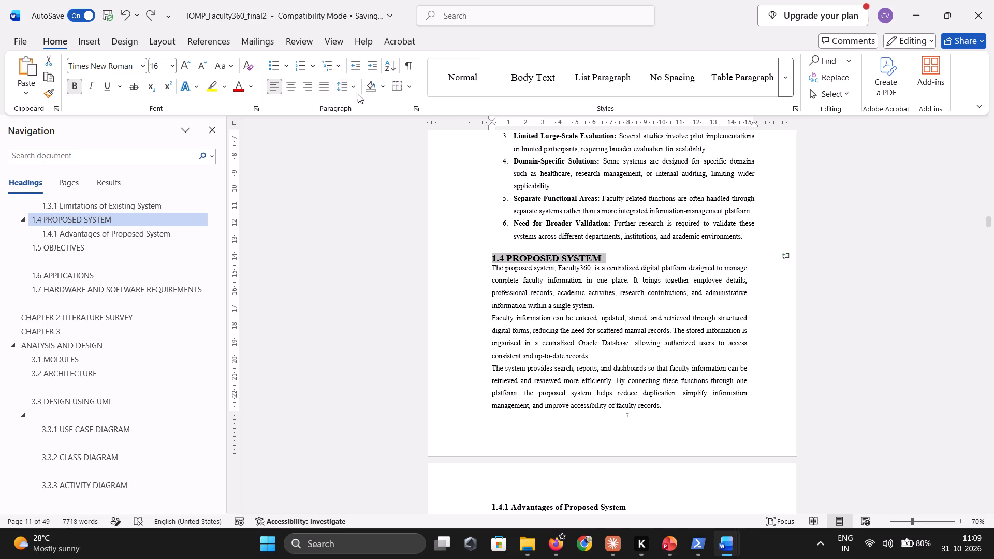
{"action": "left_click_drag", "start_coordinate": [351, 86], "coordinate": [360, 142]}
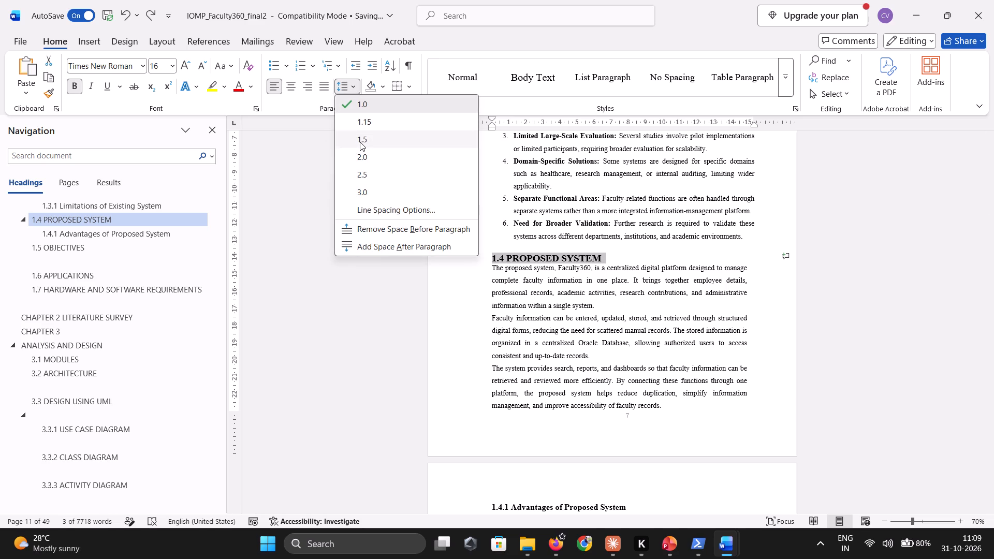
{"action": "left_click_drag", "start_coordinate": [360, 142], "coordinate": [360, 140]}
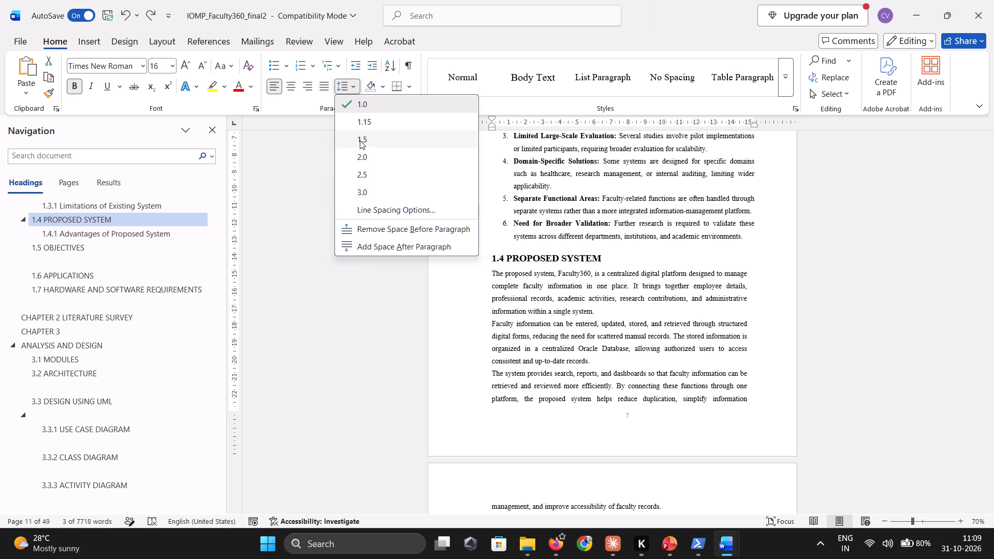
{"action": "left_click_drag", "start_coordinate": [360, 140], "coordinate": [366, 125]}
{"action": "left_click", "coordinate": [366, 125]}
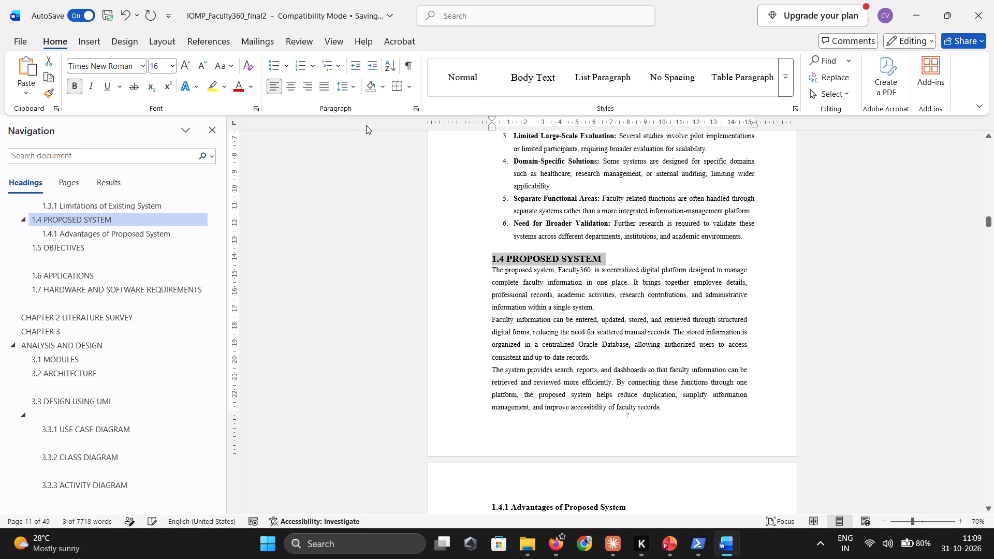
Set the line spacing of the 1.3 EXISTING SYSTEM, 1.2 PROBLEM STATEMENT and 1.1 MOTIVATION headings together to 1.15.
{"action": "scroll", "coordinate": [464, 271], "scroll_direction": "up", "scroll_amount": 4}
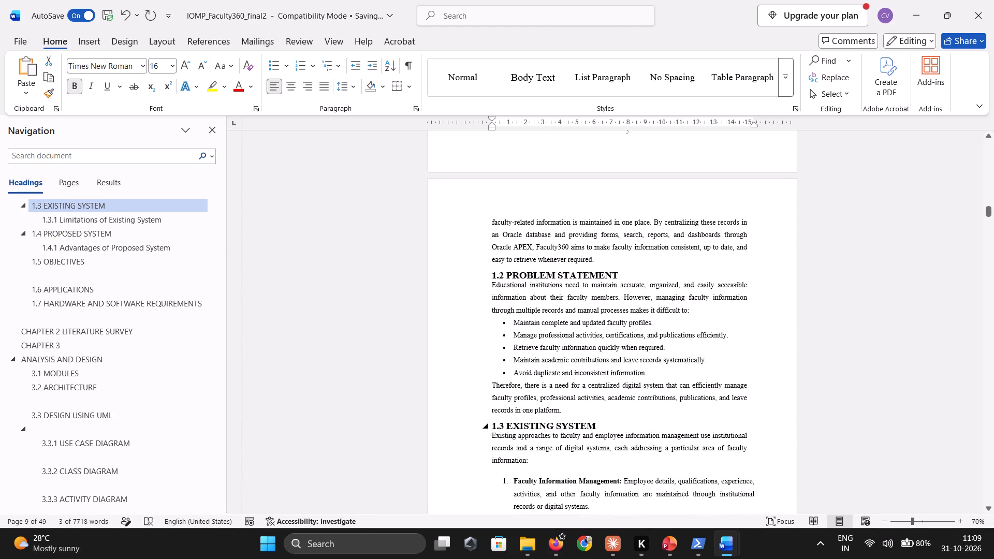
{"action": "left_click_drag", "start_coordinate": [603, 423], "coordinate": [489, 428]}
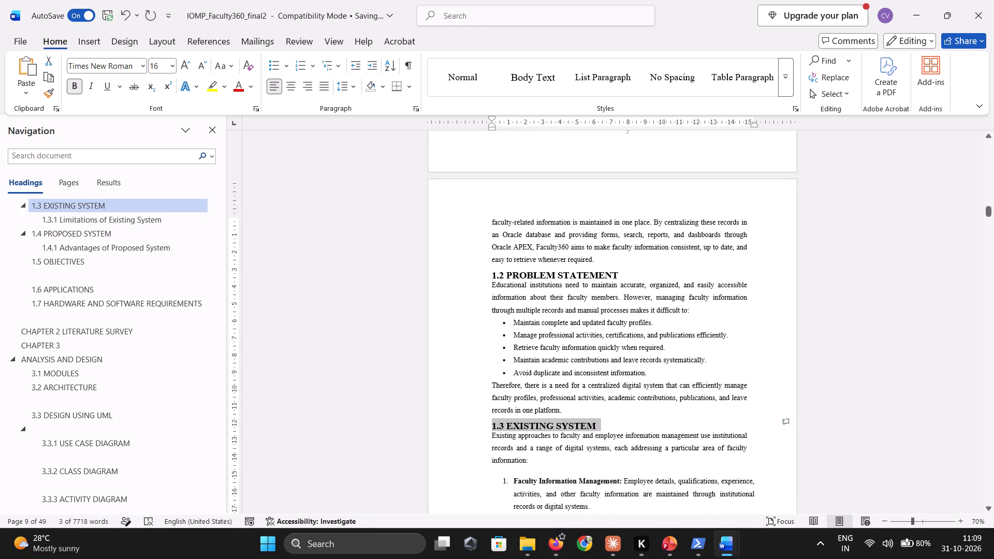
{"action": "left_click_drag", "start_coordinate": [622, 273], "coordinate": [521, 281], "text": "ctrl"}
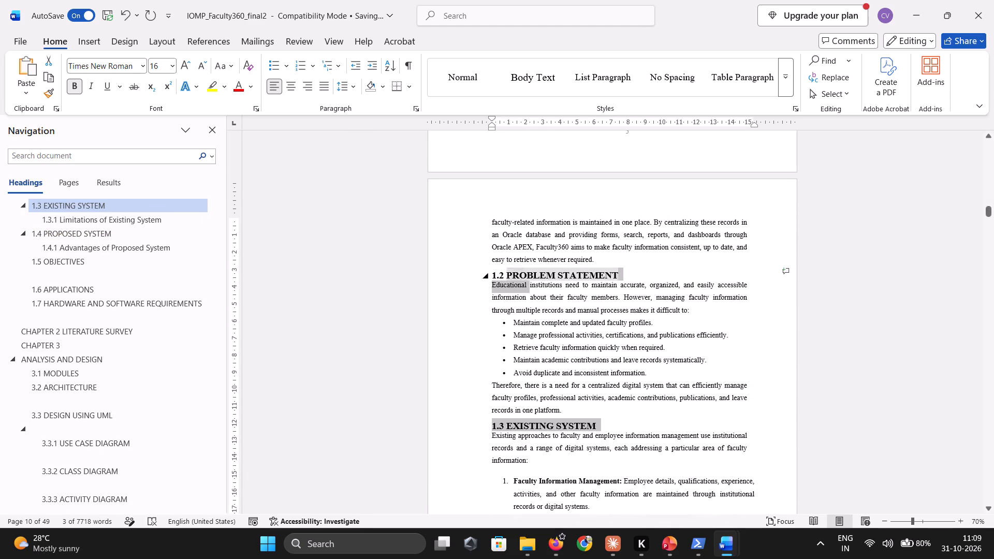
{"action": "left_click_drag", "start_coordinate": [521, 281], "coordinate": [489, 278], "text": "ctrl"}
{"action": "scroll", "coordinate": [489, 278], "scroll_direction": "up", "scroll_amount": 1}
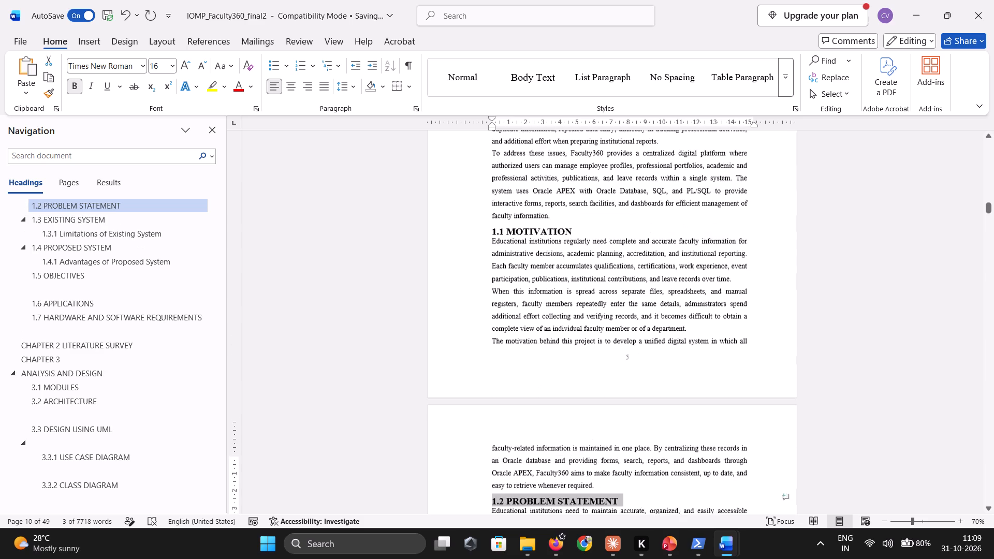
{"action": "scroll", "coordinate": [489, 278], "scroll_direction": "up", "scroll_amount": 1}
{"action": "left_click_drag", "start_coordinate": [575, 286], "coordinate": [543, 286], "text": "ctrl"}
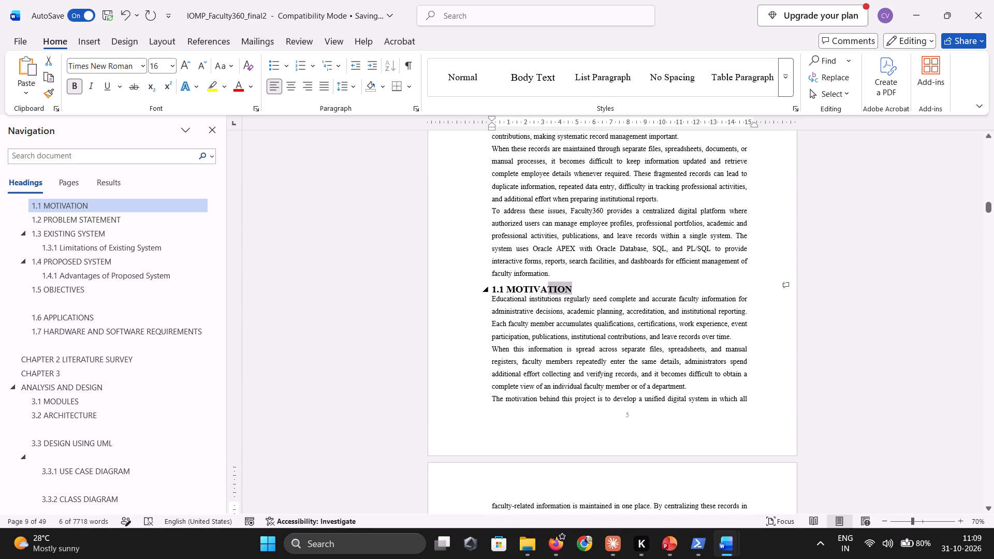
{"action": "left_click_drag", "start_coordinate": [543, 286], "coordinate": [486, 293], "text": "ctrl"}
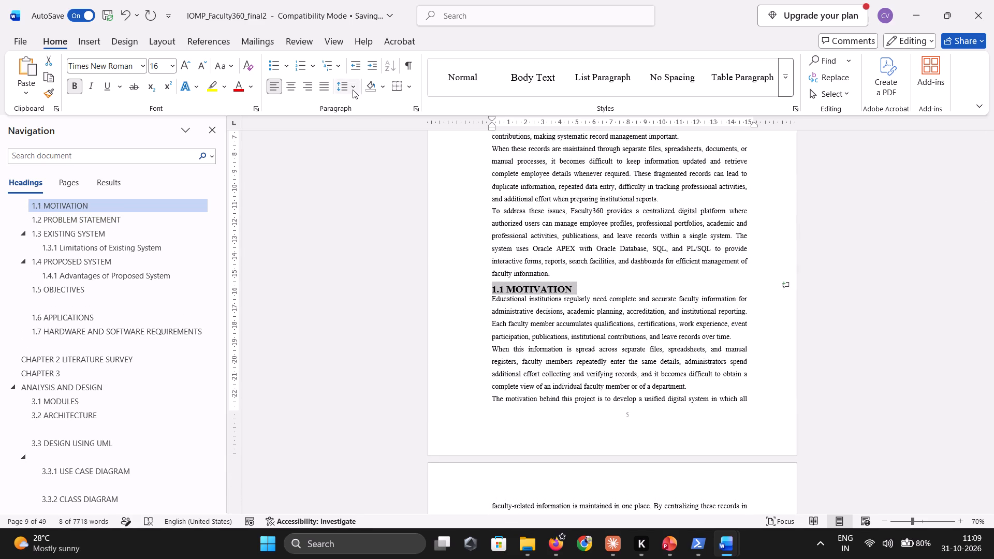
{"action": "left_click", "coordinate": [353, 90]}
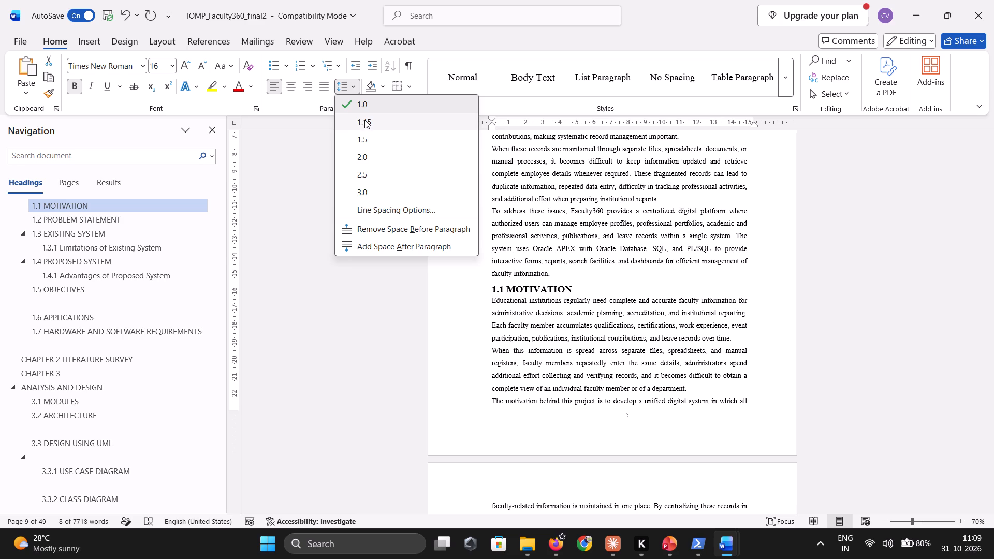
{"action": "left_click", "coordinate": [363, 122]}
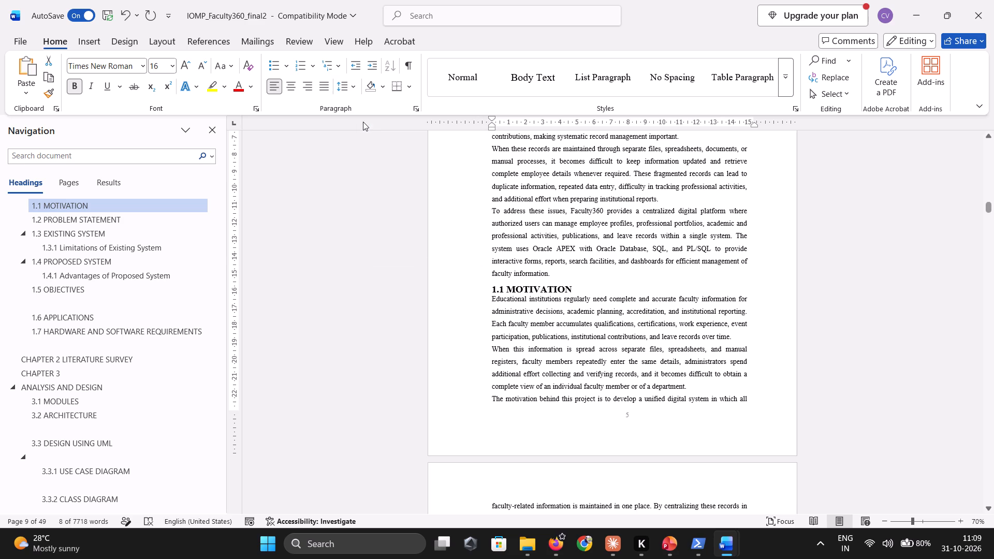
Examine heading spacing and page layout across the report, including the front pages, Chapter 1, the UML diagrams, methodology and Chapter 4 implementation sections.
{"action": "scroll", "coordinate": [447, 280], "scroll_direction": "down", "scroll_amount": 2}
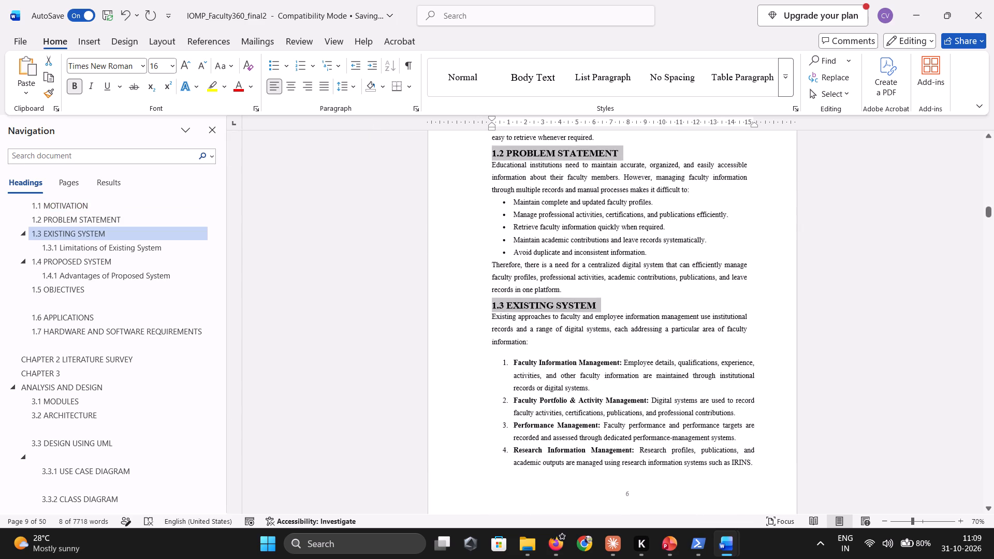
{"action": "scroll", "coordinate": [447, 280], "scroll_direction": "up", "scroll_amount": 8}
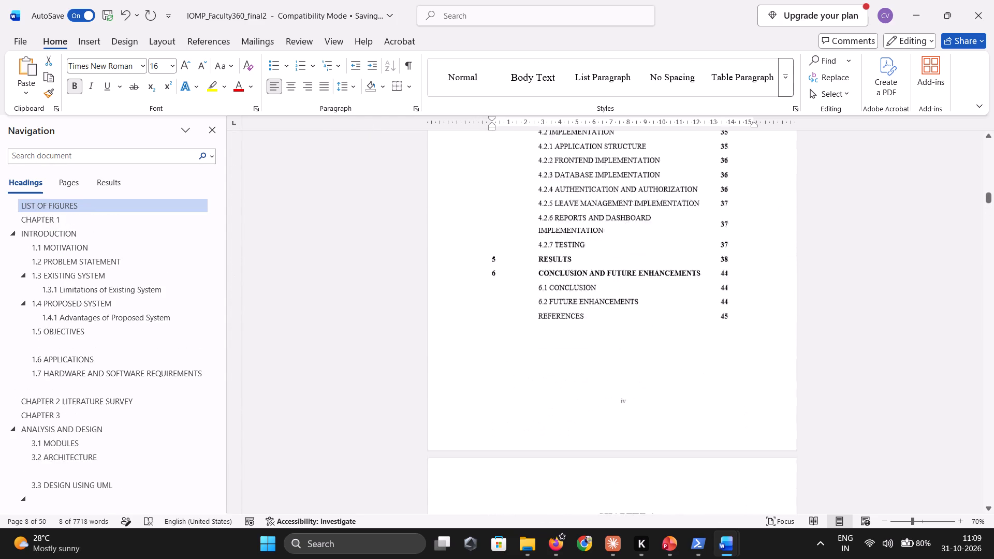
{"action": "scroll", "coordinate": [447, 280], "scroll_direction": "up", "scroll_amount": 15}
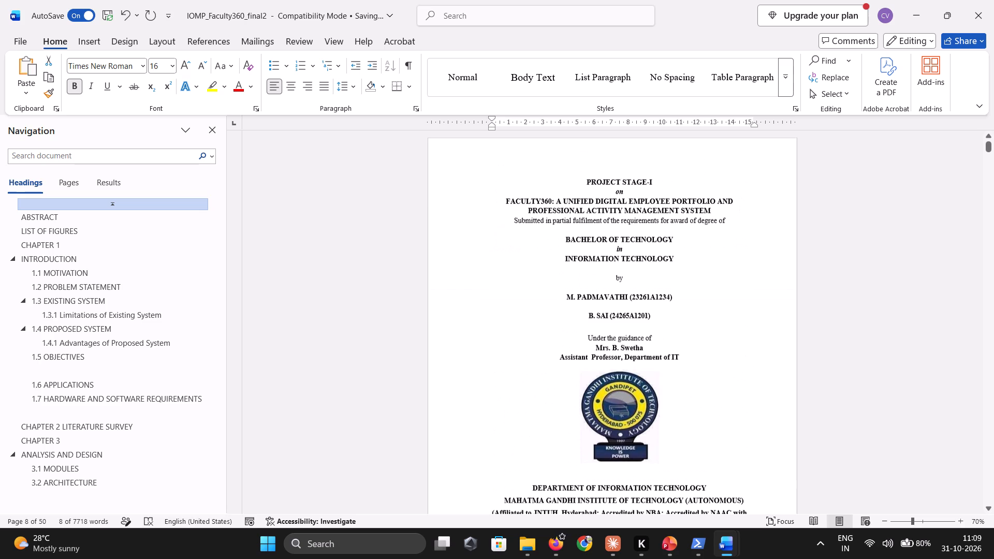
{"action": "scroll", "coordinate": [447, 280], "scroll_direction": "up", "scroll_amount": 5}
{"action": "scroll", "coordinate": [447, 280], "scroll_direction": "down", "scroll_amount": 6}
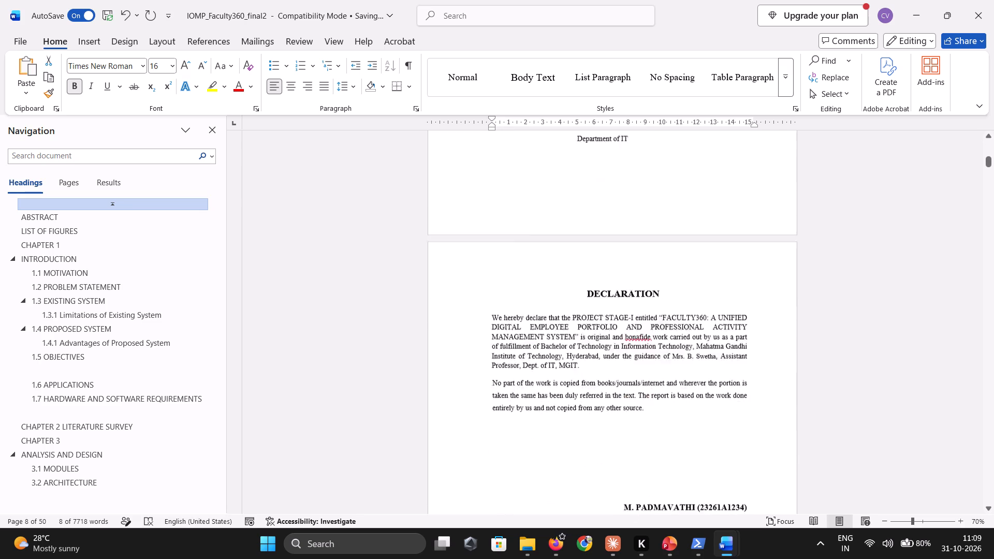
{"action": "scroll", "coordinate": [447, 280], "scroll_direction": "down", "scroll_amount": 2}
{"action": "scroll", "coordinate": [447, 280], "scroll_direction": "down", "scroll_amount": 20}
{"action": "scroll", "coordinate": [447, 280], "scroll_direction": "down", "scroll_amount": 3}
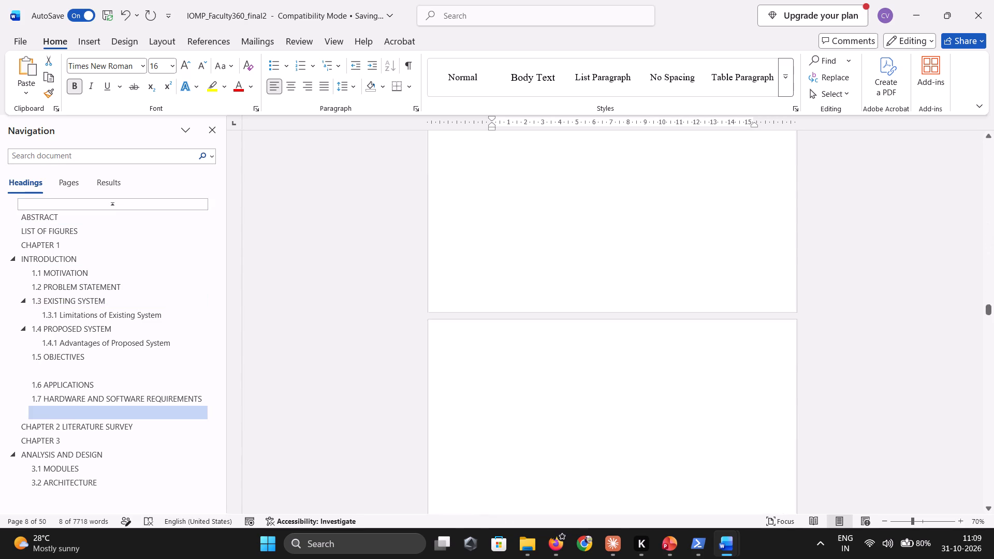
{"action": "scroll", "coordinate": [447, 280], "scroll_direction": "down", "scroll_amount": 8}
{"action": "scroll", "coordinate": [447, 280], "scroll_direction": "up", "scroll_amount": 13}
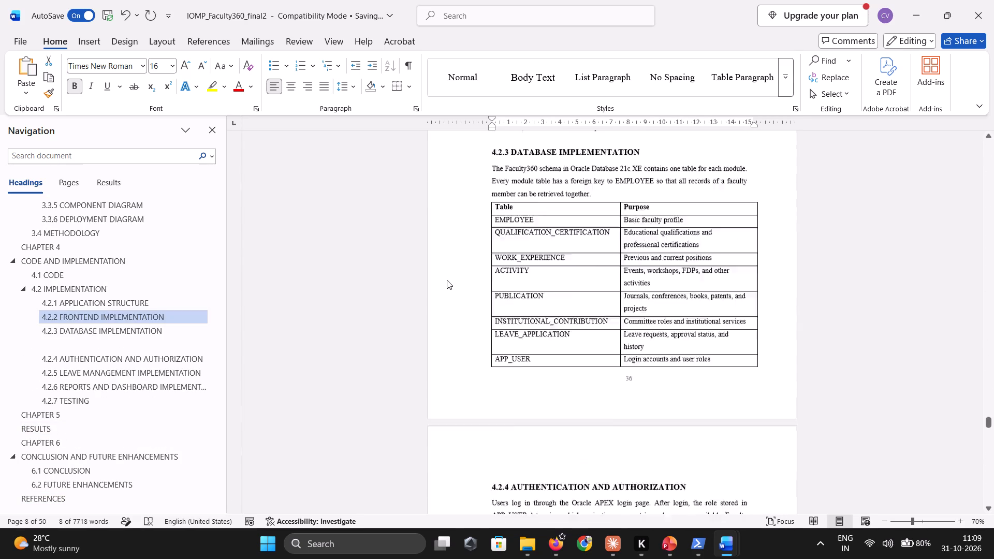
{"action": "scroll", "coordinate": [447, 280], "scroll_direction": "up", "scroll_amount": 1}
{"action": "scroll", "coordinate": [447, 280], "scroll_direction": "down", "scroll_amount": 3}
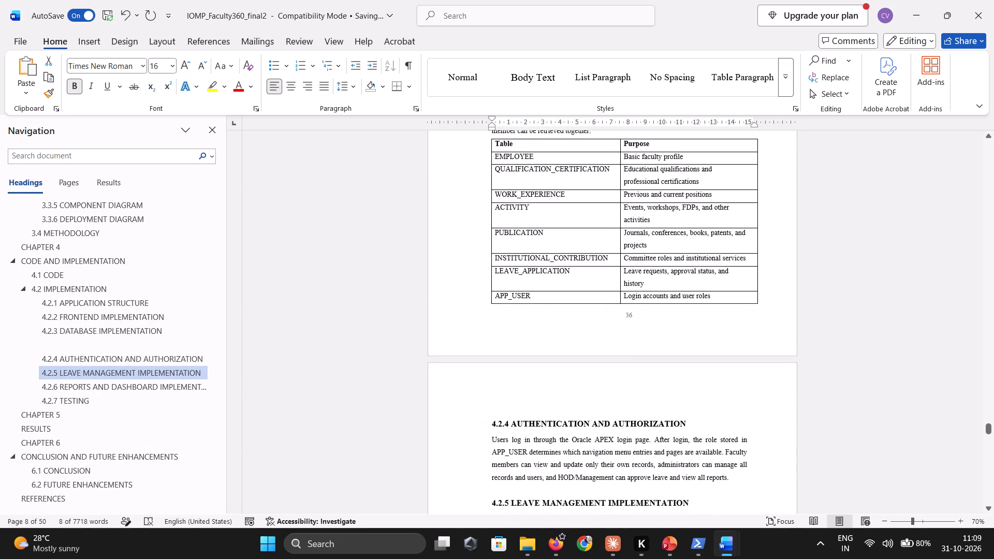
{"action": "scroll", "coordinate": [447, 280], "scroll_direction": "down", "scroll_amount": 2}
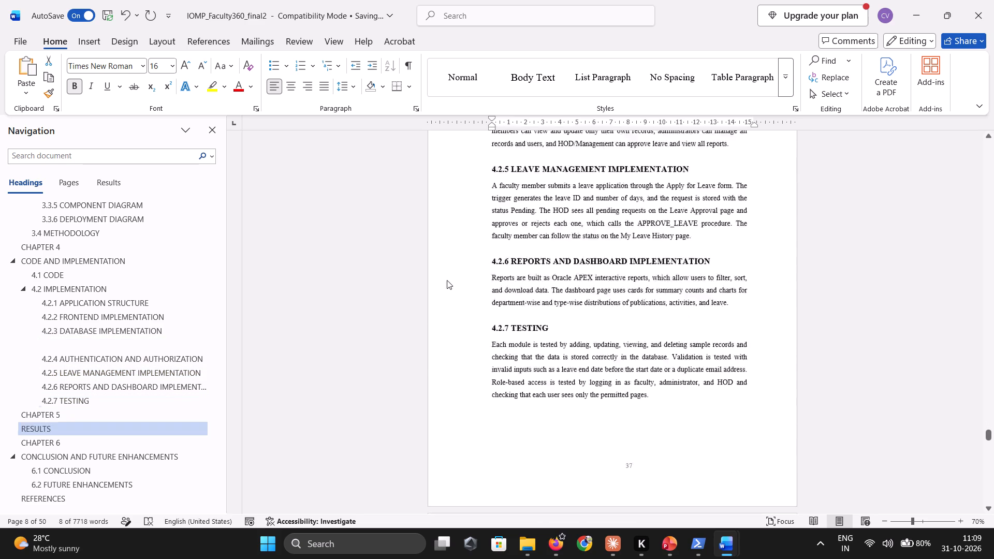
{"action": "scroll", "coordinate": [447, 280], "scroll_direction": "down", "scroll_amount": 2}
{"action": "scroll", "coordinate": [447, 280], "scroll_direction": "up", "scroll_amount": 6}
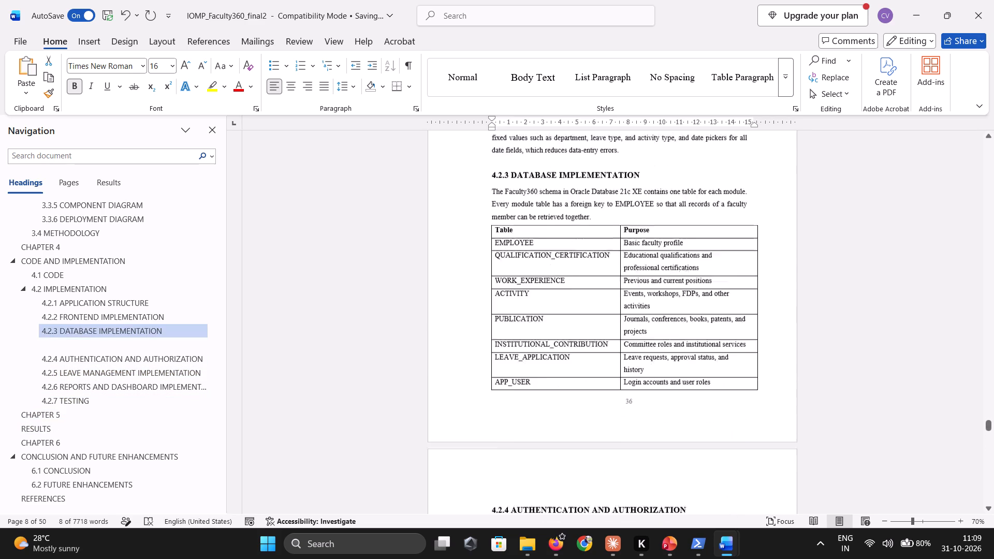
{"action": "scroll", "coordinate": [447, 280], "scroll_direction": "up", "scroll_amount": 11}
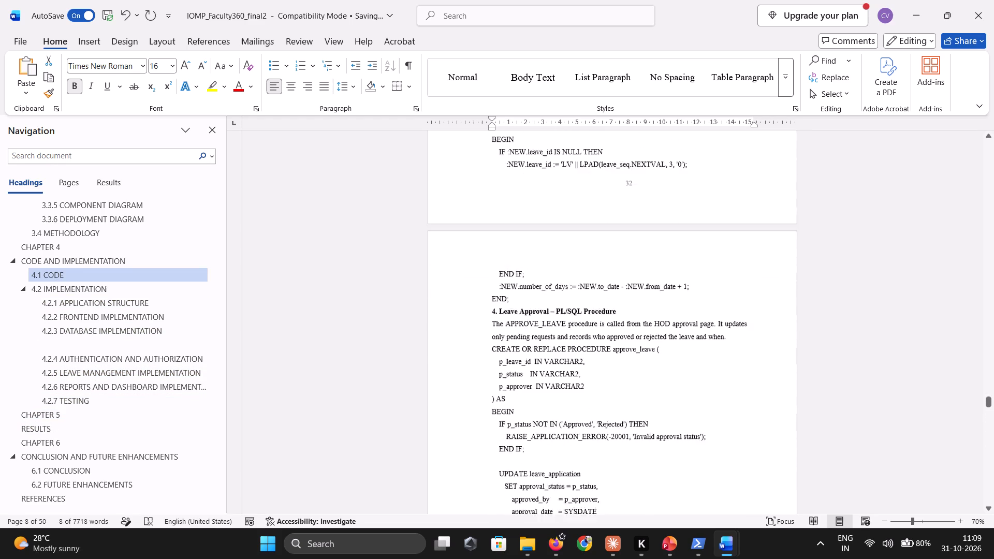
{"action": "scroll", "coordinate": [447, 280], "scroll_direction": "up", "scroll_amount": 11}
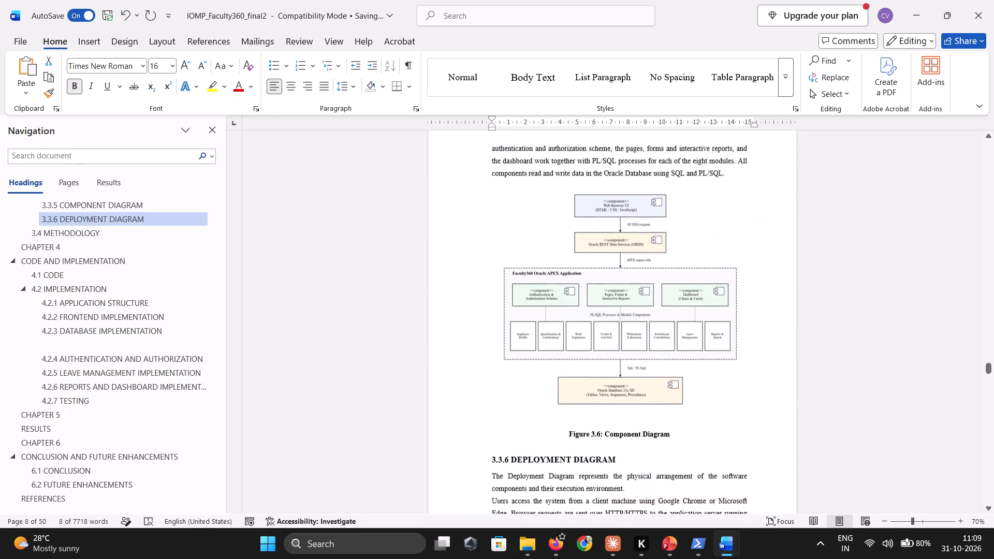
{"action": "scroll", "coordinate": [447, 280], "scroll_direction": "down", "scroll_amount": 4}
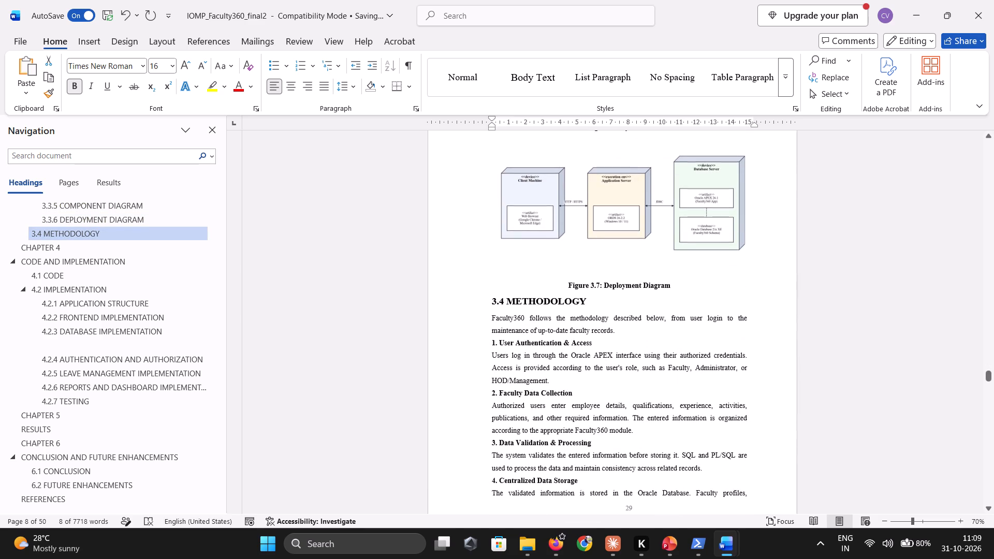
Examine the layout of the module descriptions, field tables and sample records under 3.1 MODULES.
{"action": "scroll", "coordinate": [447, 280], "scroll_direction": "up", "scroll_amount": 5}
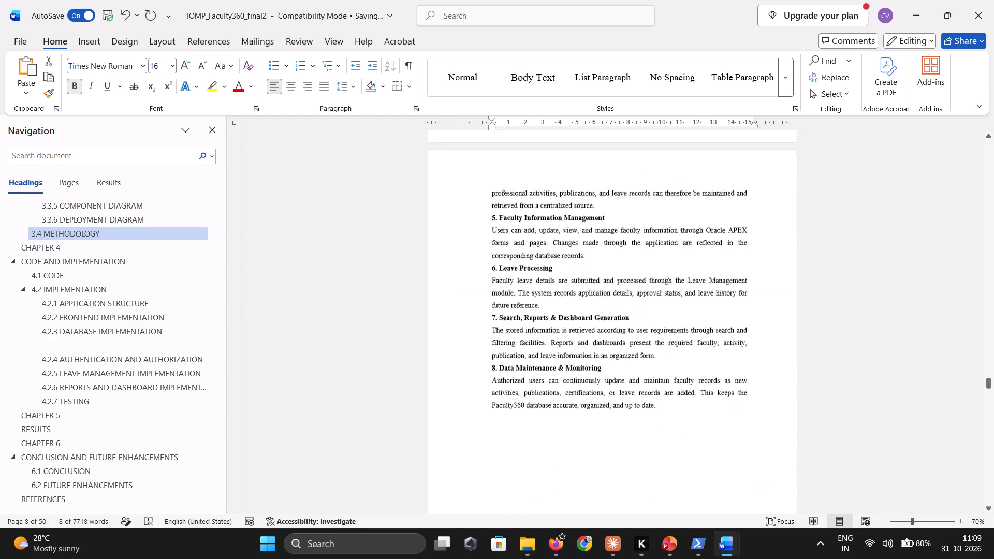
{"action": "scroll", "coordinate": [447, 280], "scroll_direction": "up", "scroll_amount": 7}
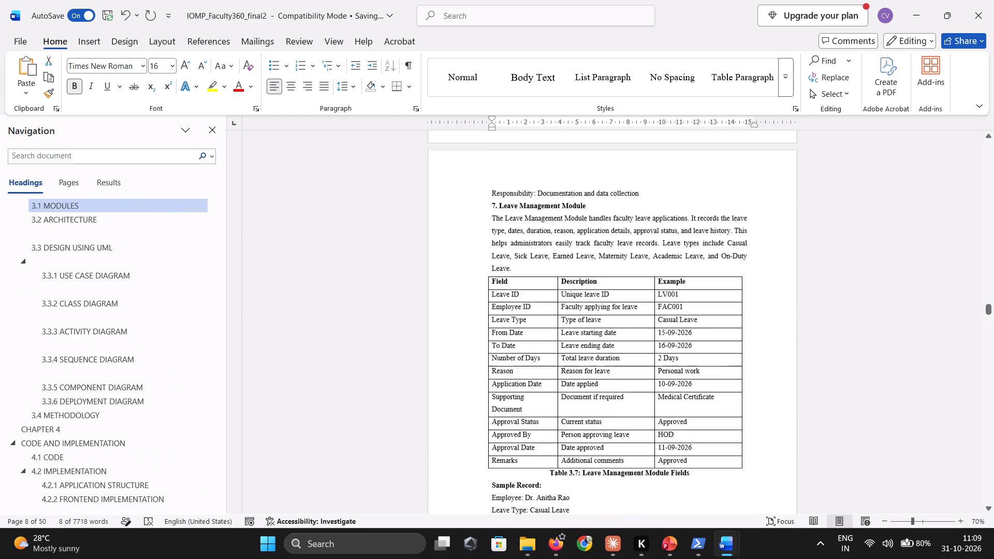
{"action": "scroll", "coordinate": [447, 280], "scroll_direction": "up", "scroll_amount": 6}
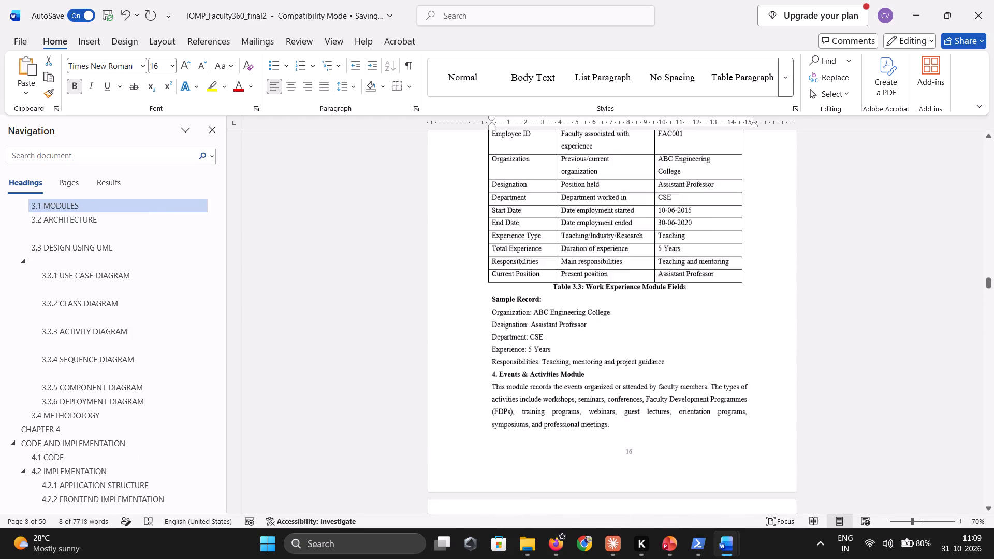
{"action": "scroll", "coordinate": [447, 280], "scroll_direction": "up", "scroll_amount": 4}
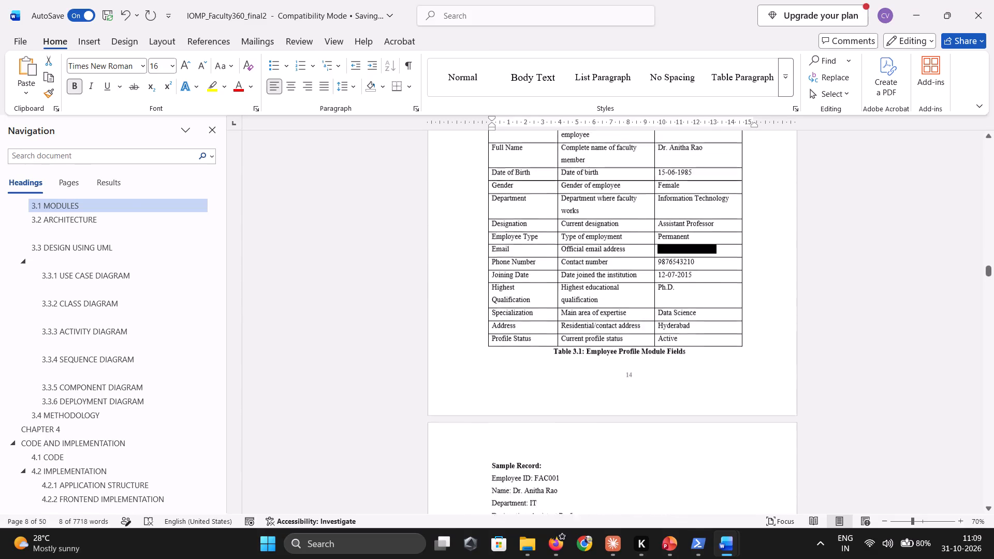
{"action": "scroll", "coordinate": [447, 280], "scroll_direction": "up", "scroll_amount": 2}
{"action": "scroll", "coordinate": [447, 280], "scroll_direction": "down", "scroll_amount": 1}
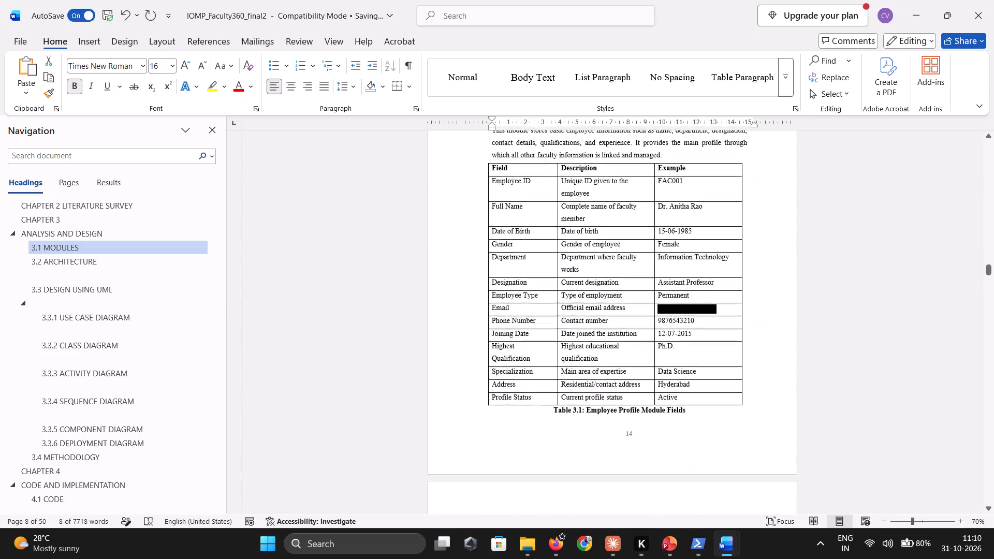
{"action": "scroll", "coordinate": [447, 280], "scroll_direction": "down", "scroll_amount": 4}
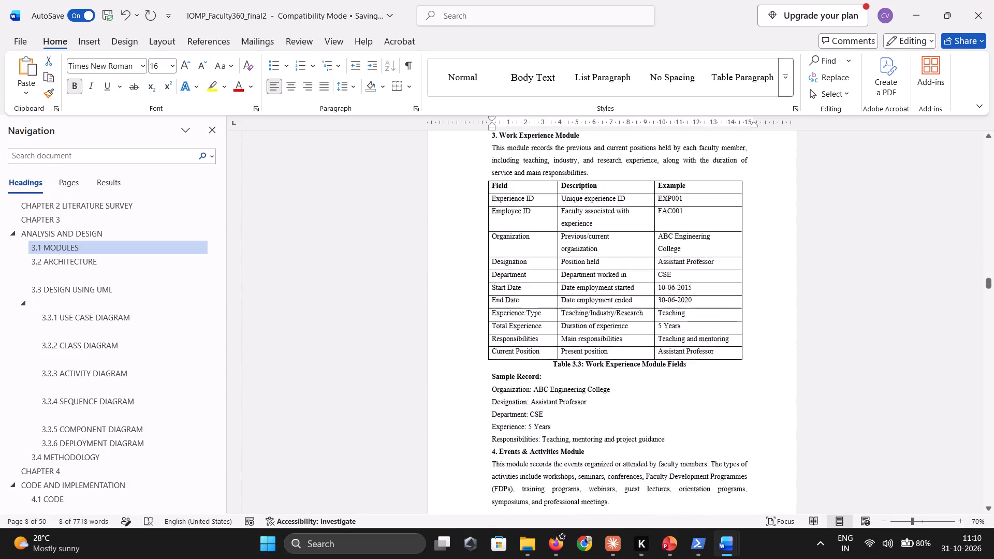
{"action": "scroll", "coordinate": [447, 280], "scroll_direction": "down", "scroll_amount": 5}
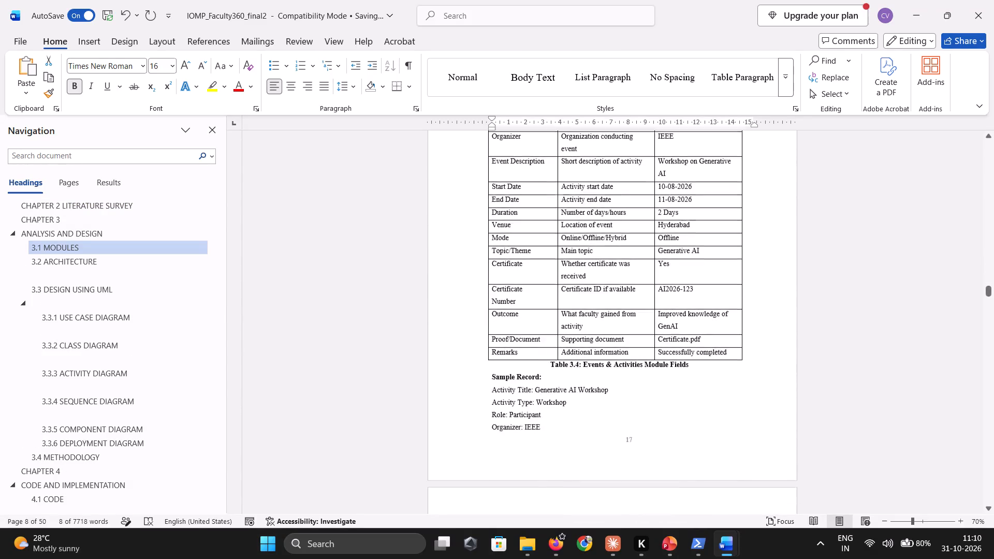
{"action": "scroll", "coordinate": [447, 280], "scroll_direction": "down", "scroll_amount": 4}
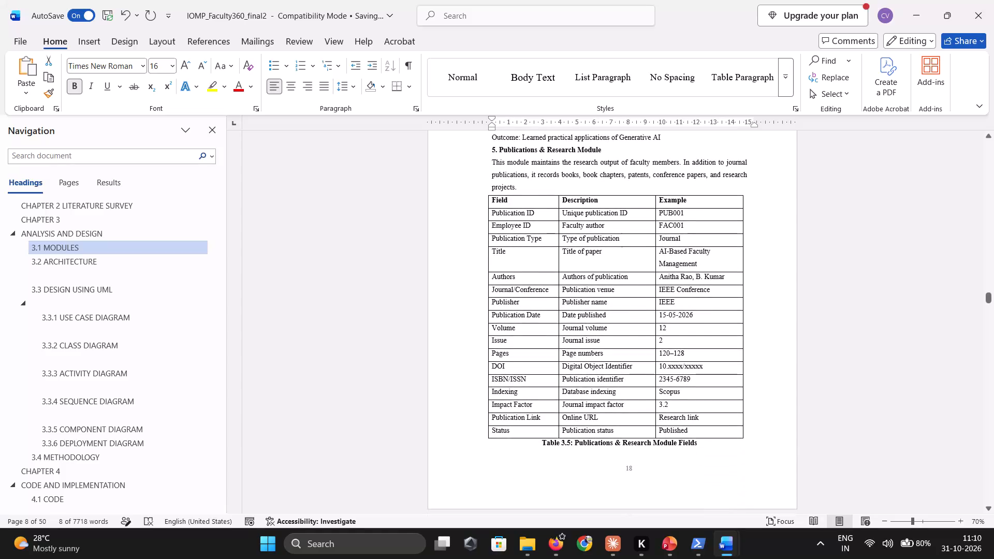
{"action": "scroll", "coordinate": [447, 280], "scroll_direction": "down", "scroll_amount": 5}
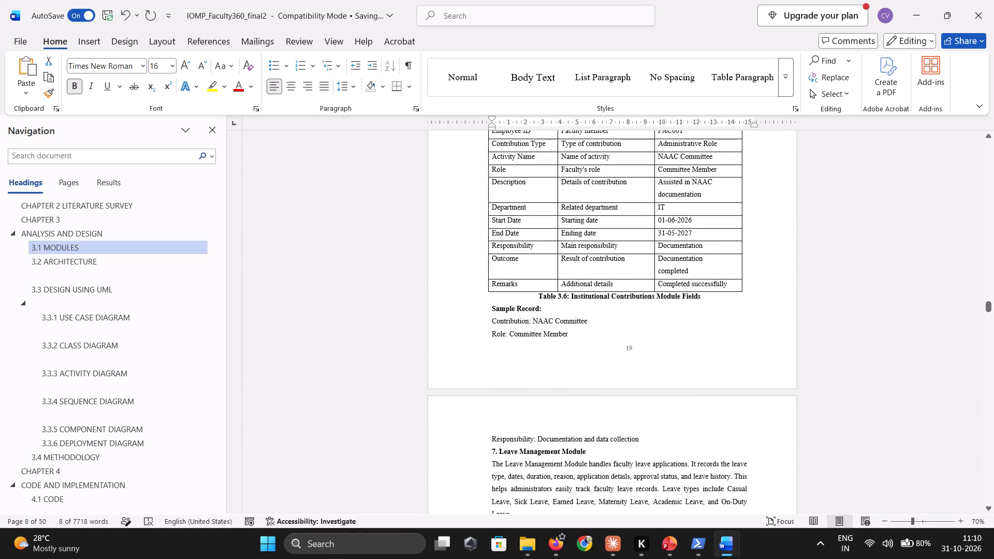
Examine the layout of the module tables and sample records from Publications & Research onward, through the reports module and 3.2 ARCHITECTURE.
{"action": "scroll", "coordinate": [447, 280], "scroll_direction": "up", "scroll_amount": 3}
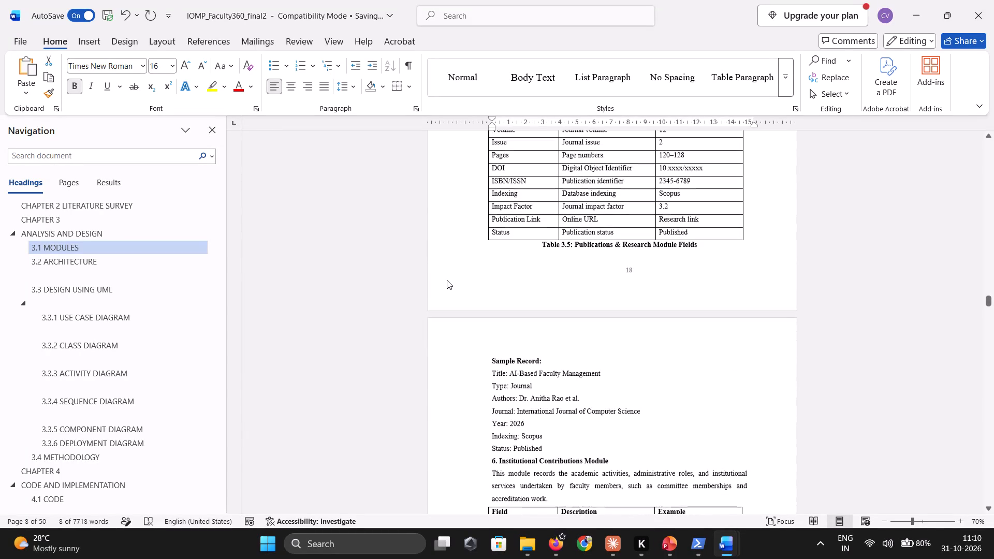
{"action": "scroll", "coordinate": [447, 280], "scroll_direction": "down", "scroll_amount": 2}
{"action": "scroll", "coordinate": [447, 280], "scroll_direction": "up", "scroll_amount": 4}
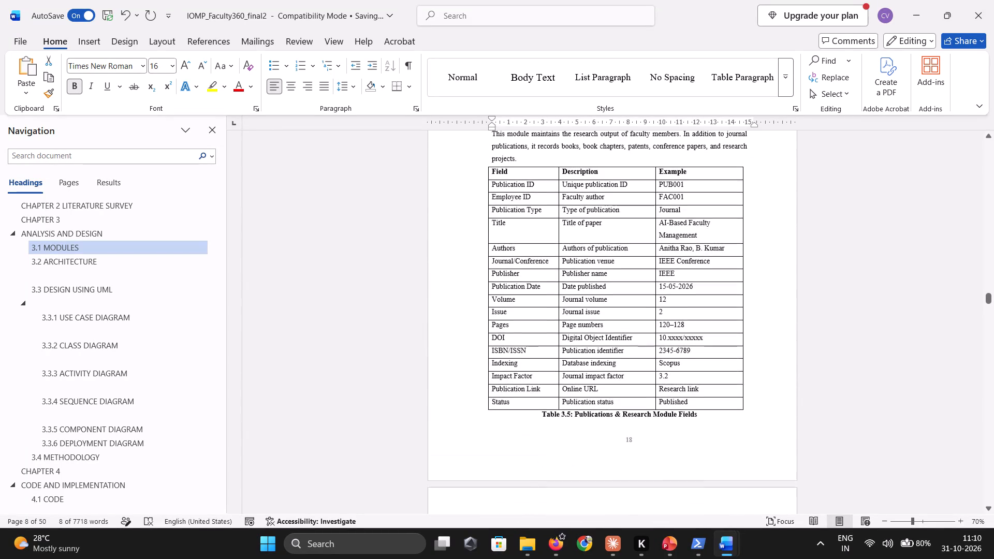
{"action": "scroll", "coordinate": [447, 280], "scroll_direction": "up", "scroll_amount": 3}
{"action": "scroll", "coordinate": [447, 280], "scroll_direction": "down", "scroll_amount": 3}
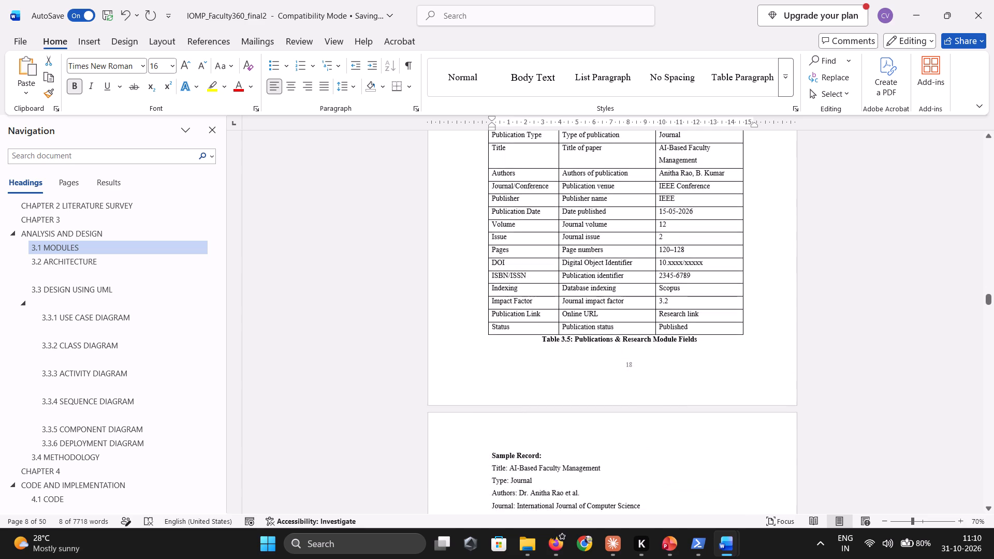
{"action": "scroll", "coordinate": [447, 280], "scroll_direction": "down", "scroll_amount": 6}
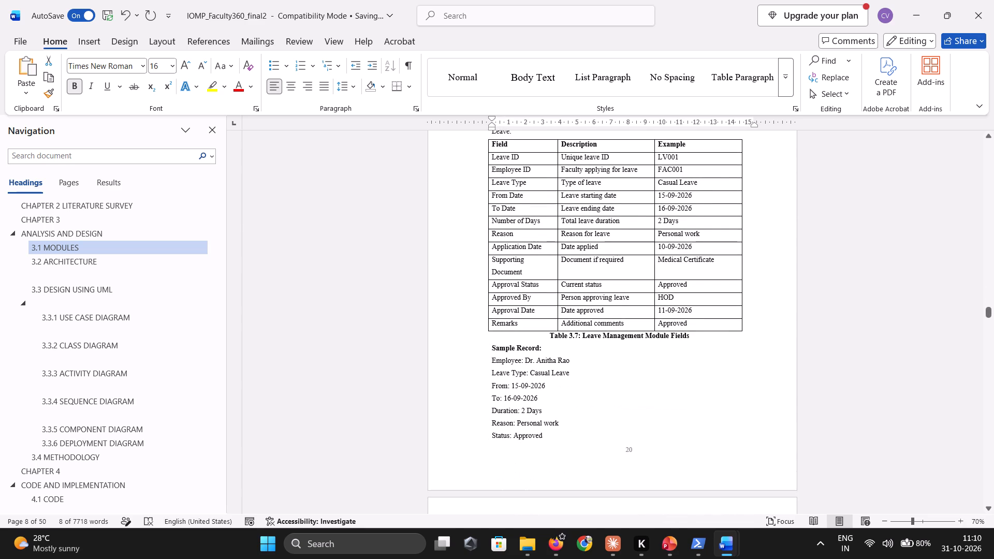
{"action": "scroll", "coordinate": [447, 280], "scroll_direction": "down", "scroll_amount": 2}
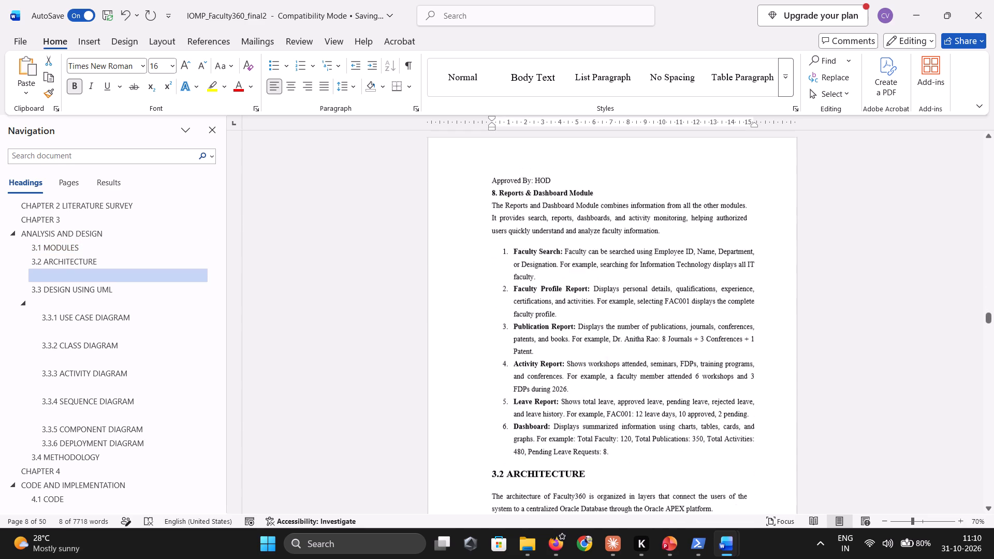
{"action": "scroll", "coordinate": [447, 280], "scroll_direction": "down", "scroll_amount": 1}
{"action": "scroll", "coordinate": [447, 280], "scroll_direction": "up", "scroll_amount": 1}
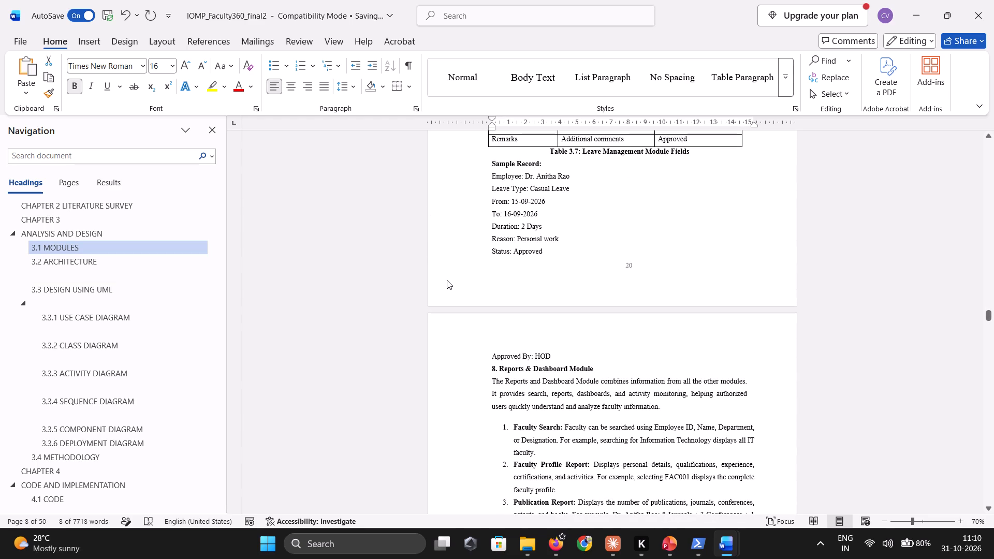
{"action": "scroll", "coordinate": [447, 280], "scroll_direction": "down", "scroll_amount": 2}
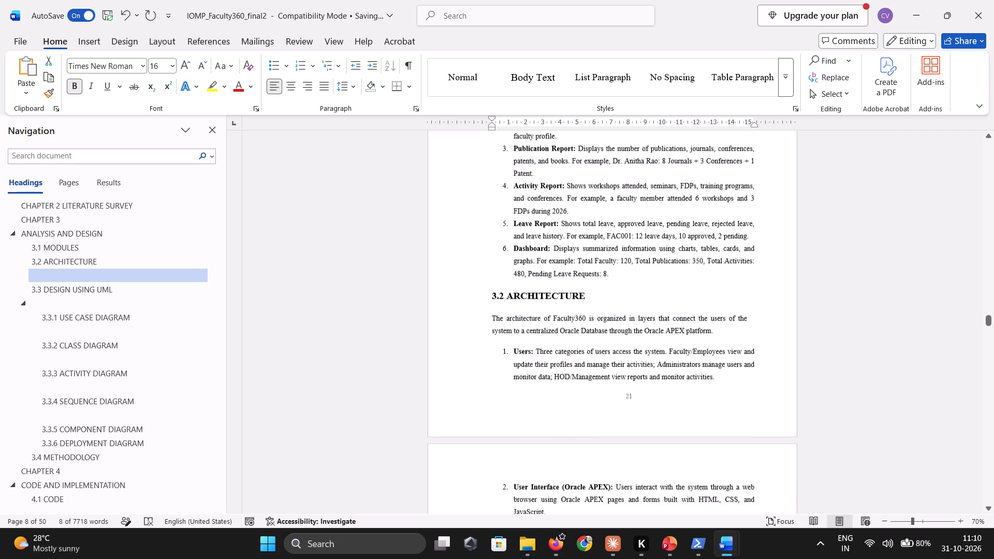
{"action": "scroll", "coordinate": [447, 280], "scroll_direction": "down", "scroll_amount": 1}
{"action": "scroll", "coordinate": [491, 327], "scroll_direction": "down", "scroll_amount": 1}
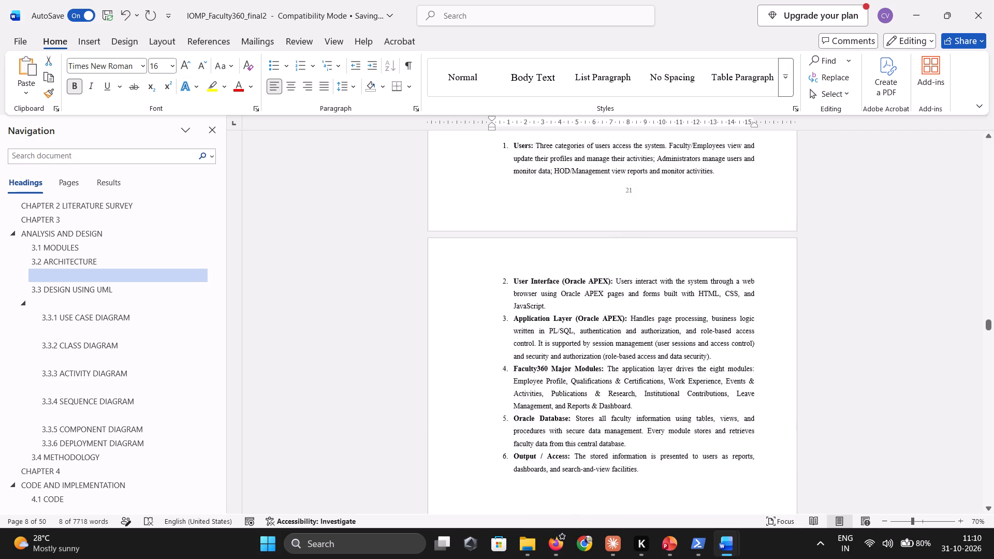
{"action": "scroll", "coordinate": [491, 327], "scroll_direction": "down", "scroll_amount": 1}
{"action": "scroll", "coordinate": [491, 327], "scroll_direction": "up", "scroll_amount": 2}
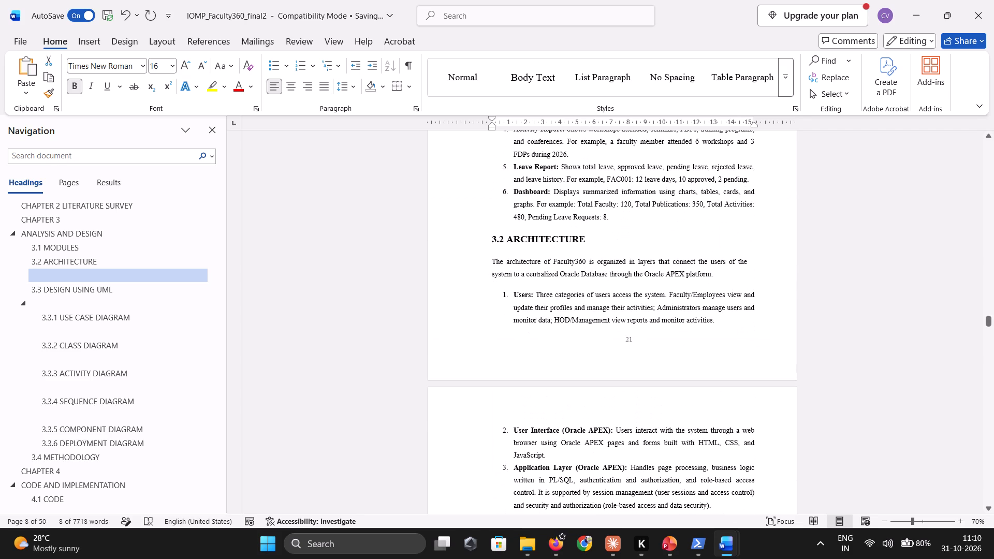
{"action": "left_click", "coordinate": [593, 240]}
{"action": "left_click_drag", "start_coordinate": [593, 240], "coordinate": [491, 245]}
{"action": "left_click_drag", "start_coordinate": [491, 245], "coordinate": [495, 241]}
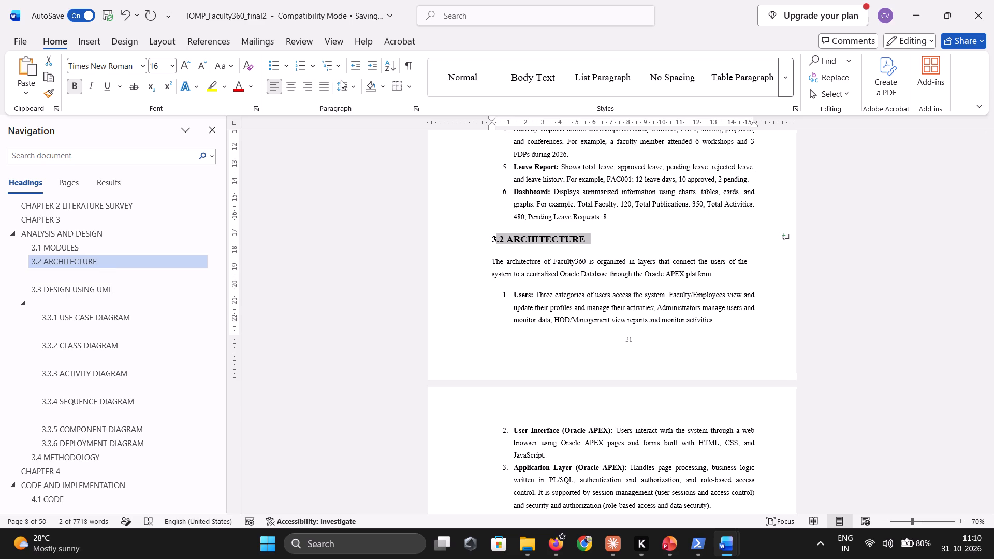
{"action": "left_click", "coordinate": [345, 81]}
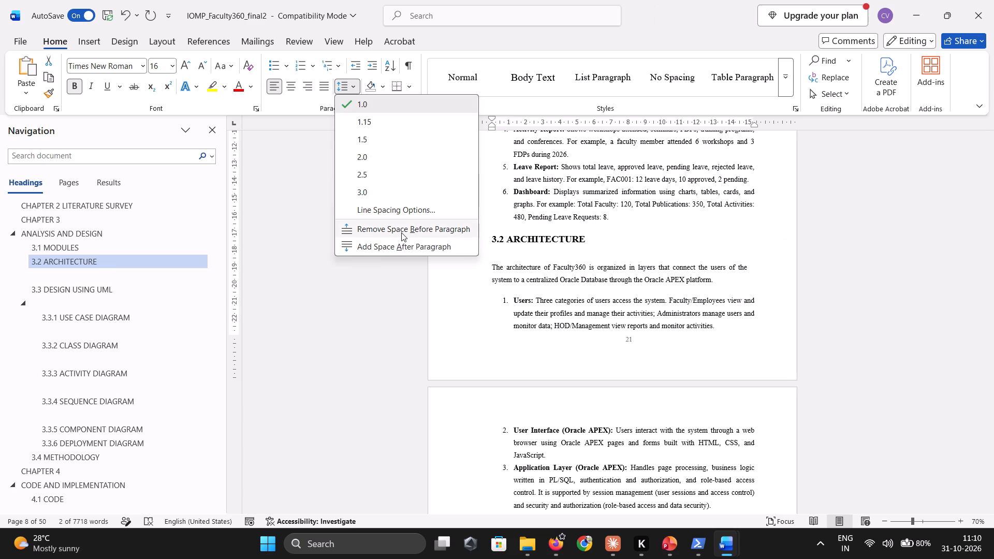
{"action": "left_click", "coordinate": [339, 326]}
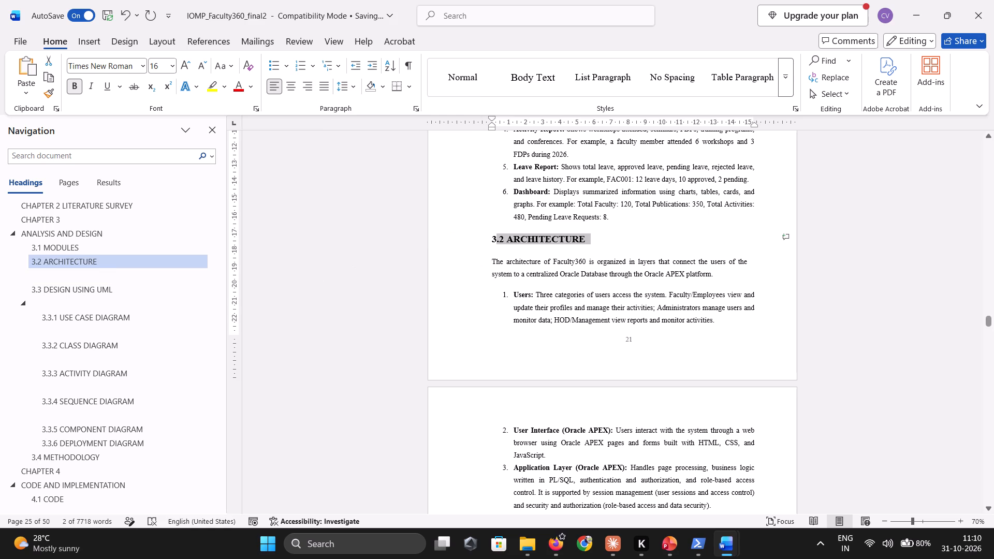
Delete the empty paragraph between the 3.2 ARCHITECTURE heading and its introductory text.
{"action": "left_click", "coordinate": [496, 257]}
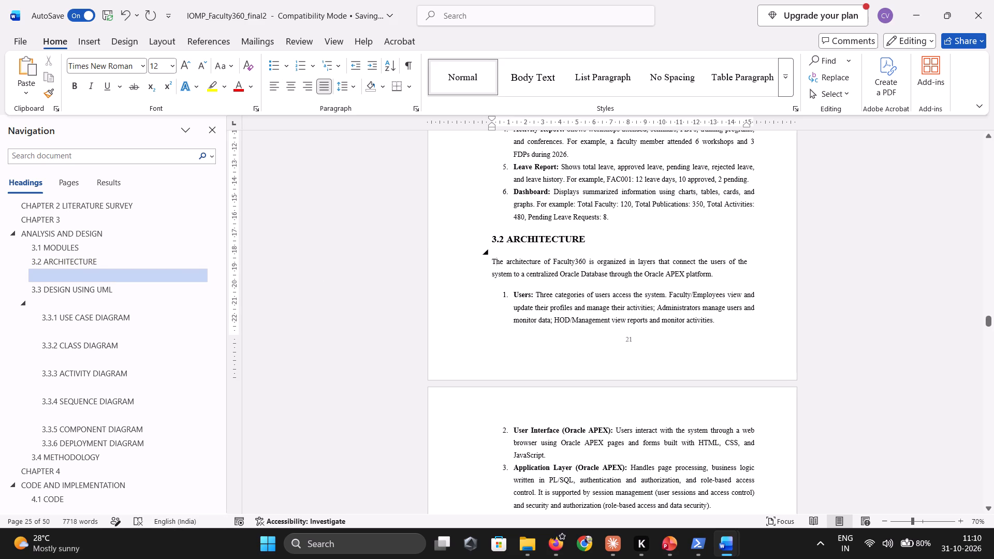
{"action": "left_click", "coordinate": [505, 253]}
{"action": "key", "text": "BackSpace"}
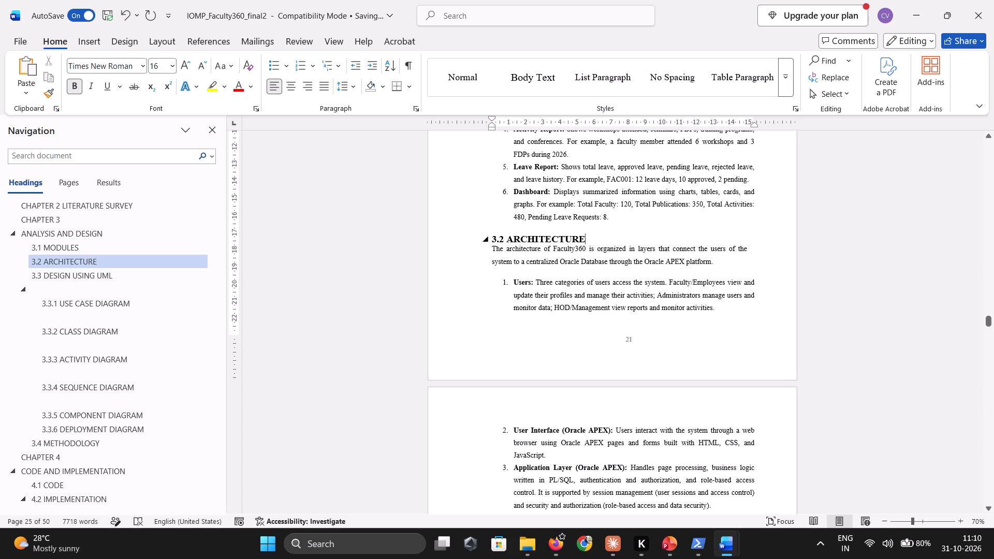
Set the line spacing of the 3.2 ARCHITECTURE heading to 1.5.
{"action": "left_click_drag", "start_coordinate": [588, 237], "coordinate": [491, 239]}
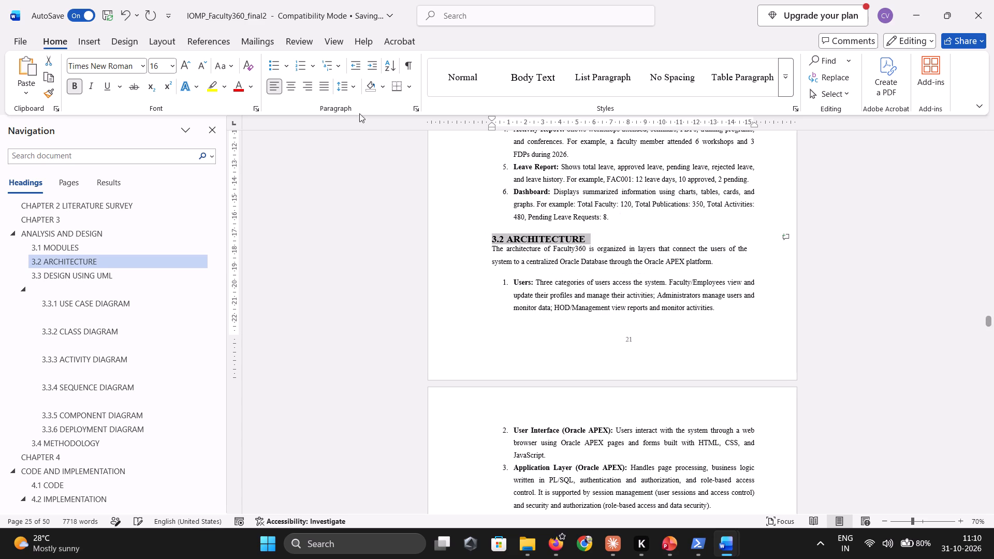
{"action": "left_click", "coordinate": [353, 88]}
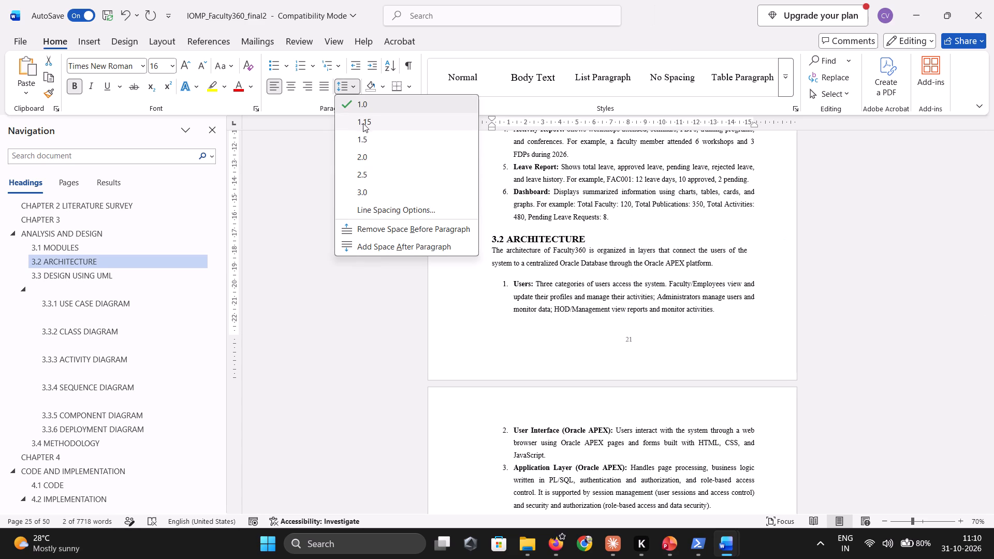
{"action": "left_click", "coordinate": [369, 139]}
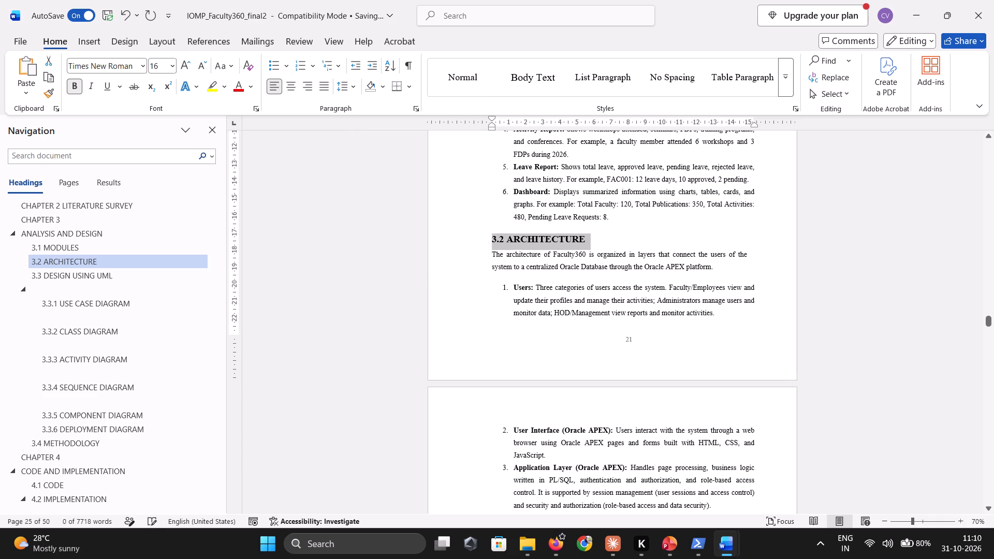
Examine the page layout around 3.2 ARCHITECTURE, including the architecture diagram and the preceding module pages.
{"action": "scroll", "coordinate": [492, 303], "scroll_direction": "down", "scroll_amount": 3}
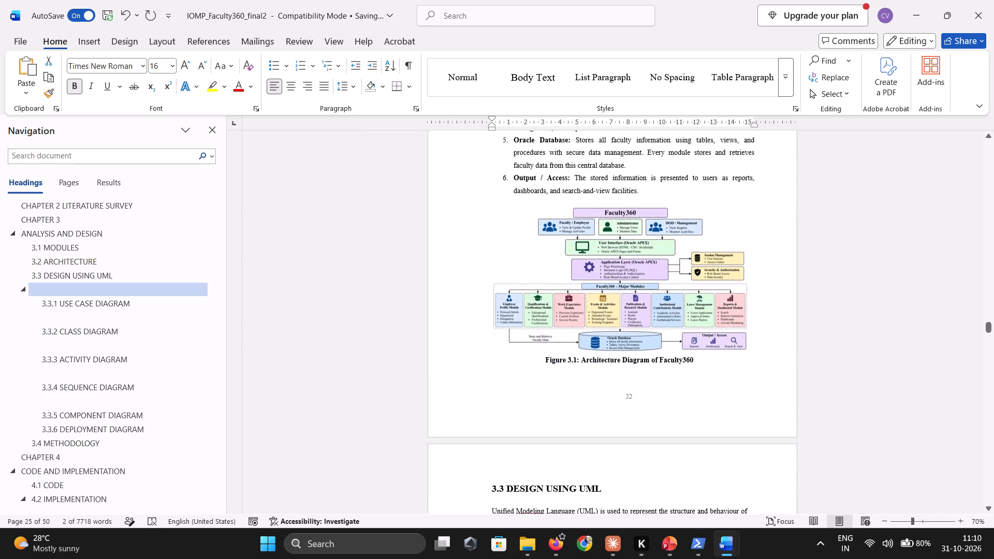
{"action": "scroll", "coordinate": [492, 303], "scroll_direction": "up", "scroll_amount": 4}
{"action": "scroll", "coordinate": [492, 303], "scroll_direction": "down", "scroll_amount": 1}
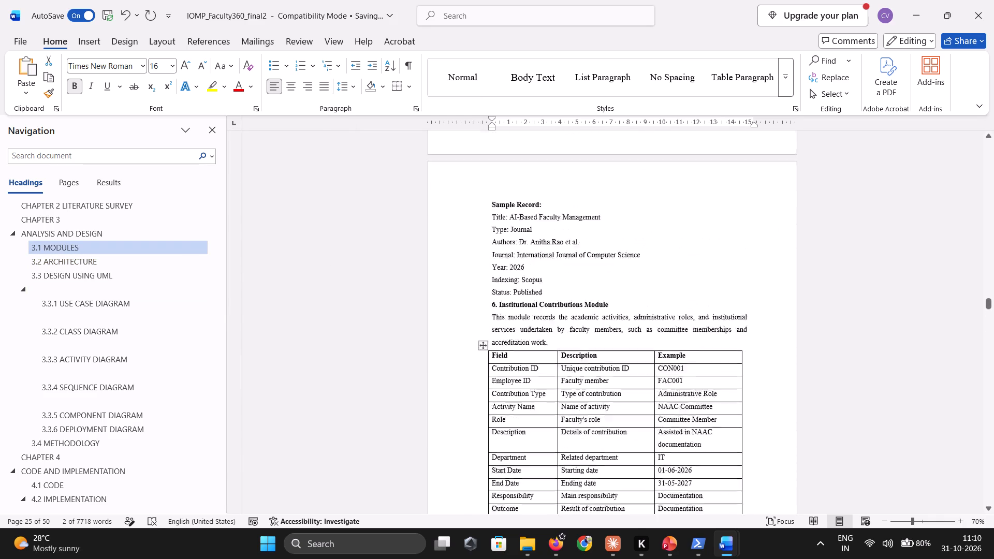
{"action": "scroll", "coordinate": [492, 303], "scroll_direction": "down", "scroll_amount": 6}
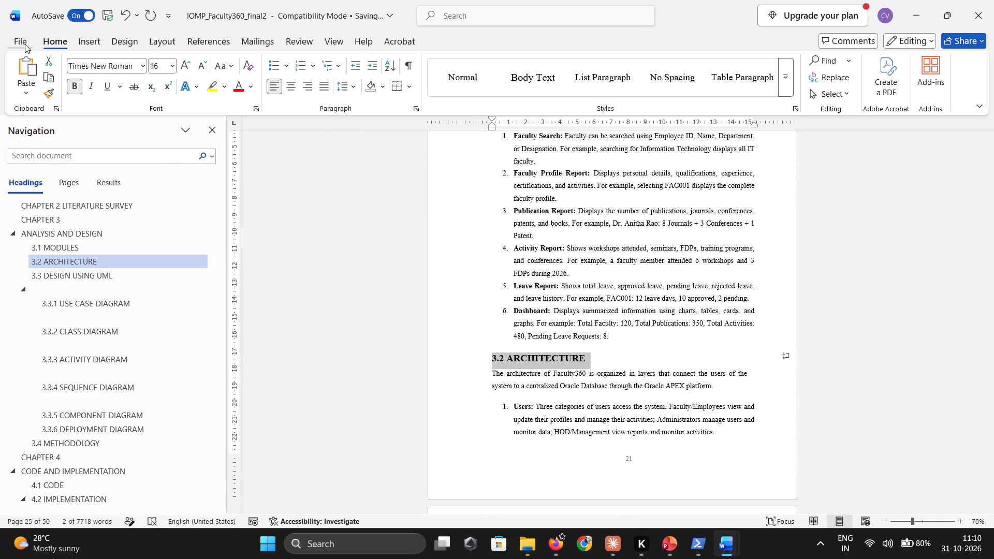
{"action": "left_click", "coordinate": [25, 44]}
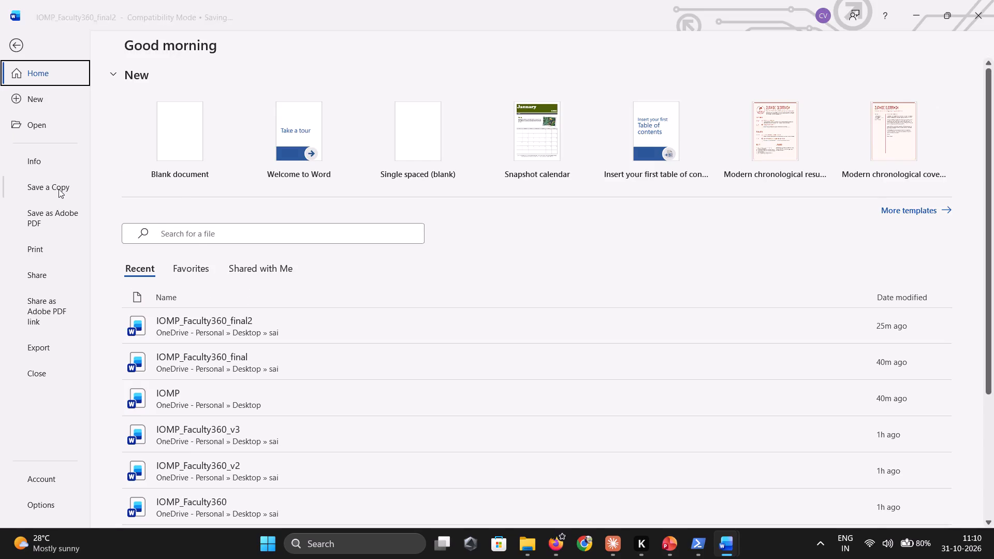
{"action": "left_click", "coordinate": [59, 189]}
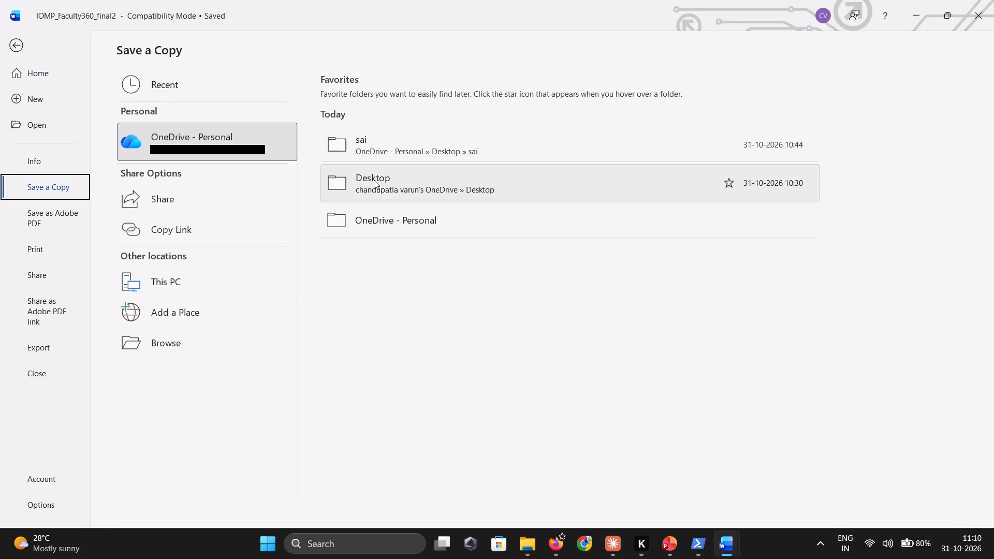
{"action": "left_click", "coordinate": [198, 279]}
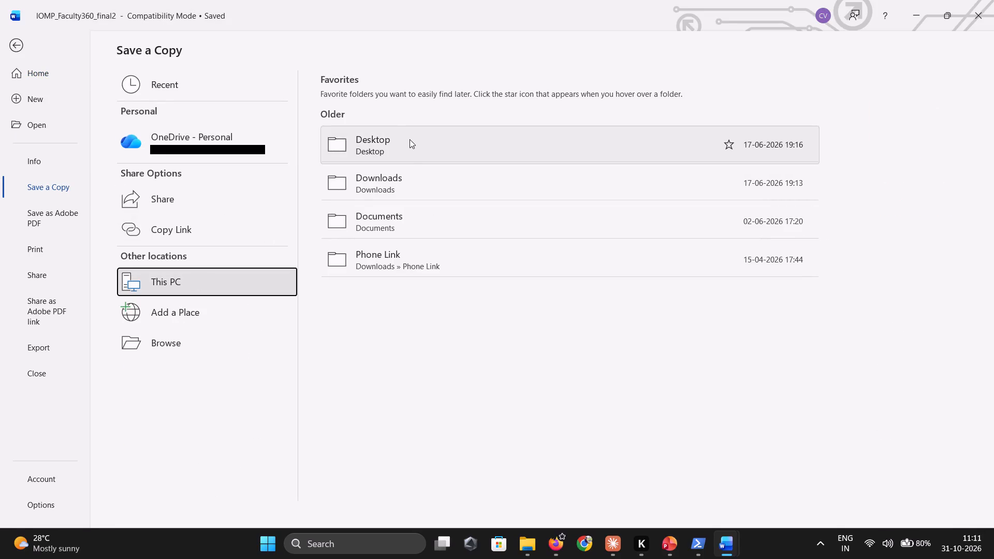
{"action": "left_click", "coordinate": [410, 139]}
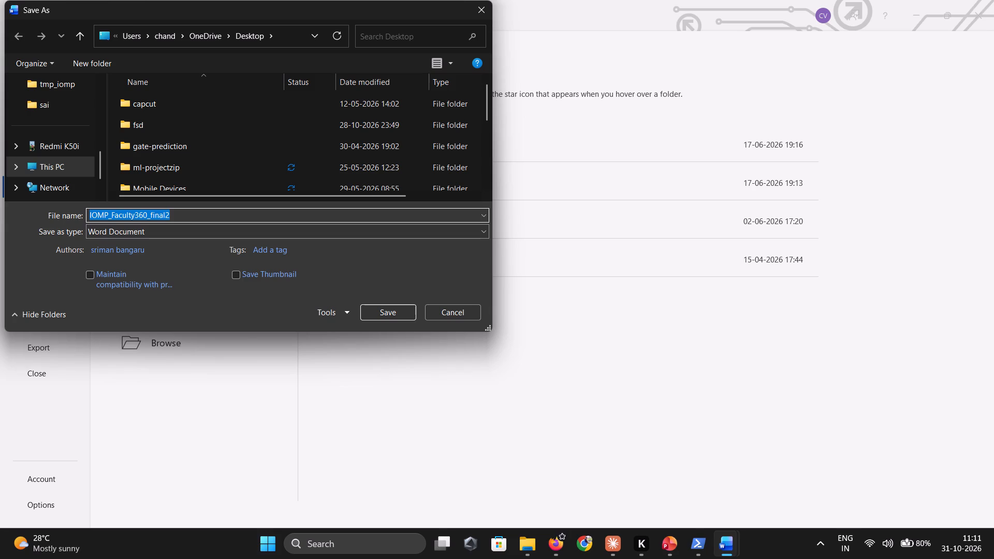
{"action": "key", "text": "BackSpace"}
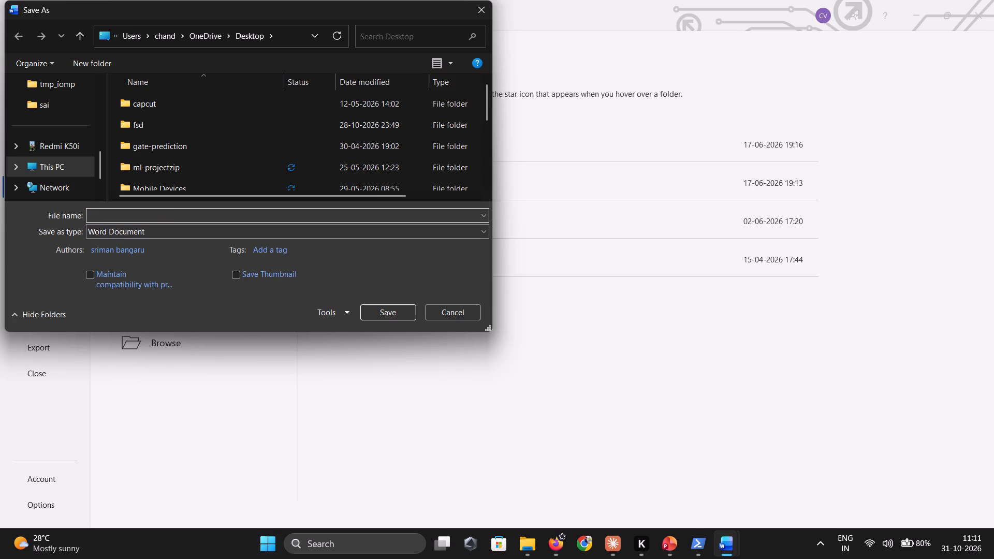
{"action": "type", "text": "ps"}
{"action": "type", "text": "1"}
{"action": "key", "text": "space"}
{"action": "type", "text": "sai"}
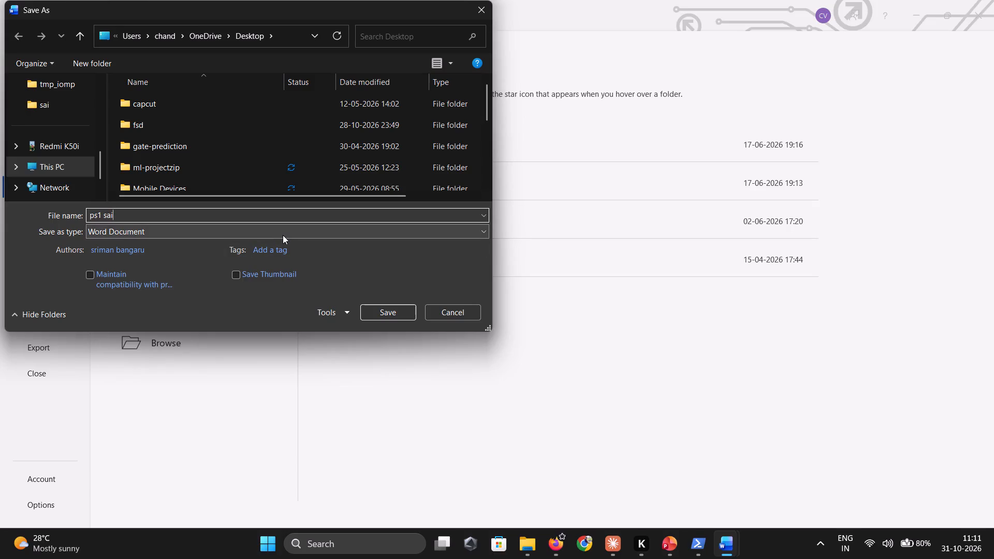
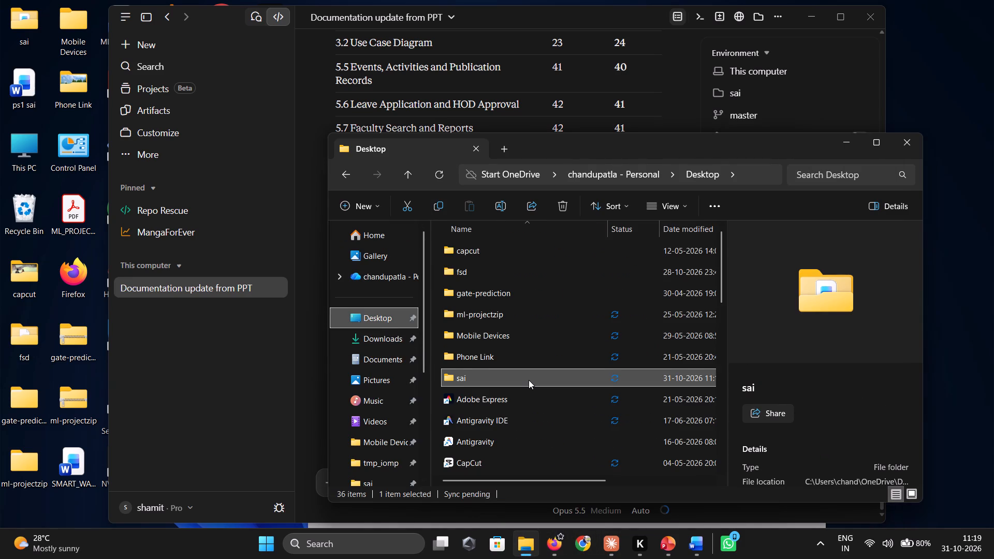
{"action": "scroll", "coordinate": [529, 380], "scroll_direction": "down", "scroll_amount": 4}
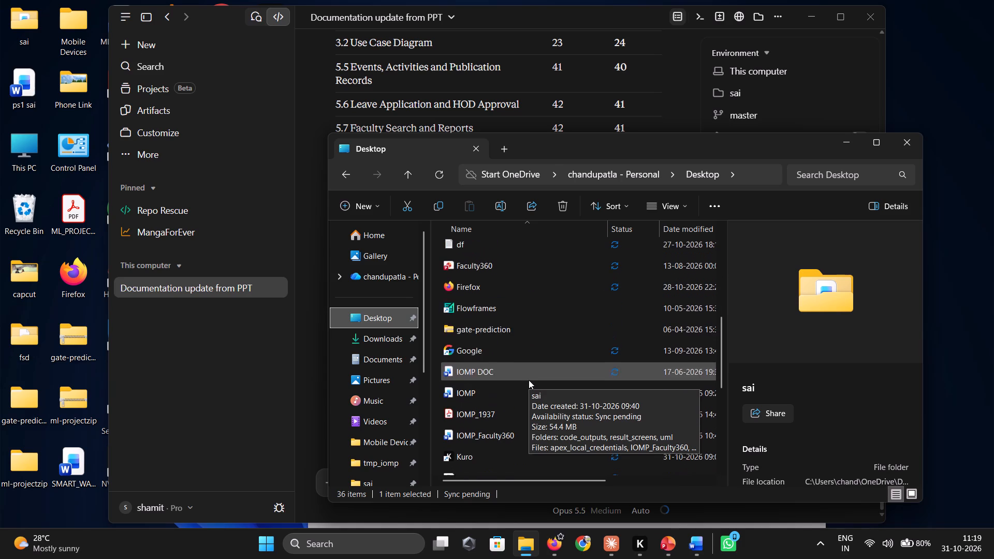
{"action": "scroll", "coordinate": [529, 380], "scroll_direction": "down", "scroll_amount": 3}
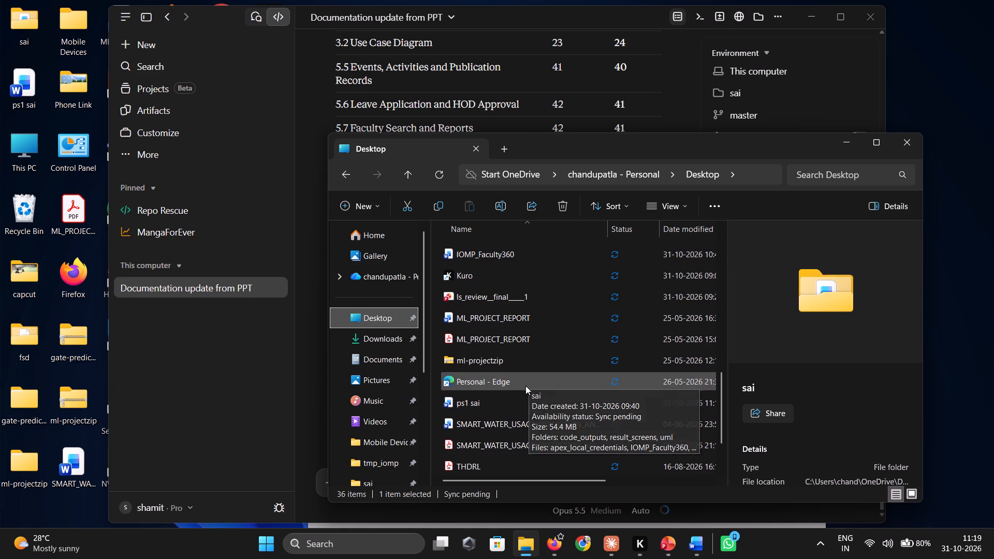
{"action": "scroll", "coordinate": [517, 397], "scroll_direction": "left", "scroll_amount": 1}
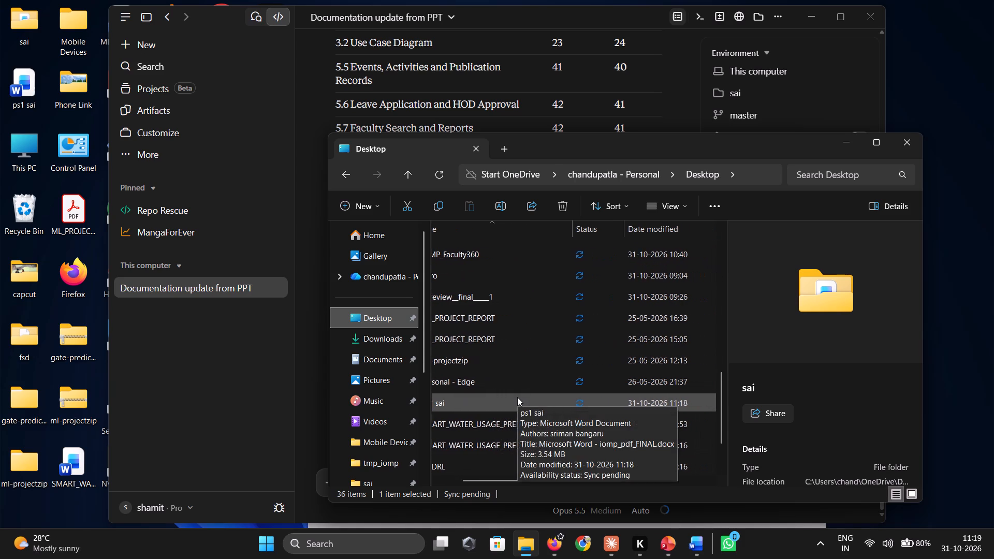
{"action": "scroll", "coordinate": [517, 397], "scroll_direction": "left", "scroll_amount": 1}
{"action": "double_click", "coordinate": [517, 397]}
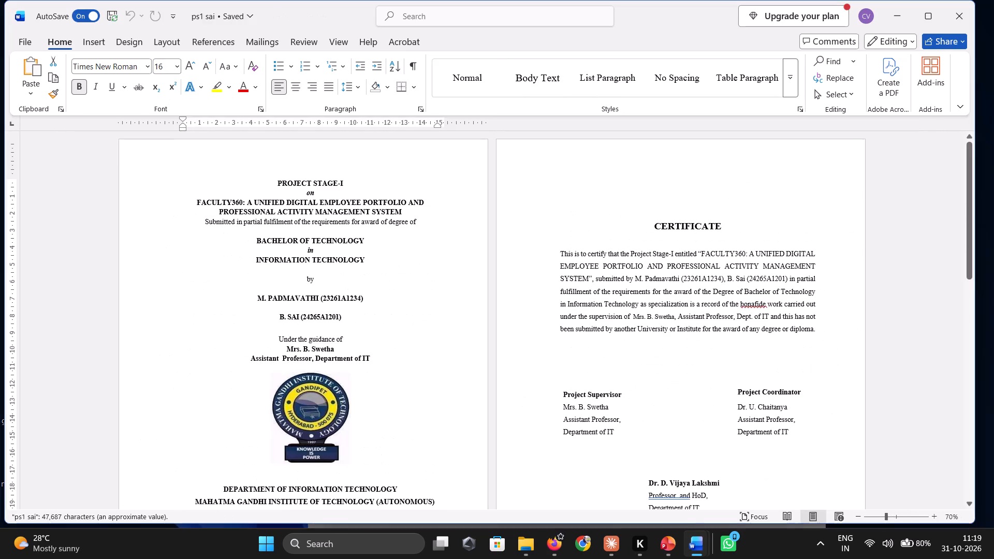
Look through the document from the cover page through the List of Figures and Table of Contents to Chapter 3, then review section 1.7.
{"action": "scroll", "coordinate": [517, 397], "scroll_direction": "down", "scroll_amount": 4}
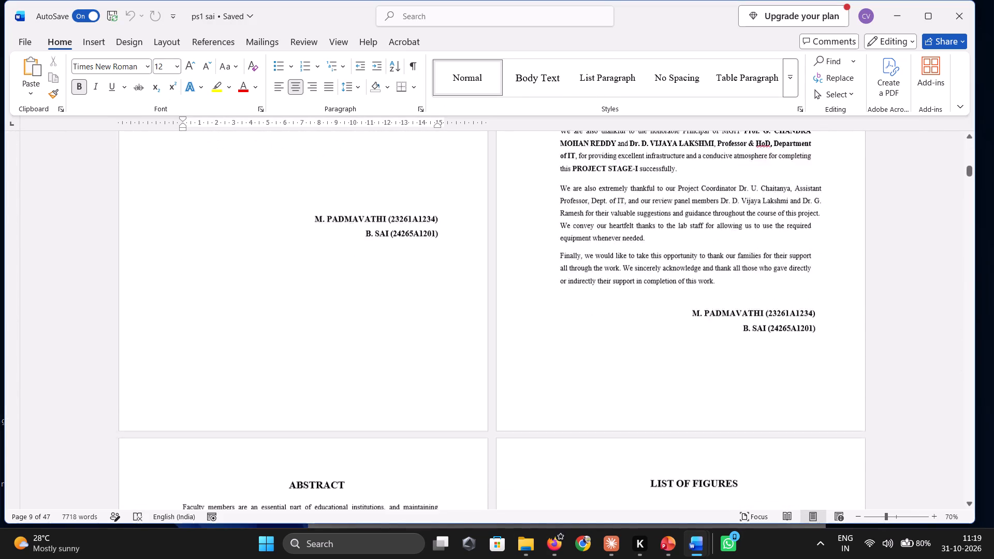
{"action": "scroll", "coordinate": [517, 397], "scroll_direction": "down", "scroll_amount": 11}
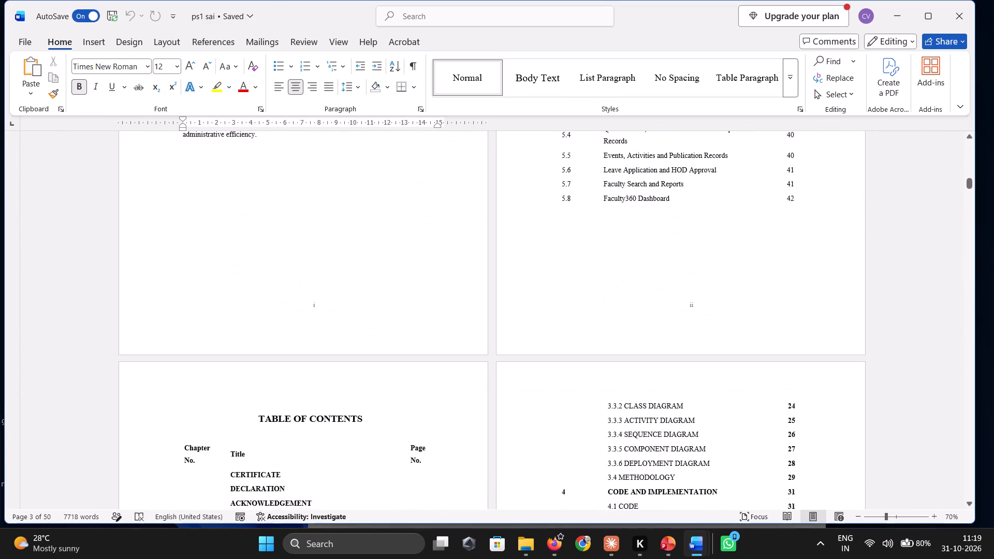
{"action": "scroll", "coordinate": [517, 397], "scroll_direction": "down", "scroll_amount": 1}
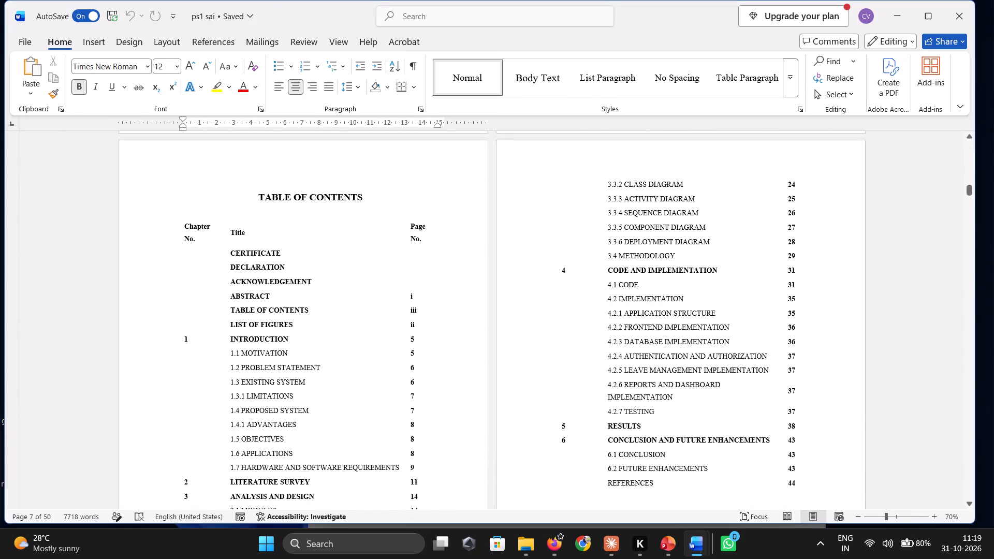
{"action": "scroll", "coordinate": [517, 397], "scroll_direction": "down", "scroll_amount": 6}
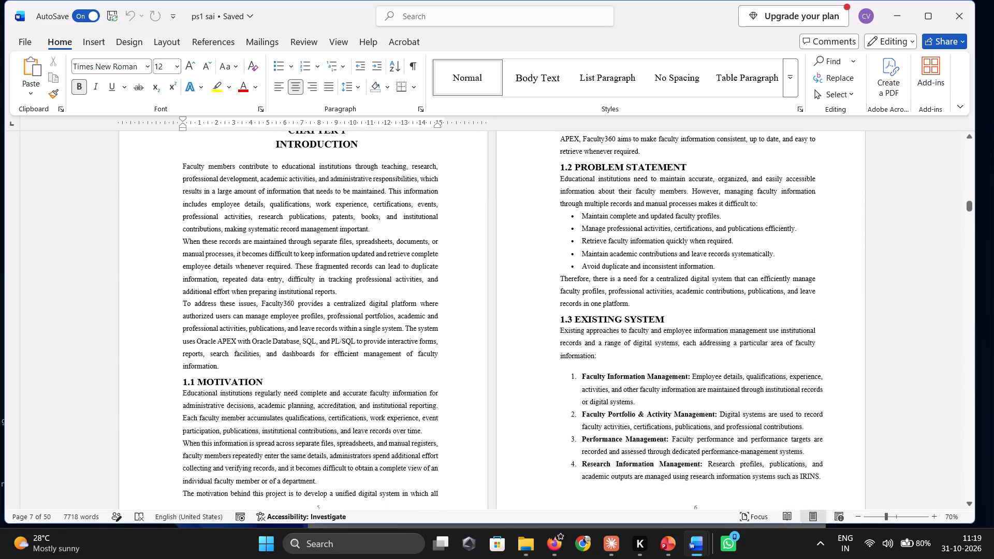
{"action": "scroll", "coordinate": [517, 397], "scroll_direction": "down", "scroll_amount": 4}
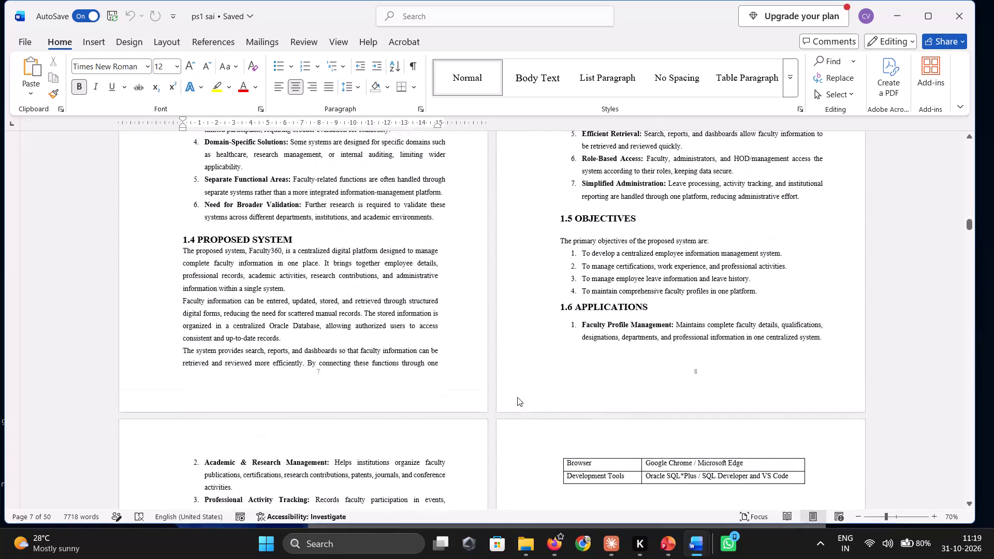
{"action": "scroll", "coordinate": [517, 397], "scroll_direction": "down", "scroll_amount": 2}
{"action": "scroll", "coordinate": [517, 397], "scroll_direction": "up", "scroll_amount": 1}
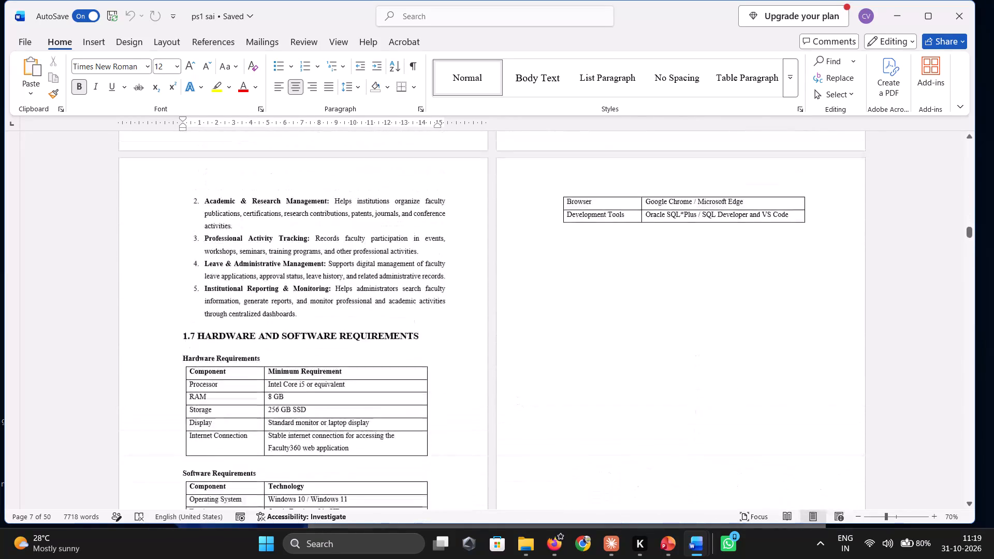
{"action": "scroll", "coordinate": [517, 397], "scroll_direction": "up", "scroll_amount": 1}
{"action": "scroll", "coordinate": [517, 397], "scroll_direction": "down", "scroll_amount": 6}
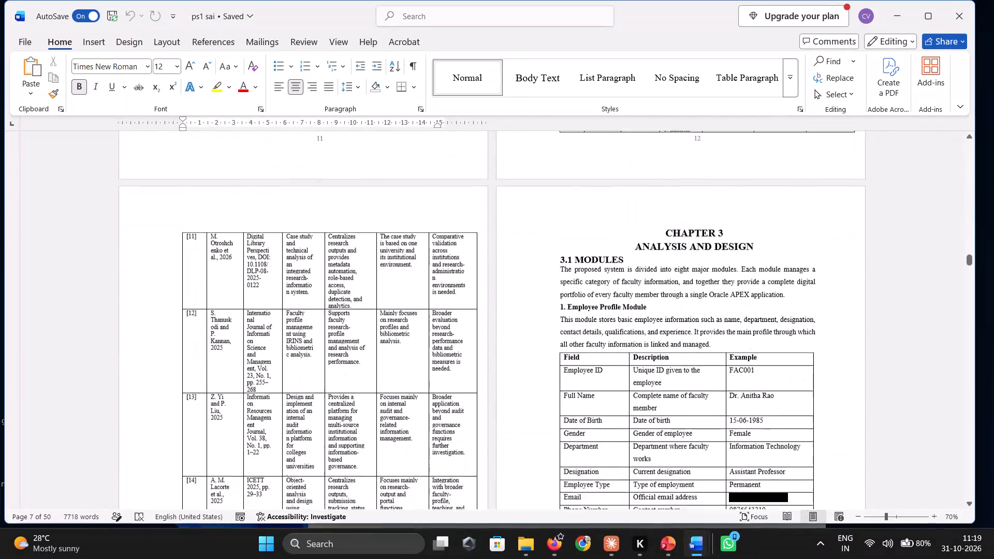
{"action": "scroll", "coordinate": [517, 397], "scroll_direction": "down", "scroll_amount": 1}
{"action": "scroll", "coordinate": [517, 397], "scroll_direction": "up", "scroll_amount": 5}
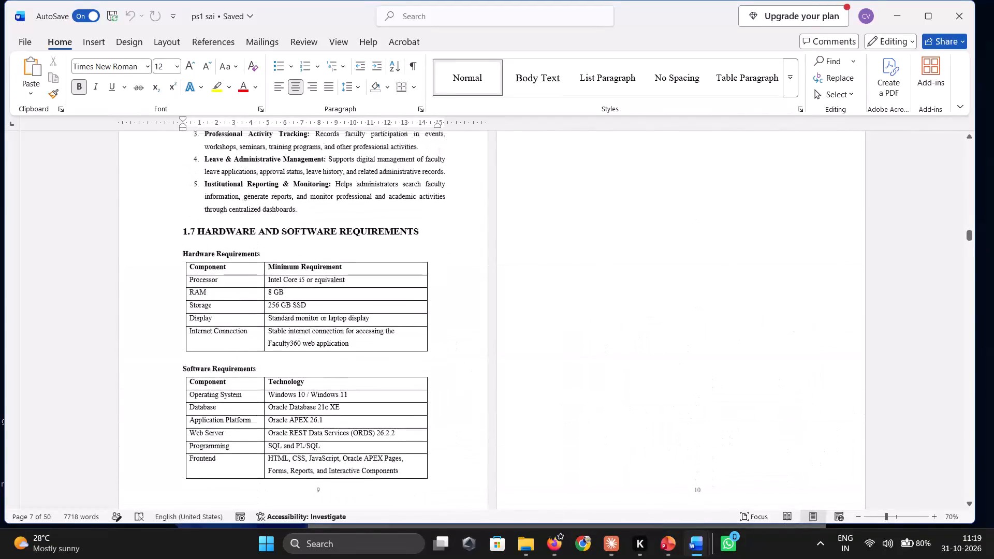
{"action": "scroll", "coordinate": [517, 397], "scroll_direction": "up", "scroll_amount": 2}
{"action": "scroll", "coordinate": [517, 397], "scroll_direction": "down", "scroll_amount": 1}
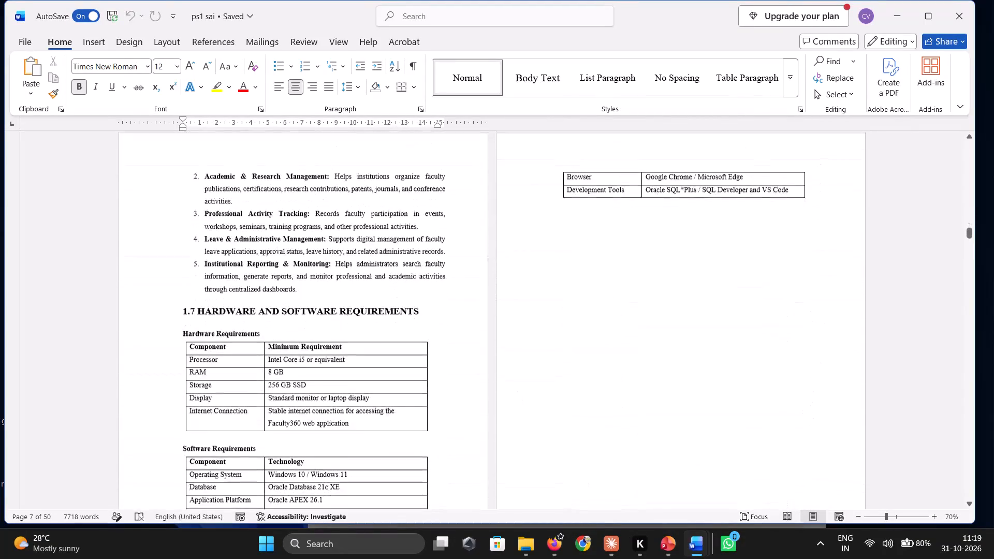
{"action": "scroll", "coordinate": [517, 397], "scroll_direction": "down", "scroll_amount": 2}
Delete the blank line between the 1.7 Hardware and Software Requirements heading and the Hardware Requirements subheading.
{"action": "scroll", "coordinate": [517, 397], "scroll_direction": "up", "scroll_amount": 1}
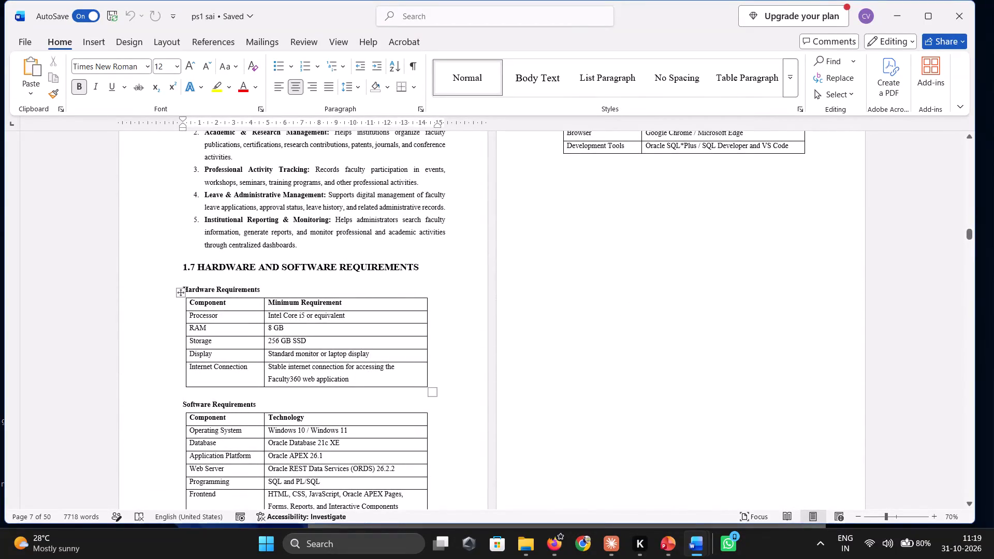
{"action": "left_click", "coordinate": [247, 282]}
{"action": "key", "text": "BackSpace"}
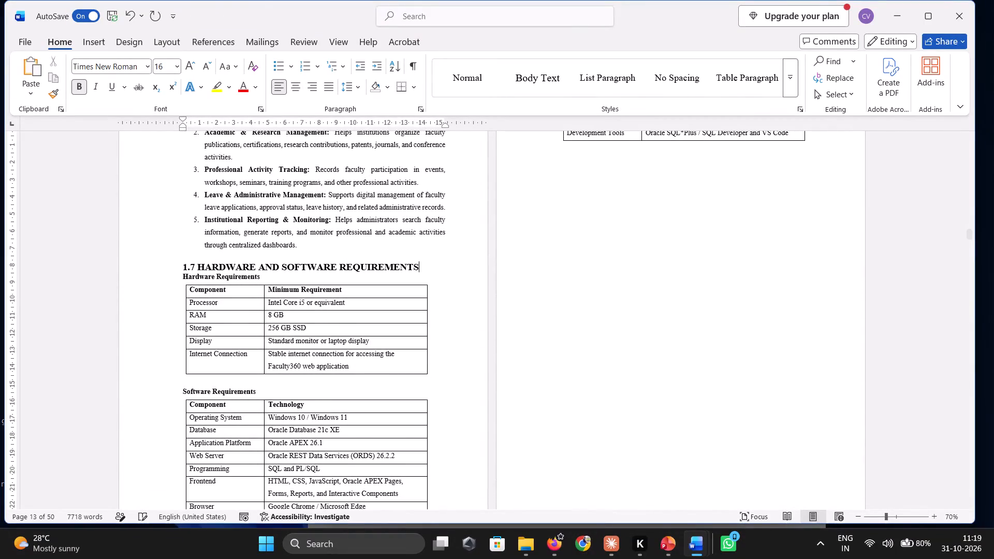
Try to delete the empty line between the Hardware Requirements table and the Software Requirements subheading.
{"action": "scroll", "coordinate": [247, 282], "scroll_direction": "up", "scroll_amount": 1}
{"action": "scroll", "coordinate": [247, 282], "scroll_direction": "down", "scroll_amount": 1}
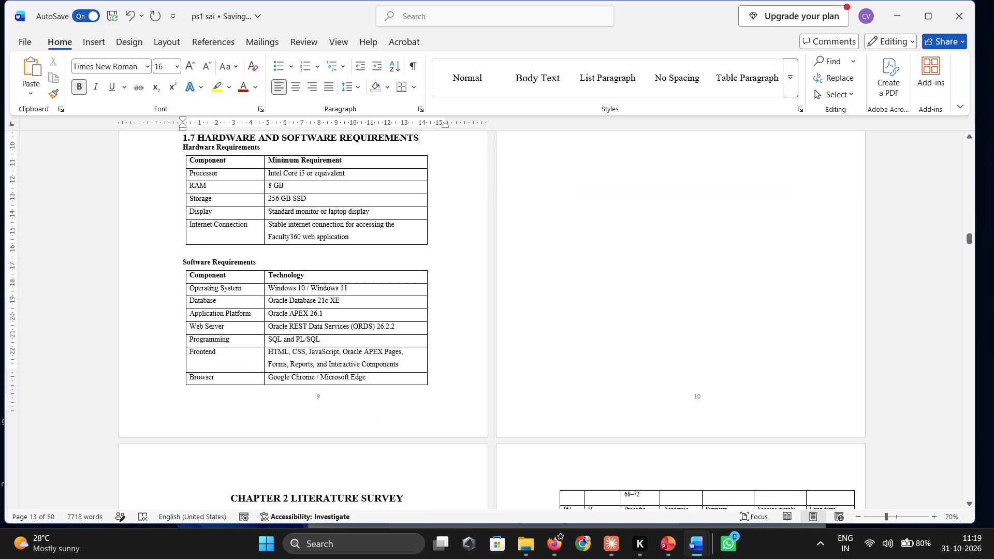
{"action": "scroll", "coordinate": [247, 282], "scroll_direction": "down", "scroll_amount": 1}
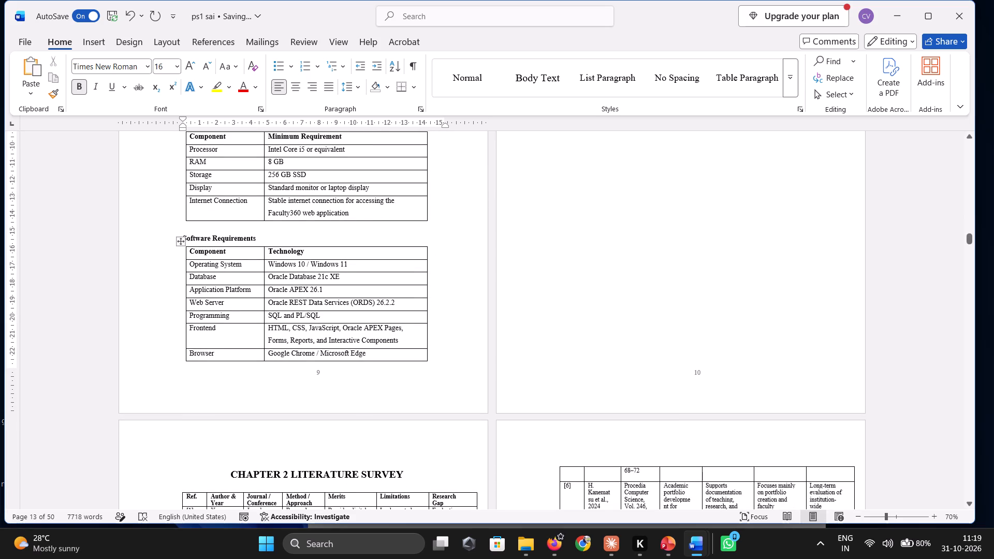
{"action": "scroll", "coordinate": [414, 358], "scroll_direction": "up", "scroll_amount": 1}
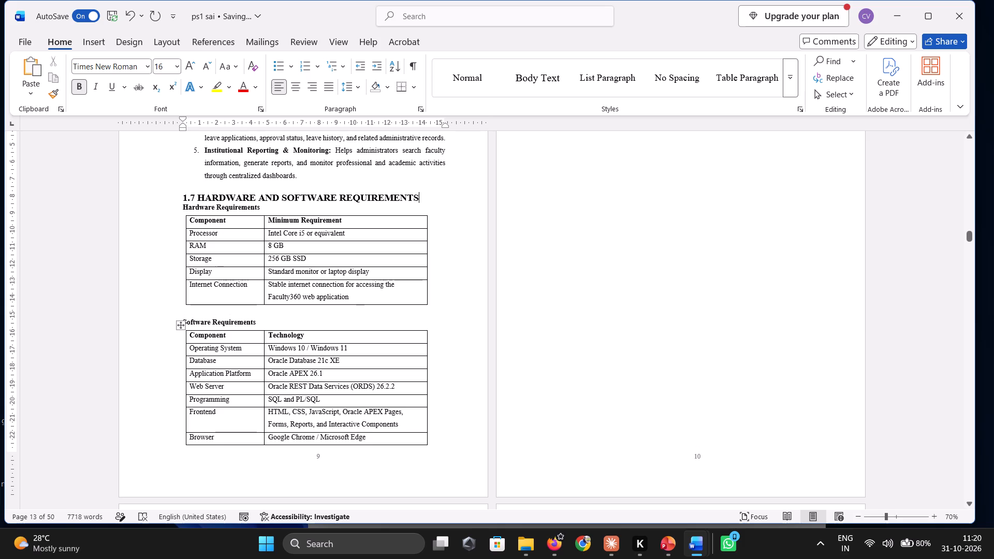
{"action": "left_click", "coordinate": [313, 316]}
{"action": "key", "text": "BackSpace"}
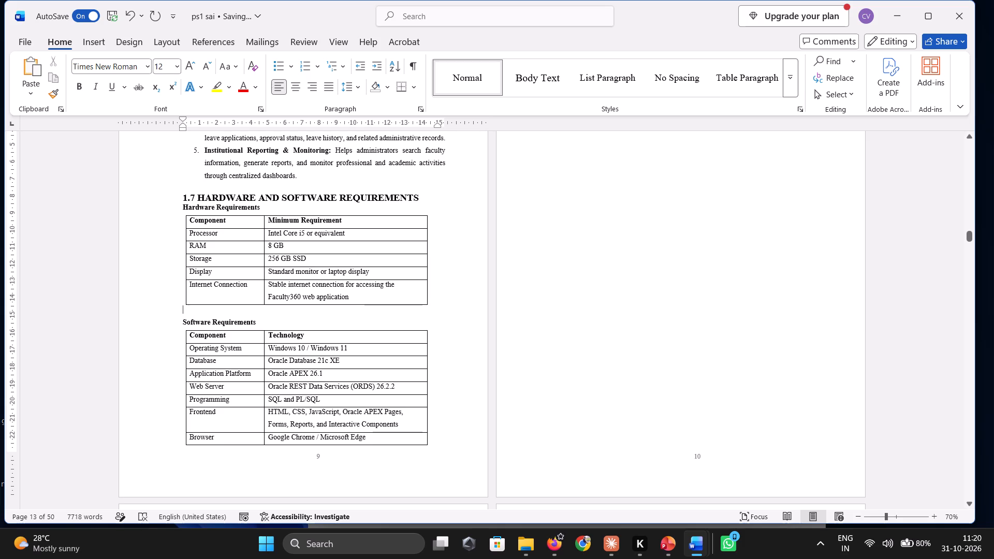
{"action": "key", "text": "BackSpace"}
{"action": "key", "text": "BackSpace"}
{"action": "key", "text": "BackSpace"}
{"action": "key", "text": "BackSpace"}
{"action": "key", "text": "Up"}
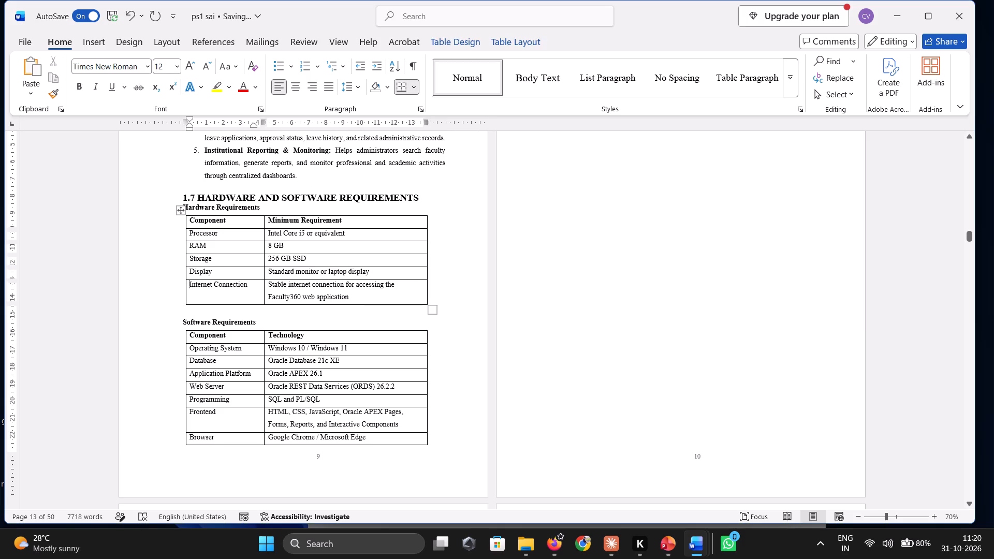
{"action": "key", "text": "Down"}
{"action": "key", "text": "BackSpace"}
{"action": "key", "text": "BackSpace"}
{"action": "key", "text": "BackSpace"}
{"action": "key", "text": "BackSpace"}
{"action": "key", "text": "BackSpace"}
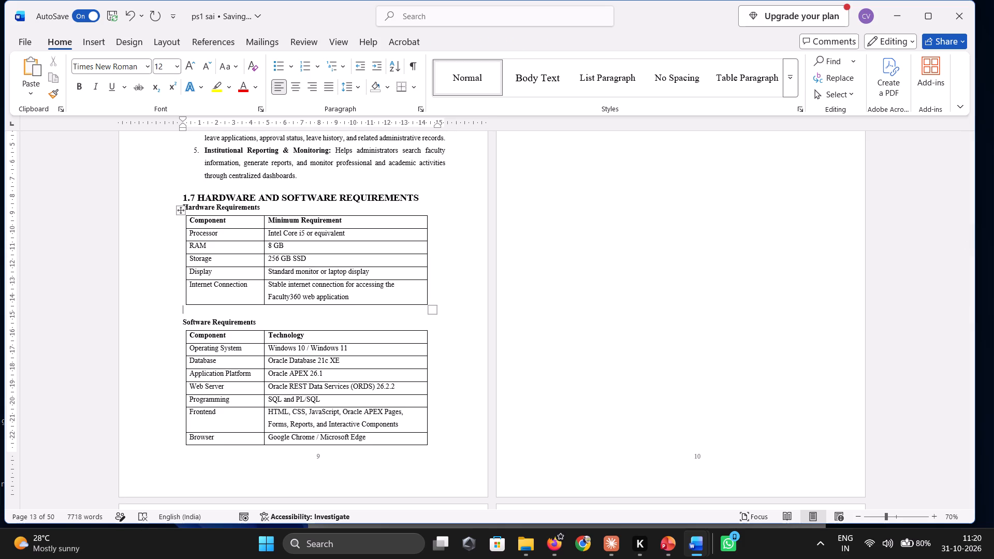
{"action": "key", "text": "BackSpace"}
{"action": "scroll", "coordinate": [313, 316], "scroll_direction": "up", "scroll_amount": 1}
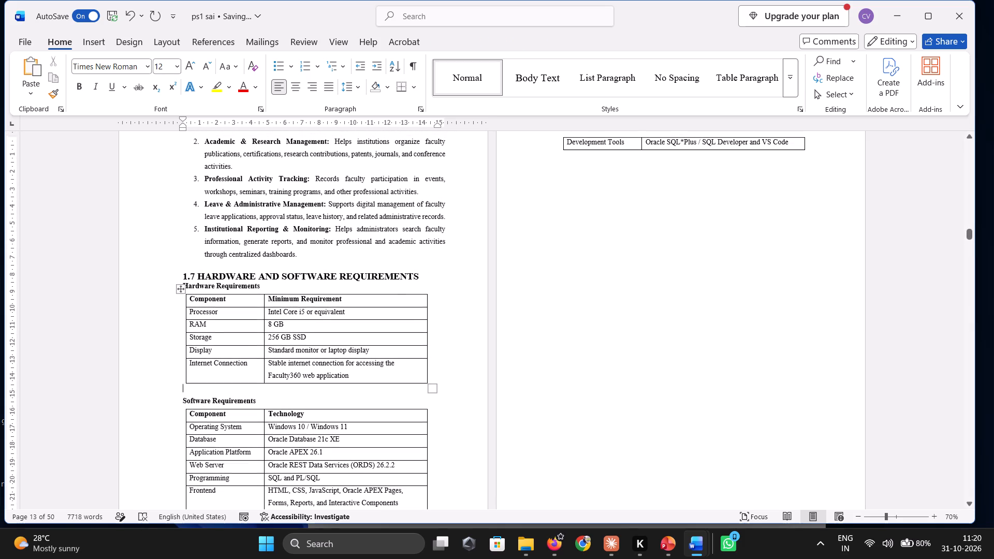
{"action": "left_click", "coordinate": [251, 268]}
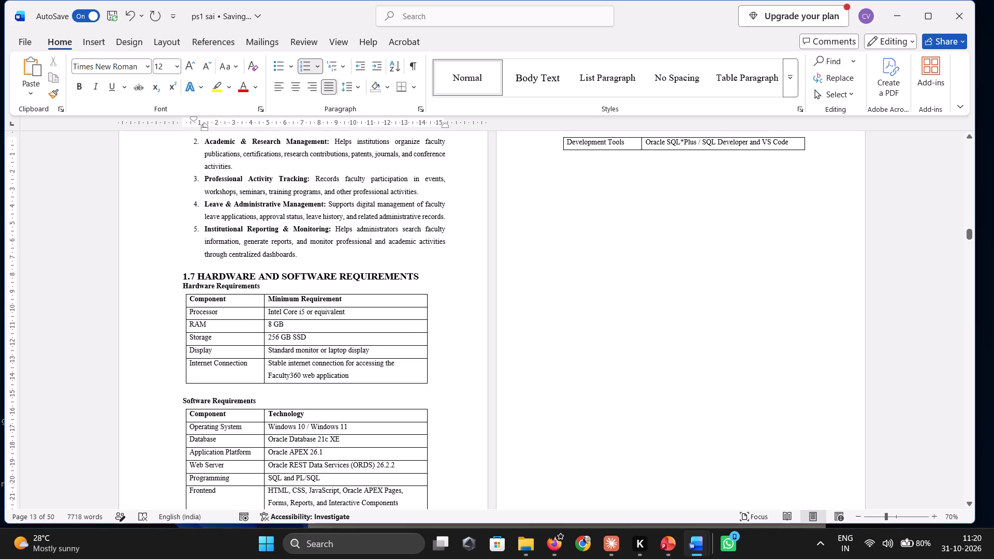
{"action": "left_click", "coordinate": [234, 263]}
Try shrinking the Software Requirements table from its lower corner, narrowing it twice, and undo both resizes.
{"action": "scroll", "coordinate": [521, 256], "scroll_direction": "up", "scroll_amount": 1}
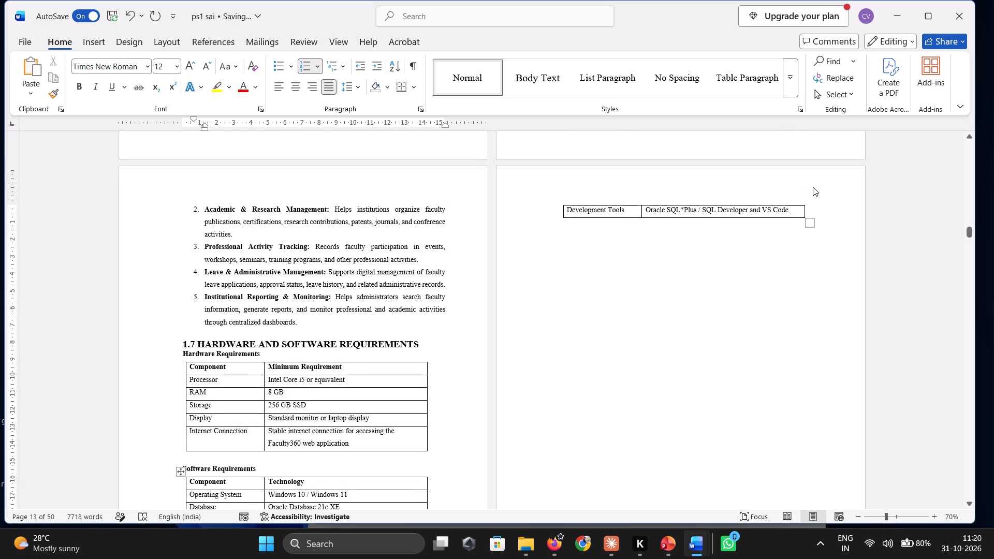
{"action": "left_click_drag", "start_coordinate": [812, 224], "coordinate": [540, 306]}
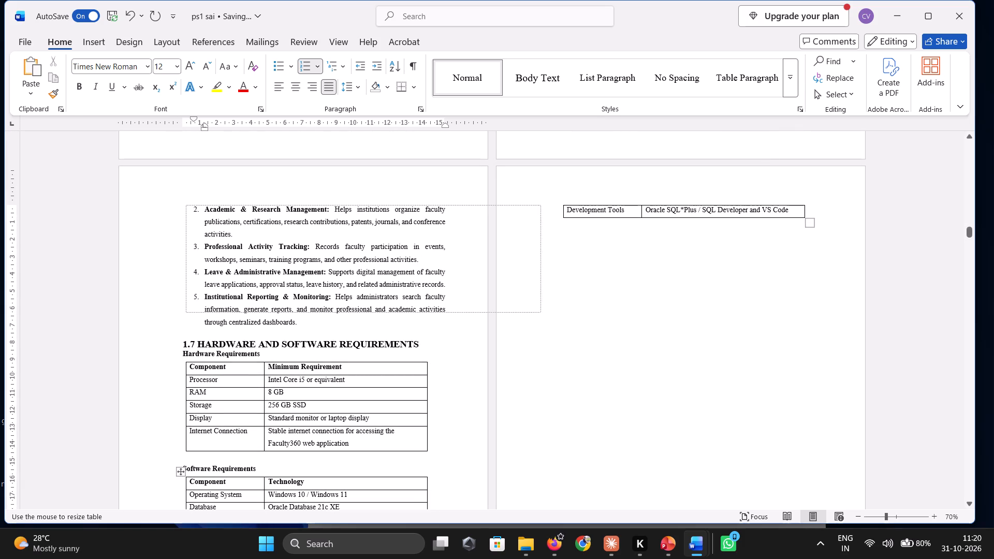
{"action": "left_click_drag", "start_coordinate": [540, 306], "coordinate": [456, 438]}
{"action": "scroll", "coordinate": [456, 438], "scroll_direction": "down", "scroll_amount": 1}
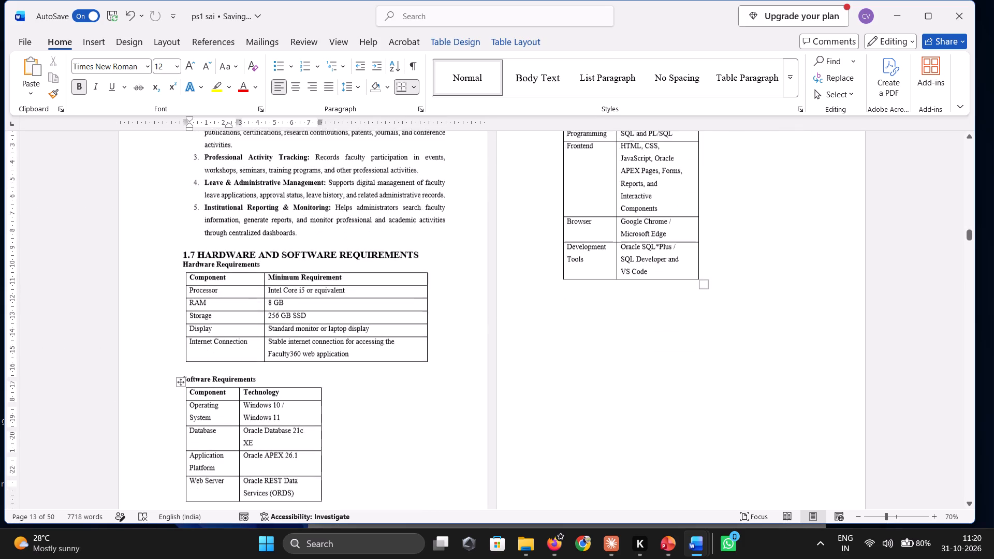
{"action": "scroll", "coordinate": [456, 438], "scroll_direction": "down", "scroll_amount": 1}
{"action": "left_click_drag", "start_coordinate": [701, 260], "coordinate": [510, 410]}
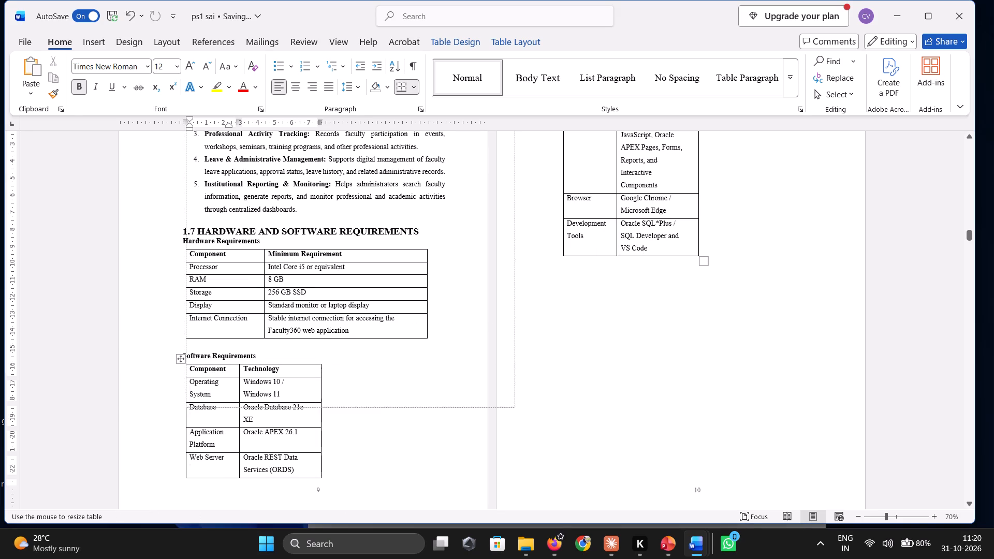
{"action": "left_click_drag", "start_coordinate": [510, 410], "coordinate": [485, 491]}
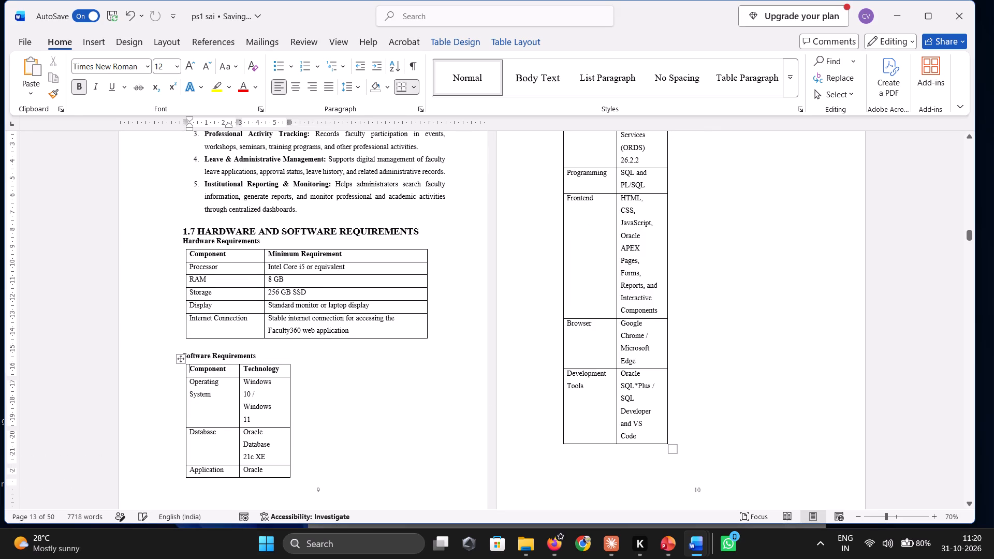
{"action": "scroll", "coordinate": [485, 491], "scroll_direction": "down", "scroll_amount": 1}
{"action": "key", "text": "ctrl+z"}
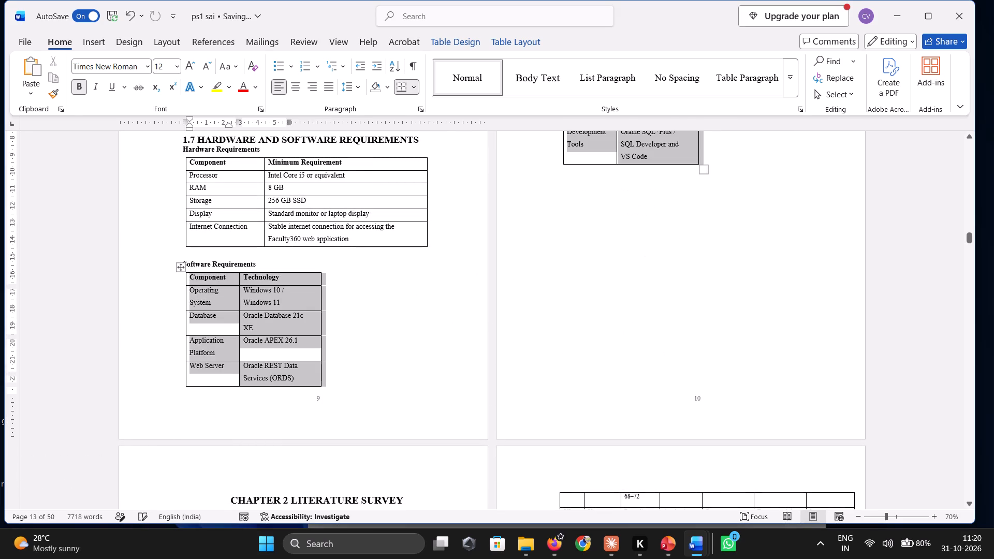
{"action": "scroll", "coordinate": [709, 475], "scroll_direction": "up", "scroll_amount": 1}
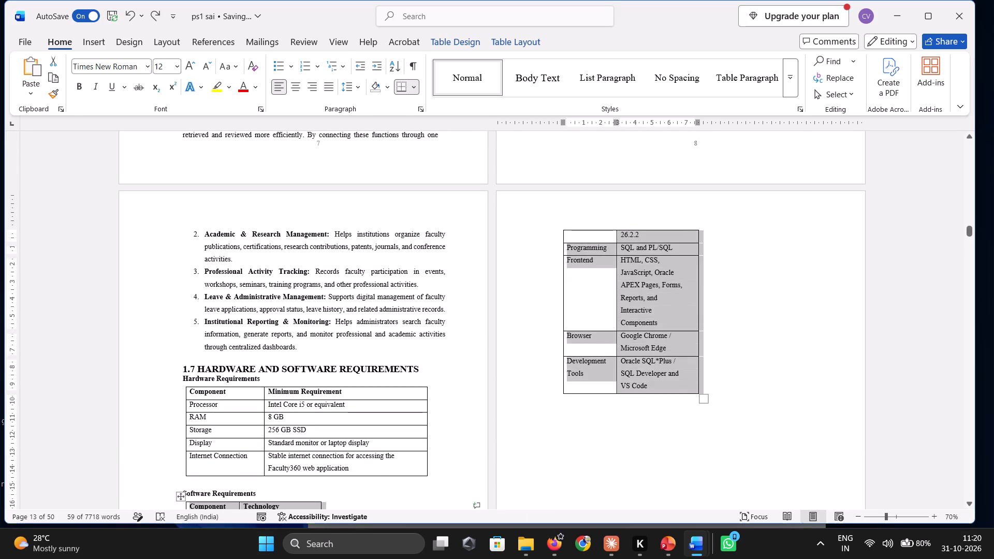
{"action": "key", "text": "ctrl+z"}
Widen the Software Requirements table past the text margin to about 16 cm and check where its Development Tools row falls.
{"action": "left_click_drag", "start_coordinate": [809, 247], "coordinate": [811, 167]}
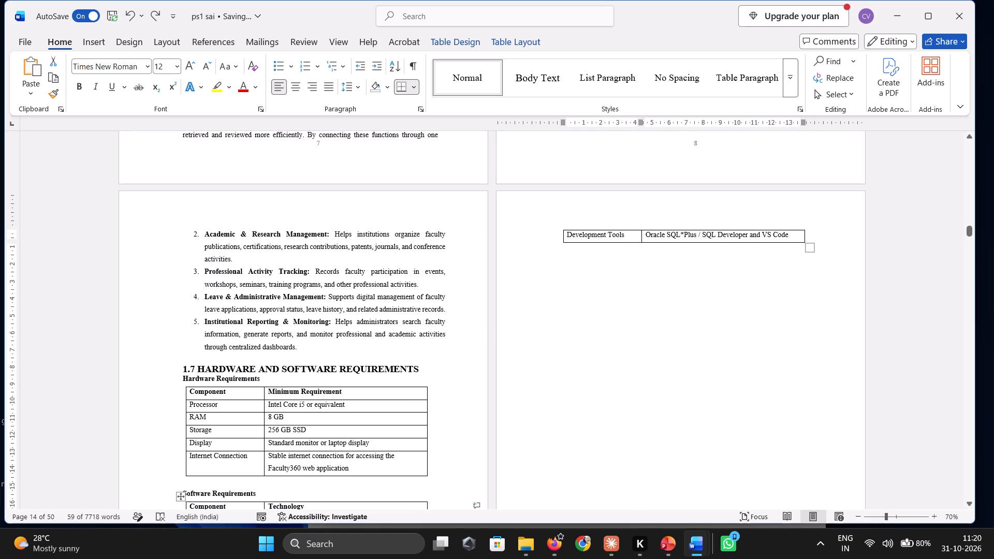
{"action": "scroll", "coordinate": [811, 167], "scroll_direction": "up", "scroll_amount": 4, "text": "ctrl"}
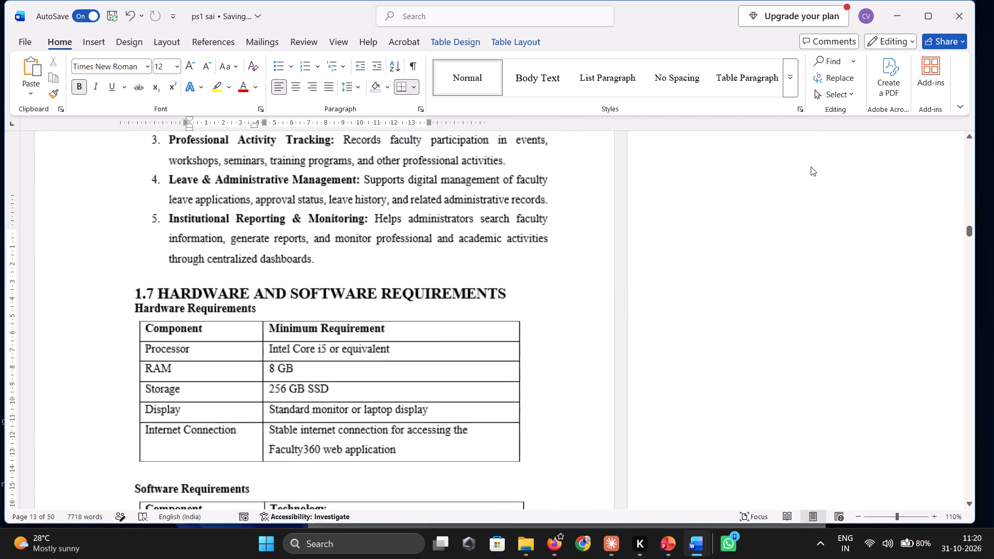
{"action": "scroll", "coordinate": [811, 167], "scroll_direction": "down", "scroll_amount": 2}
{"action": "scroll", "coordinate": [811, 167], "scroll_direction": "up", "scroll_amount": 1}
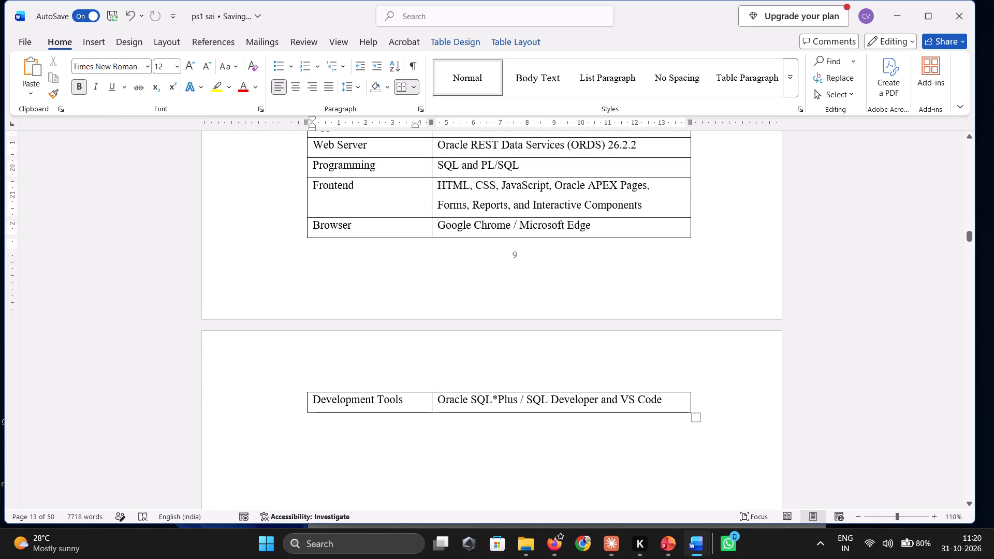
{"action": "left_click_drag", "start_coordinate": [670, 399], "coordinate": [444, 249]}
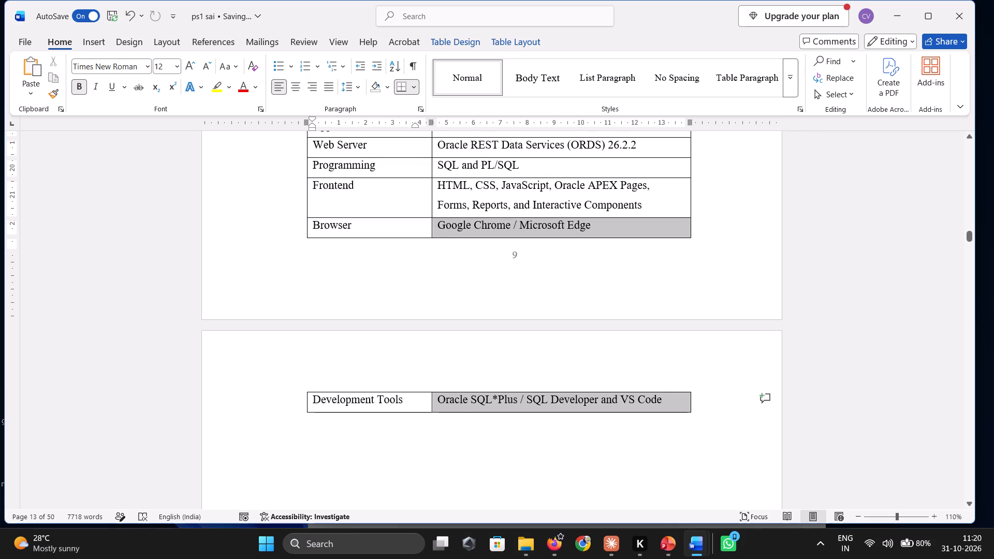
{"action": "left_click_drag", "start_coordinate": [444, 249], "coordinate": [352, 233]}
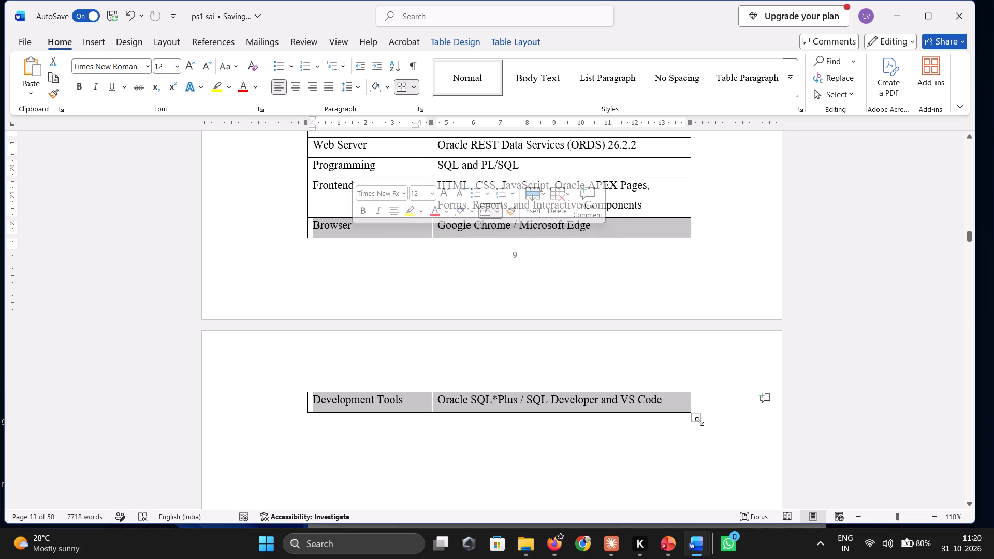
{"action": "left_click_drag", "start_coordinate": [699, 421], "coordinate": [731, 230]}
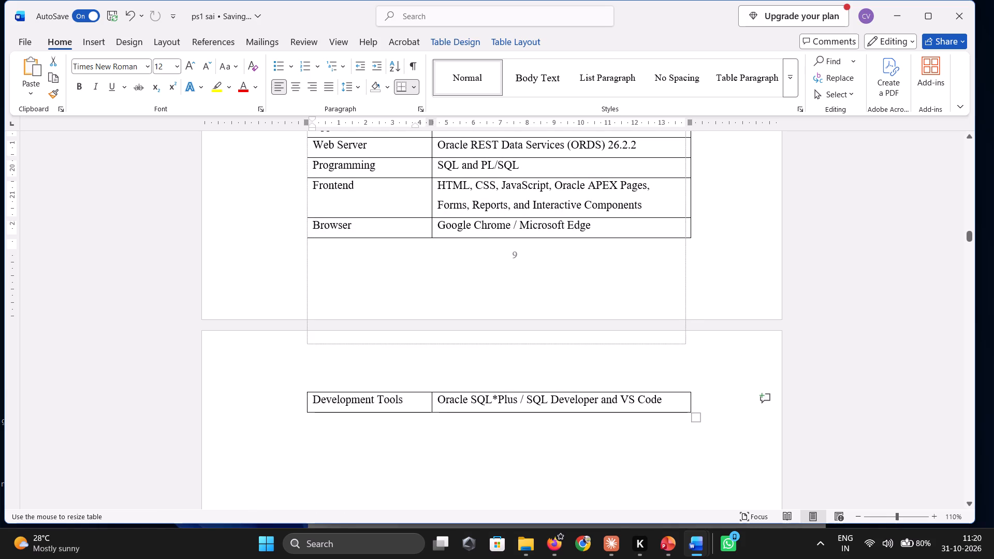
{"action": "left_click_drag", "start_coordinate": [731, 230], "coordinate": [731, 231]}
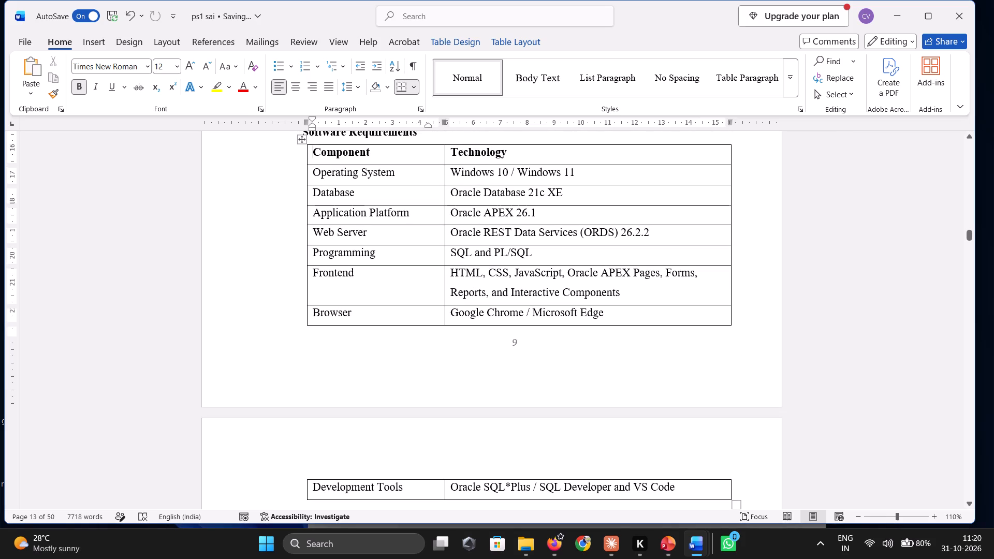
{"action": "left_click_drag", "start_coordinate": [730, 317], "coordinate": [748, 317]}
{"action": "scroll", "coordinate": [748, 317], "scroll_direction": "down", "scroll_amount": 1}
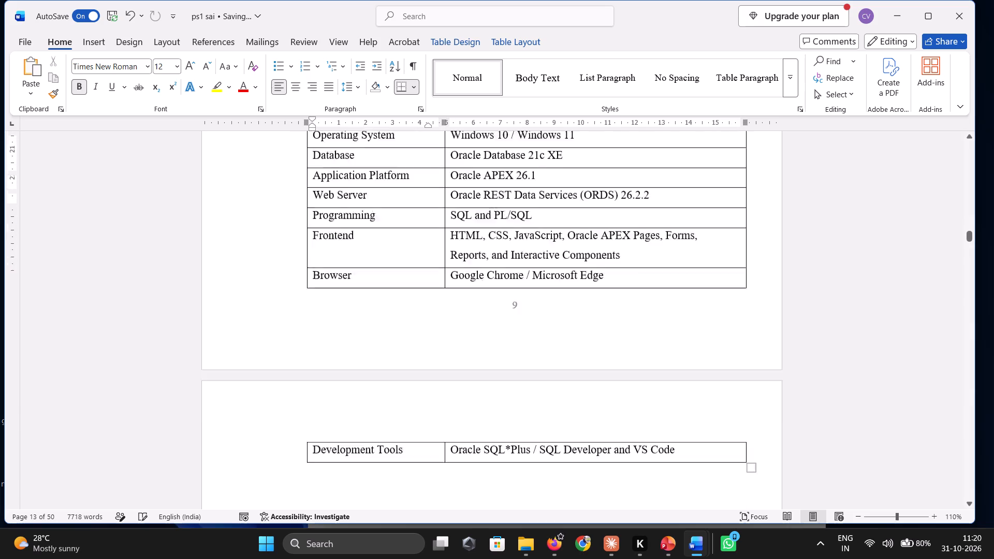
{"action": "scroll", "coordinate": [748, 317], "scroll_direction": "down", "scroll_amount": 1}
{"action": "scroll", "coordinate": [759, 330], "scroll_direction": "up", "scroll_amount": 1}
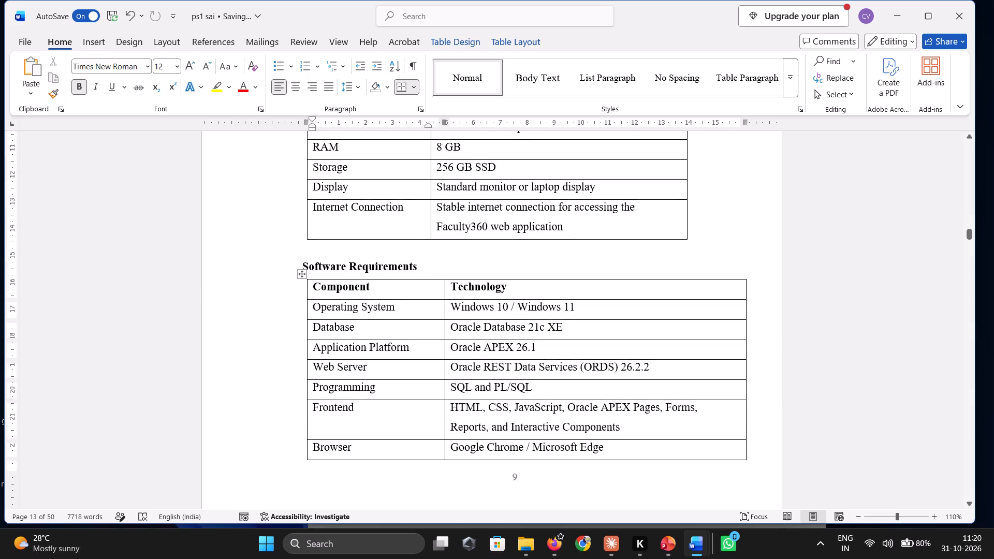
{"action": "scroll", "coordinate": [611, 410], "scroll_direction": "down", "scroll_amount": 1}
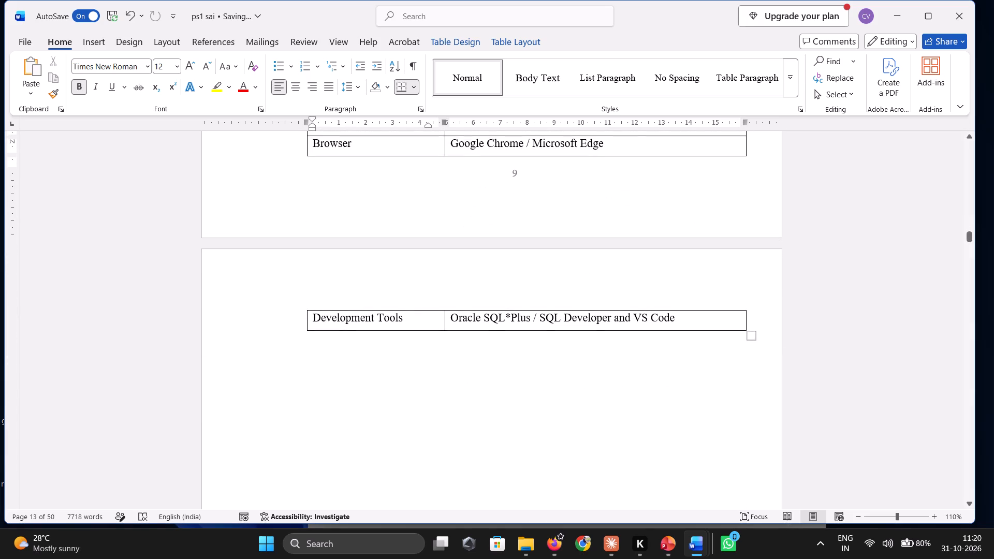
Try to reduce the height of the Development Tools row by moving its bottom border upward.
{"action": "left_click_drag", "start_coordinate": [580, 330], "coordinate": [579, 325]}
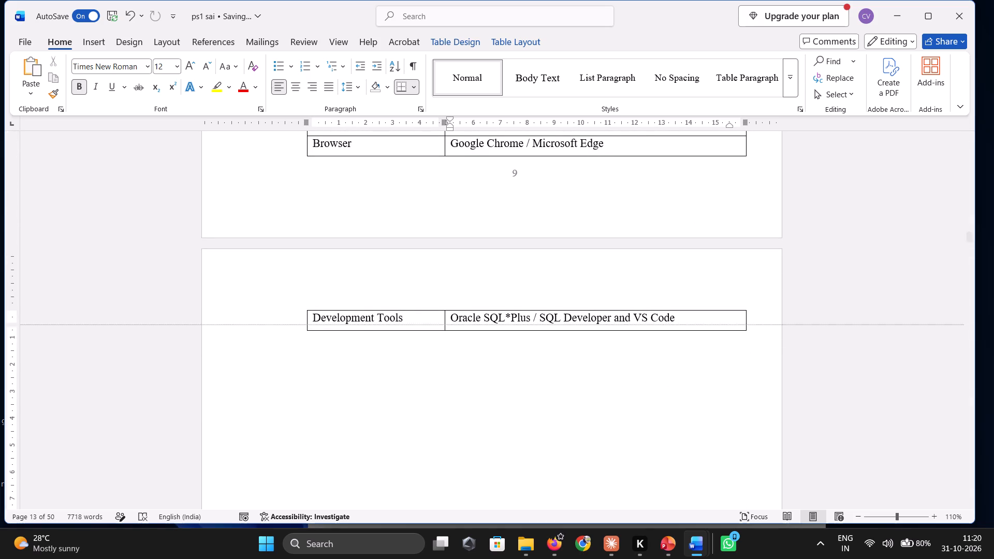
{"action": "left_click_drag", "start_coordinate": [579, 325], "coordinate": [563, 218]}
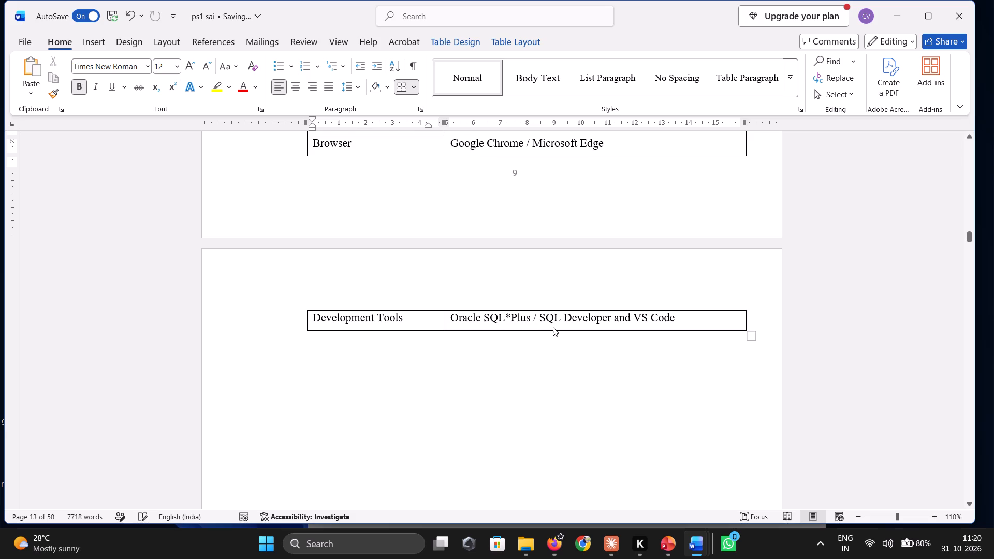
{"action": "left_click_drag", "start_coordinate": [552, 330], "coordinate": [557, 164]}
Widen the Hardware Requirements table in section 1.7 to about 15.5 cm.
{"action": "scroll", "coordinate": [557, 164], "scroll_direction": "up", "scroll_amount": 2}
{"action": "scroll", "coordinate": [520, 199], "scroll_direction": "up", "scroll_amount": 1}
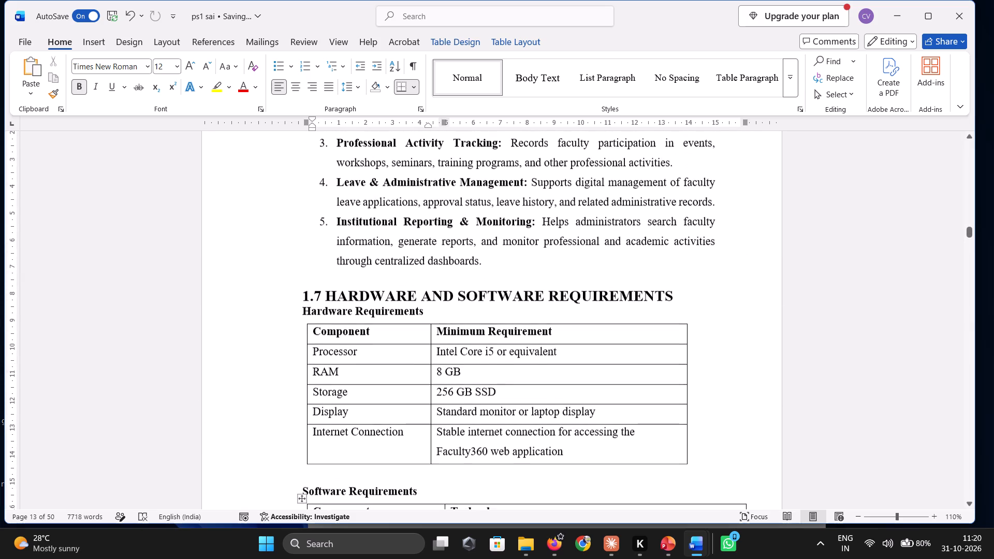
{"action": "scroll", "coordinate": [520, 199], "scroll_direction": "up", "scroll_amount": 1}
{"action": "left_click", "coordinate": [395, 314]}
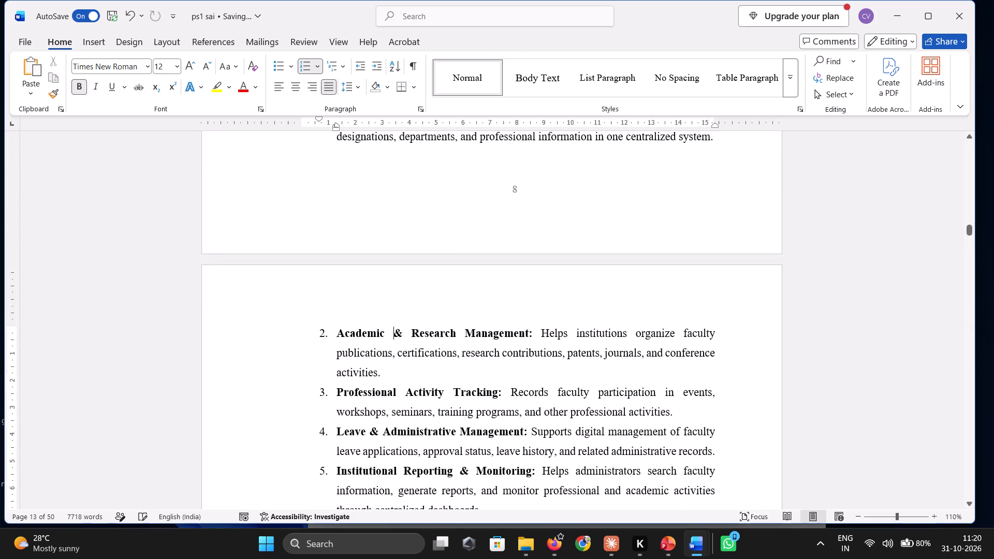
{"action": "scroll", "coordinate": [395, 314], "scroll_direction": "down", "scroll_amount": 1}
{"action": "scroll", "coordinate": [395, 314], "scroll_direction": "up", "scroll_amount": 1}
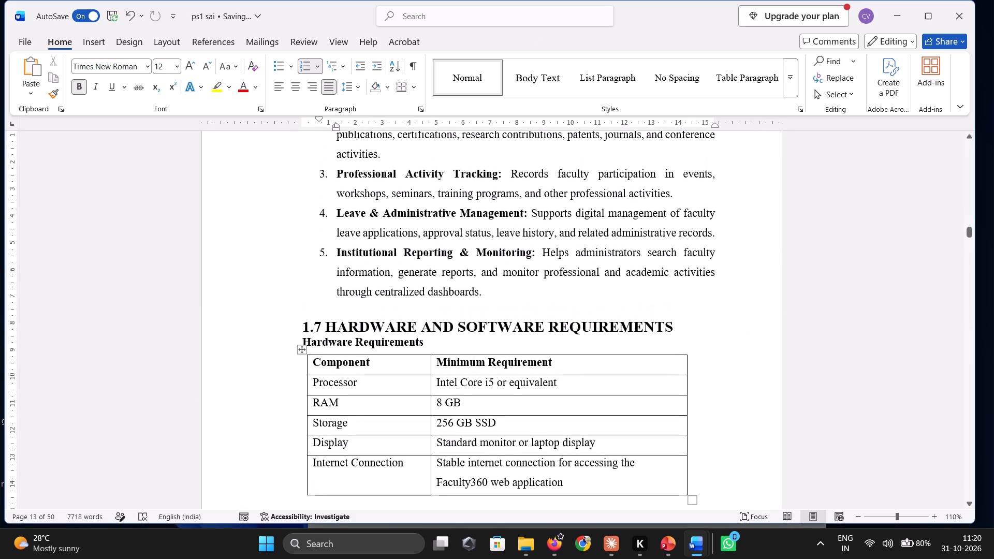
{"action": "left_click", "coordinate": [387, 310]}
{"action": "scroll", "coordinate": [347, 343], "scroll_direction": "down", "scroll_amount": 1}
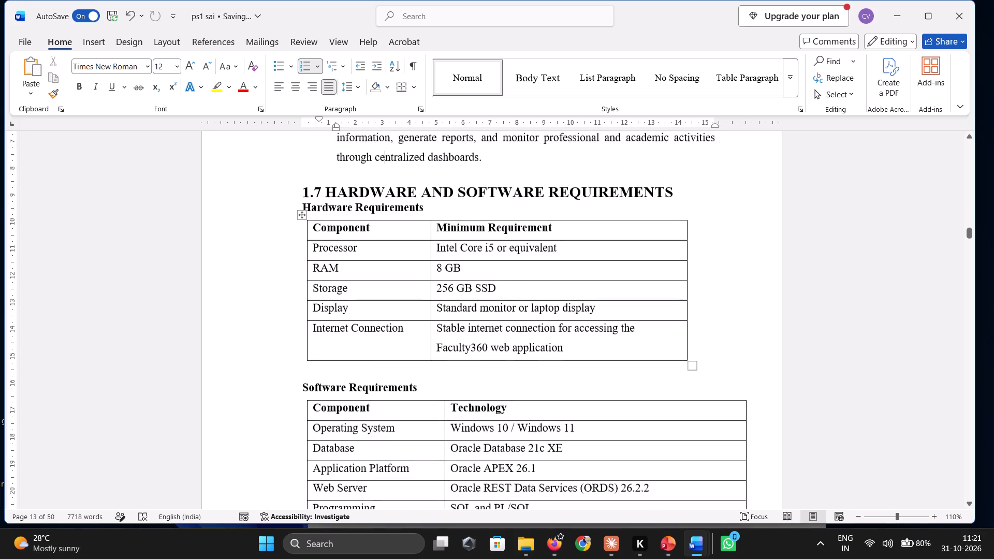
{"action": "left_click", "coordinate": [330, 349]}
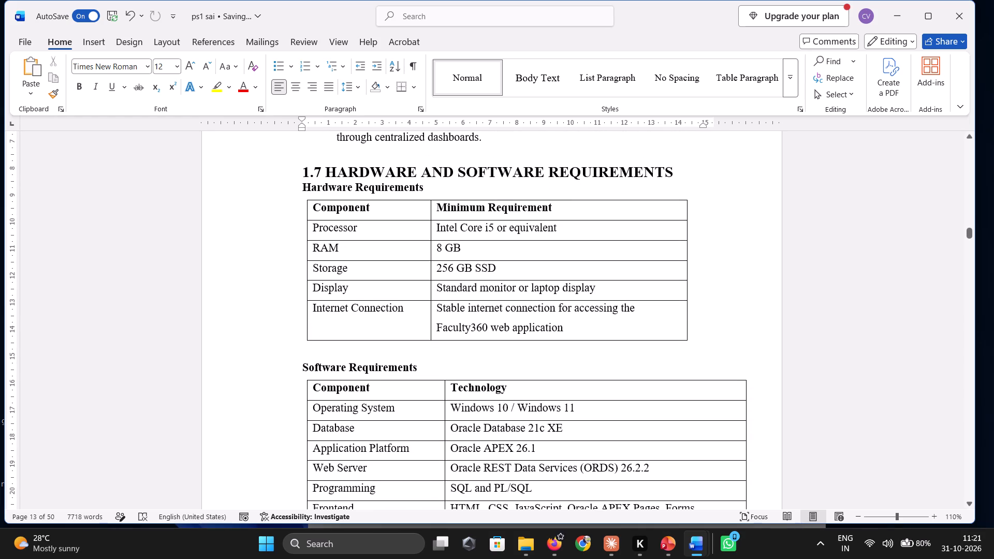
{"action": "left_click_drag", "start_coordinate": [692, 342], "coordinate": [701, 329]}
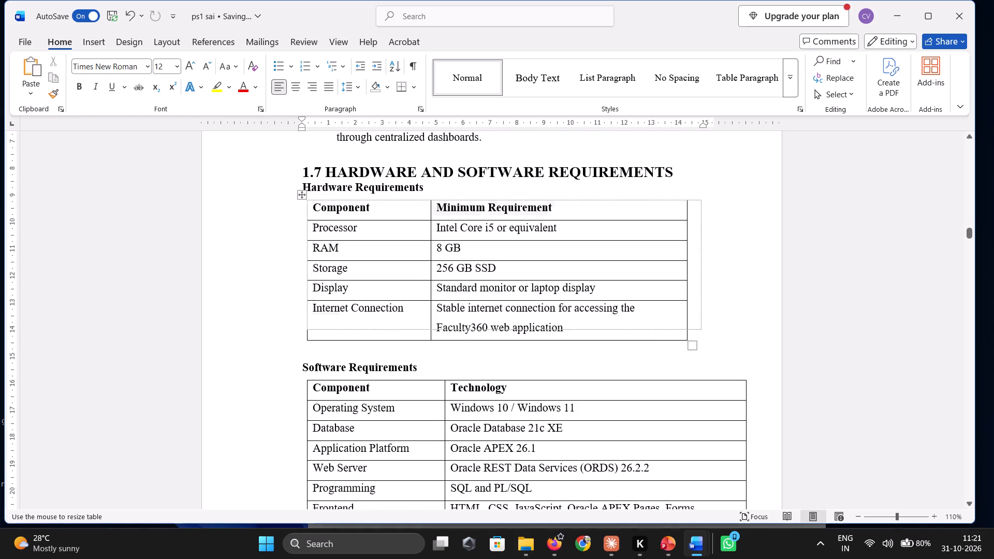
{"action": "left_click_drag", "start_coordinate": [701, 329], "coordinate": [716, 316]}
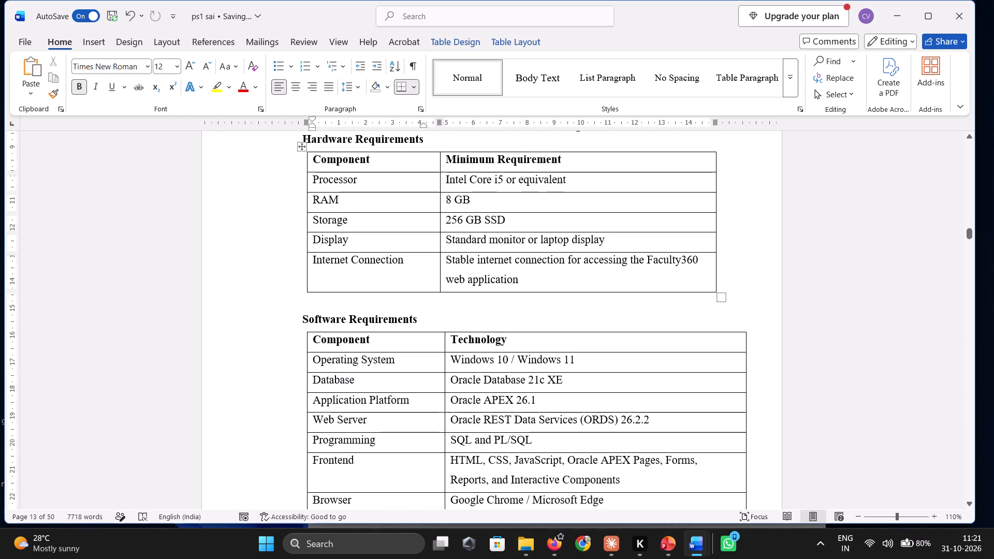
{"action": "left_click_drag", "start_coordinate": [720, 300], "coordinate": [723, 277]}
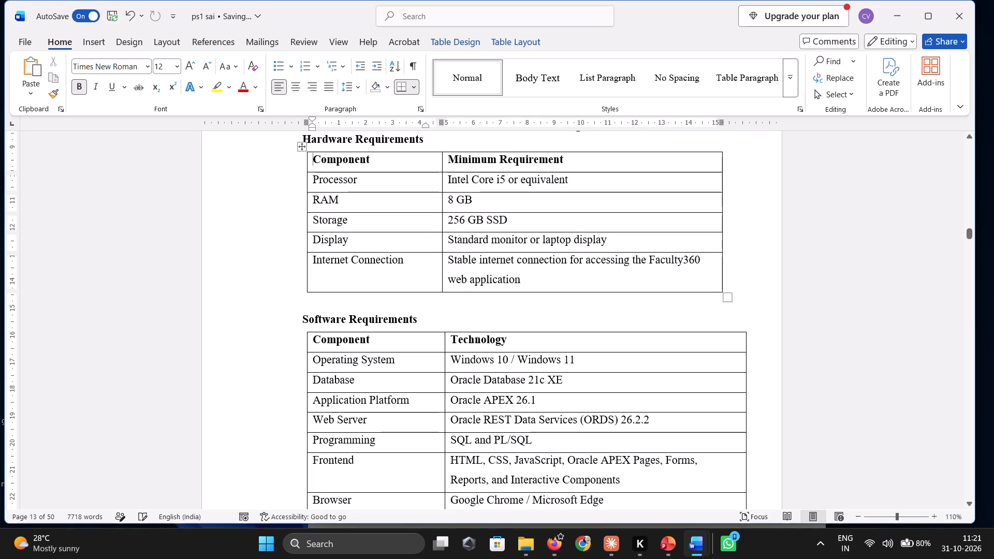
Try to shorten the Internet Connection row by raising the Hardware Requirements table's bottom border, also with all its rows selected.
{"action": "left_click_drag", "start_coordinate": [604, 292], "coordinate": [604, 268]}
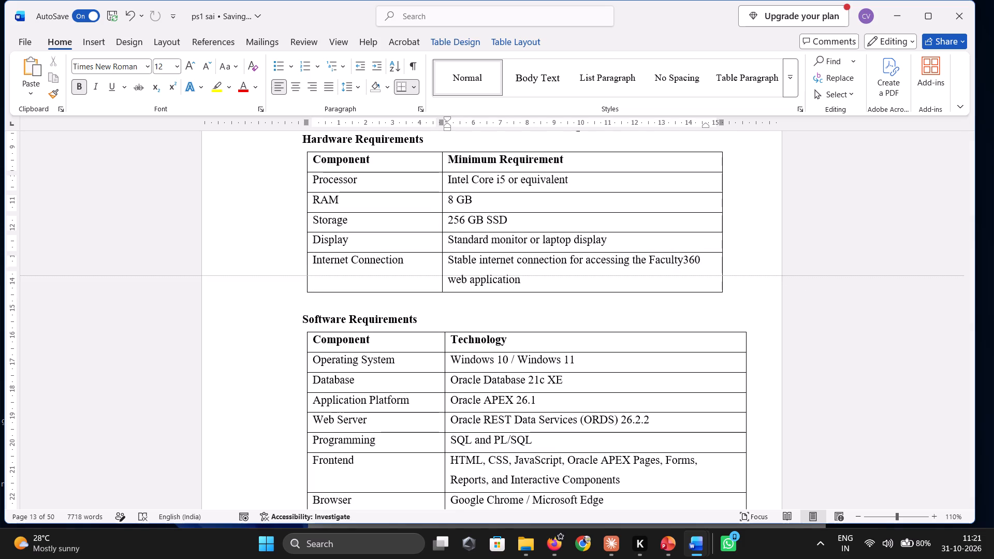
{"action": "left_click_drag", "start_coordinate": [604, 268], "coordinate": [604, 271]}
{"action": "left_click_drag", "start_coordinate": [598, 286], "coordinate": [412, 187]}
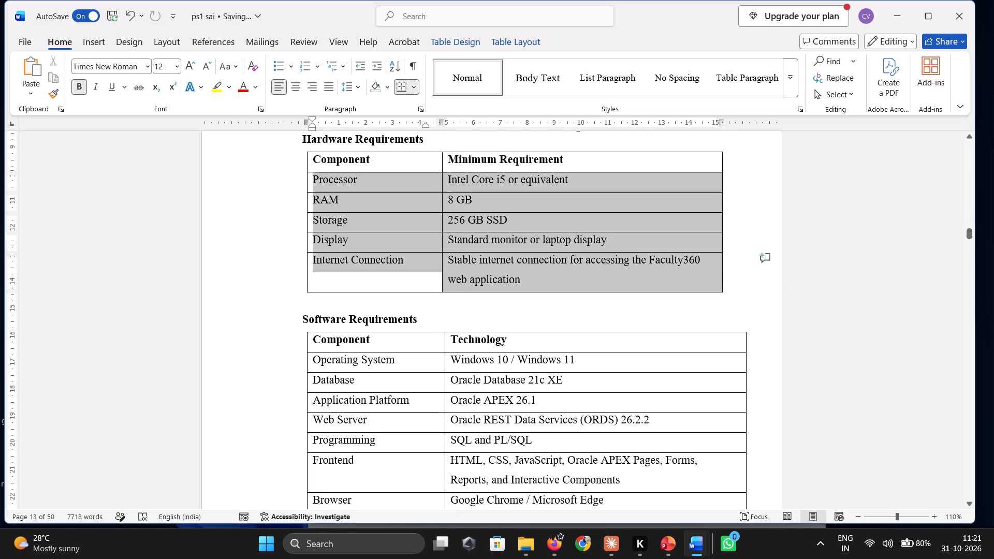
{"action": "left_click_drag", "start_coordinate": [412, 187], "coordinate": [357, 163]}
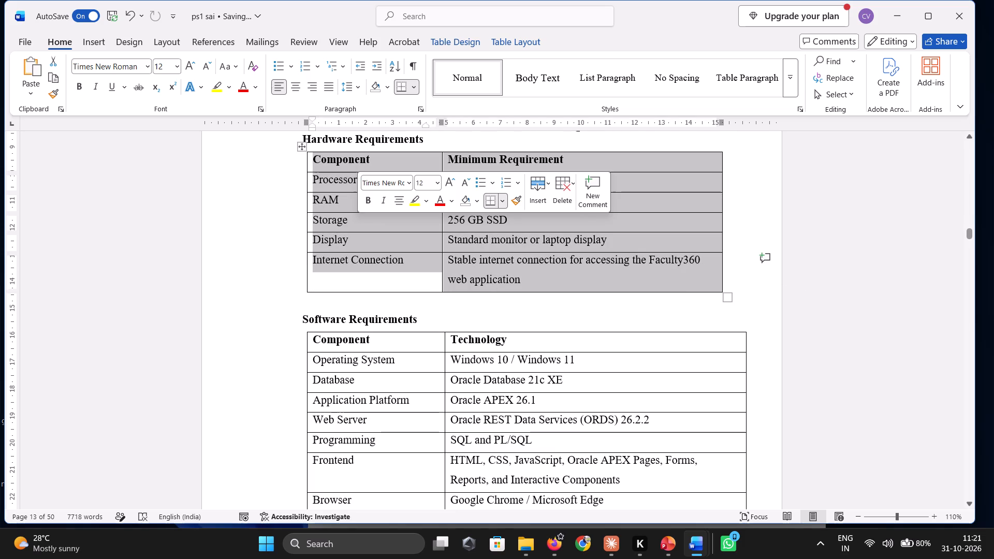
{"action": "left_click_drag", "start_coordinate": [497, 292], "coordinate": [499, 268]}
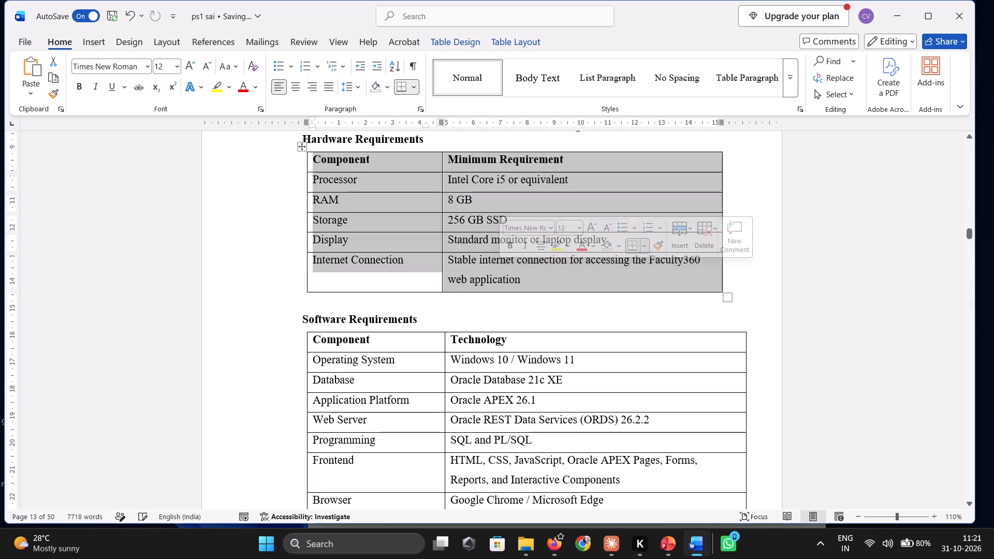
Widen the Hardware Requirements table further to about 16 cm and check the page break below the Software Requirements table.
{"action": "left_click_drag", "start_coordinate": [726, 295], "coordinate": [737, 270]}
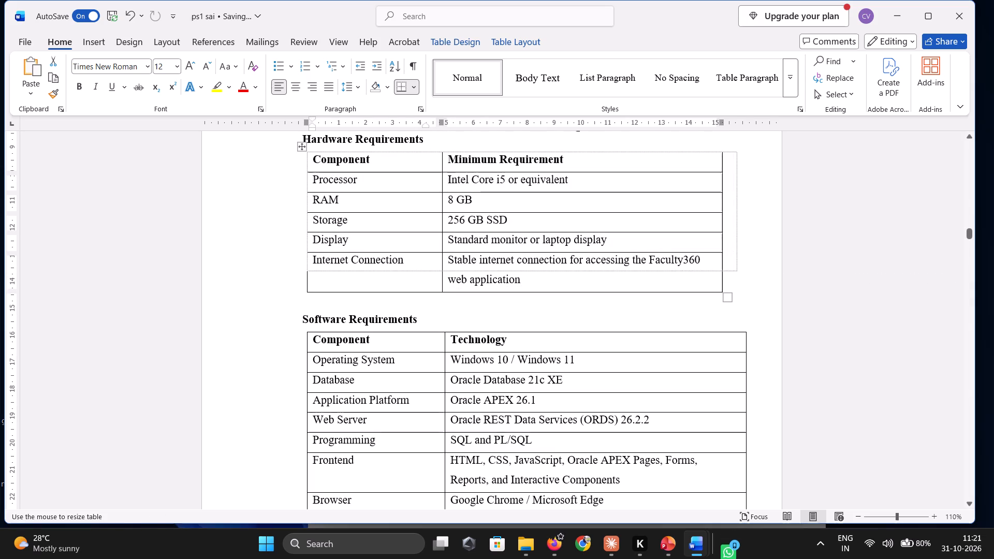
{"action": "left_click_drag", "start_coordinate": [737, 270], "coordinate": [738, 269]}
{"action": "scroll", "coordinate": [738, 269], "scroll_direction": "down", "scroll_amount": 1}
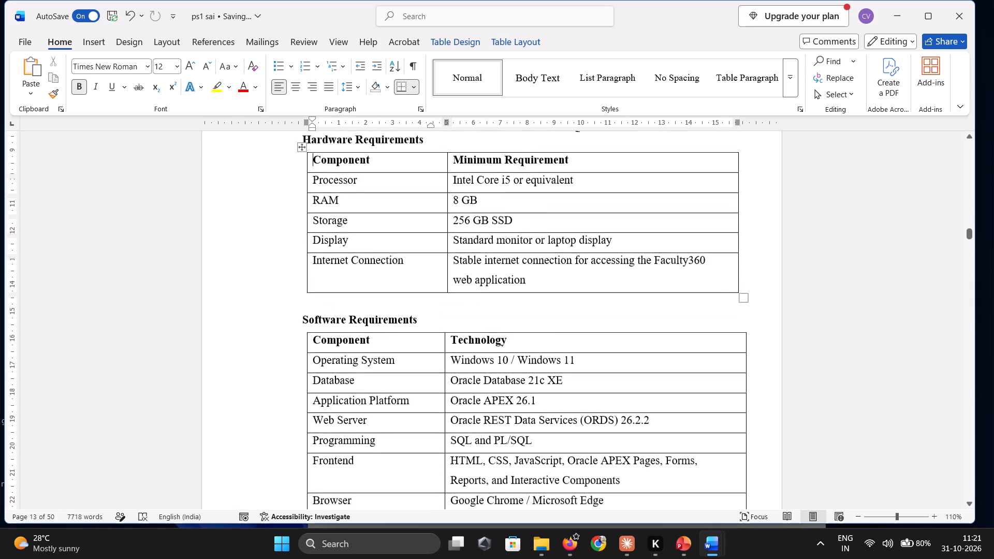
{"action": "scroll", "coordinate": [738, 269], "scroll_direction": "down", "scroll_amount": 1}
{"action": "scroll", "coordinate": [738, 269], "scroll_direction": "up", "scroll_amount": 2}
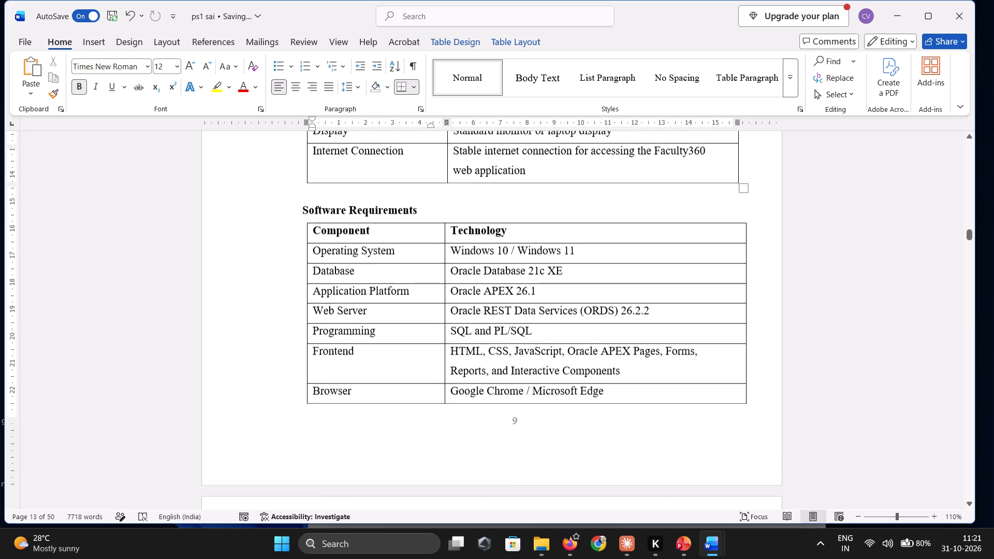
Resize the Software Requirements table by its lower corner, raising it toward the preceding page and widening the table to about 16.7 cm.
{"action": "scroll", "coordinate": [738, 269], "scroll_direction": "down", "scroll_amount": 1}
{"action": "scroll", "coordinate": [738, 269], "scroll_direction": "up", "scroll_amount": 2}
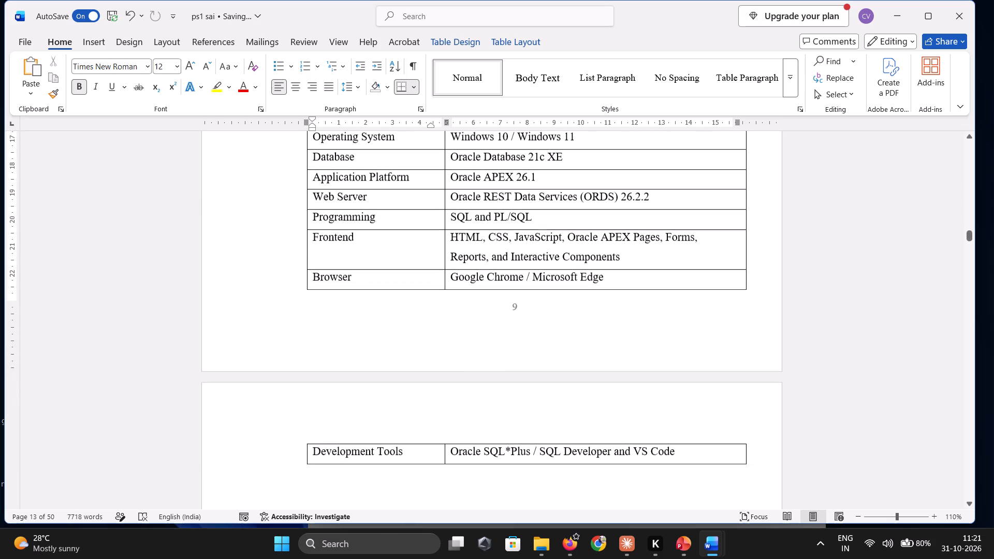
{"action": "scroll", "coordinate": [738, 269], "scroll_direction": "up", "scroll_amount": 1}
{"action": "scroll", "coordinate": [642, 266], "scroll_direction": "down", "scroll_amount": 1}
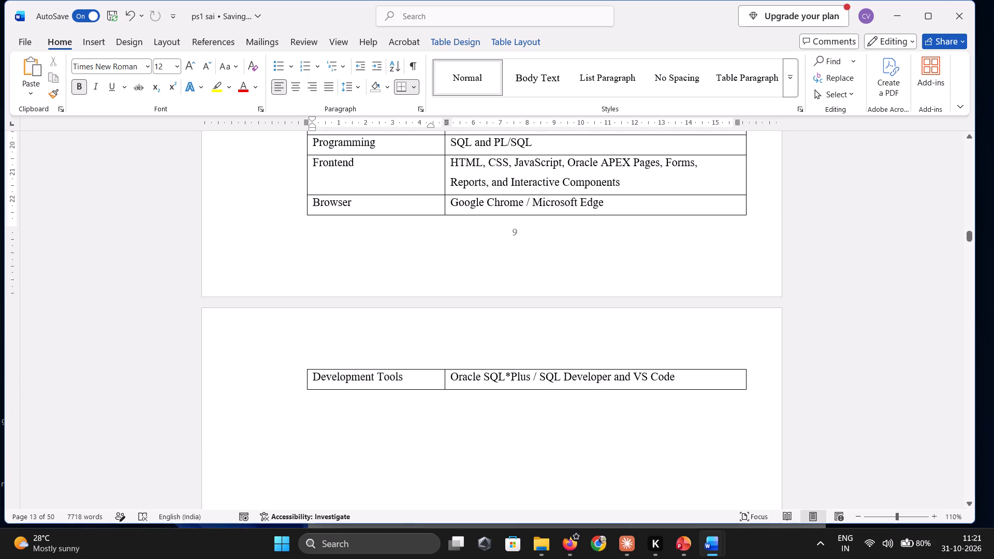
{"action": "left_click_drag", "start_coordinate": [702, 382], "coordinate": [357, 416]}
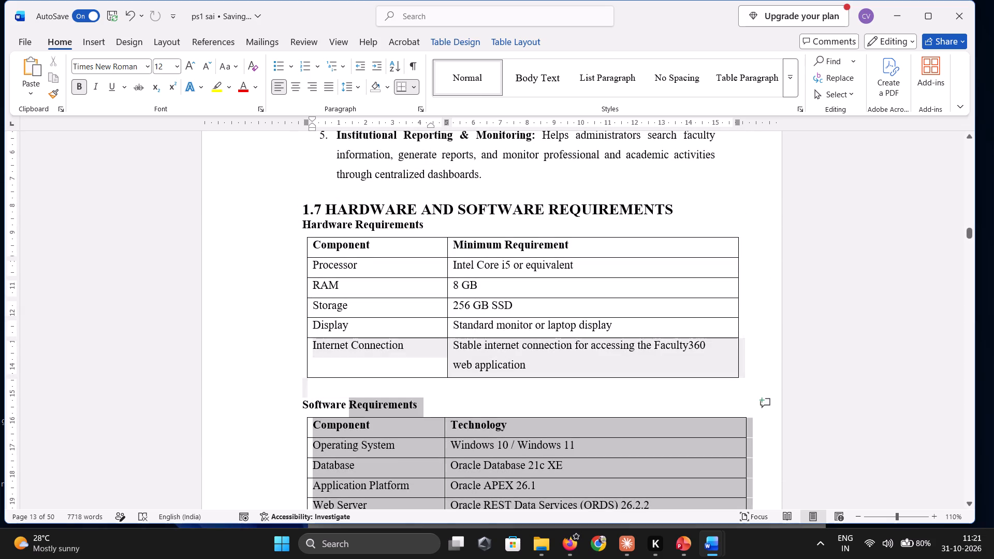
{"action": "left_click_drag", "start_coordinate": [357, 416], "coordinate": [320, 430]}
{"action": "scroll", "coordinate": [320, 430], "scroll_direction": "down", "scroll_amount": 2}
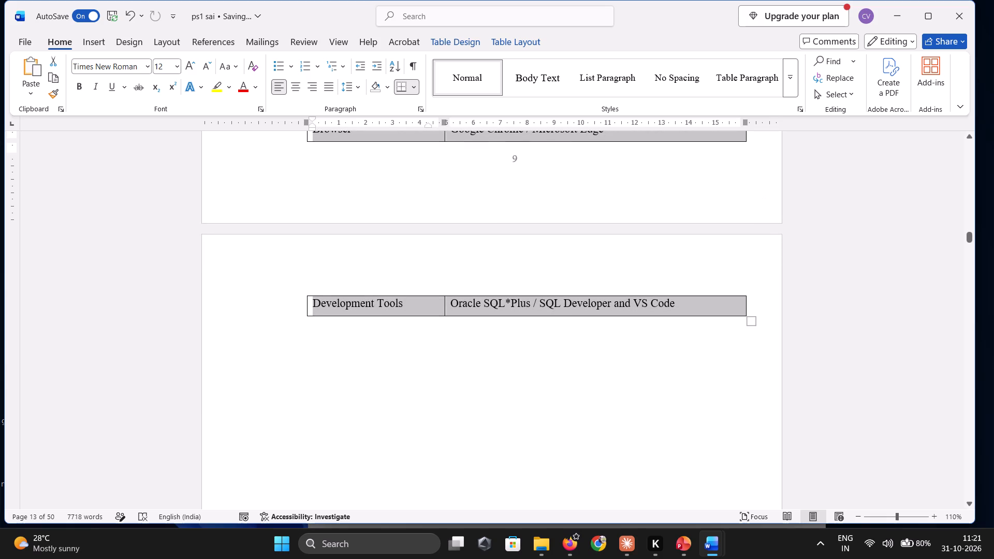
{"action": "left_click_drag", "start_coordinate": [750, 326], "coordinate": [747, 165]}
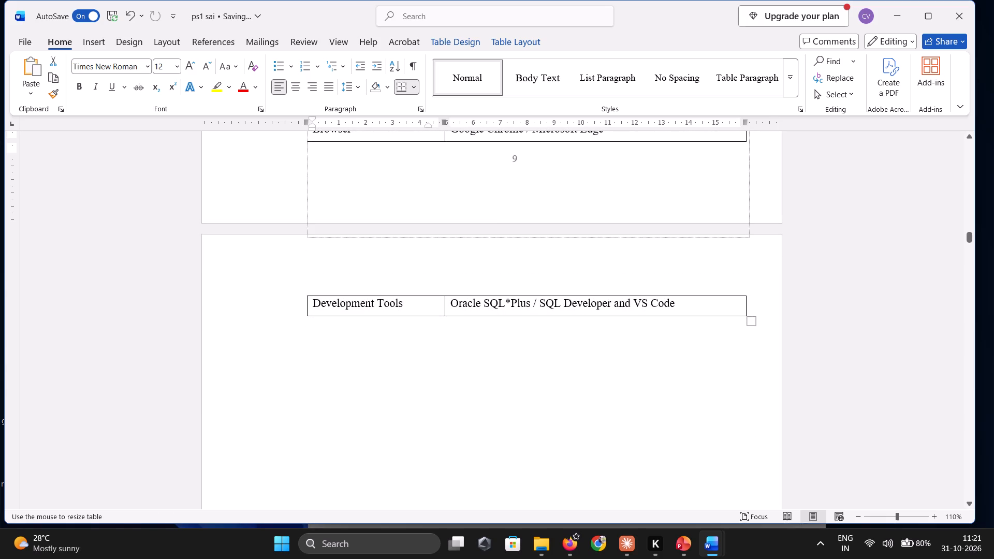
{"action": "left_click_drag", "start_coordinate": [747, 165], "coordinate": [747, 161]}
{"action": "scroll", "coordinate": [747, 161], "scroll_direction": "down", "scroll_amount": 1}
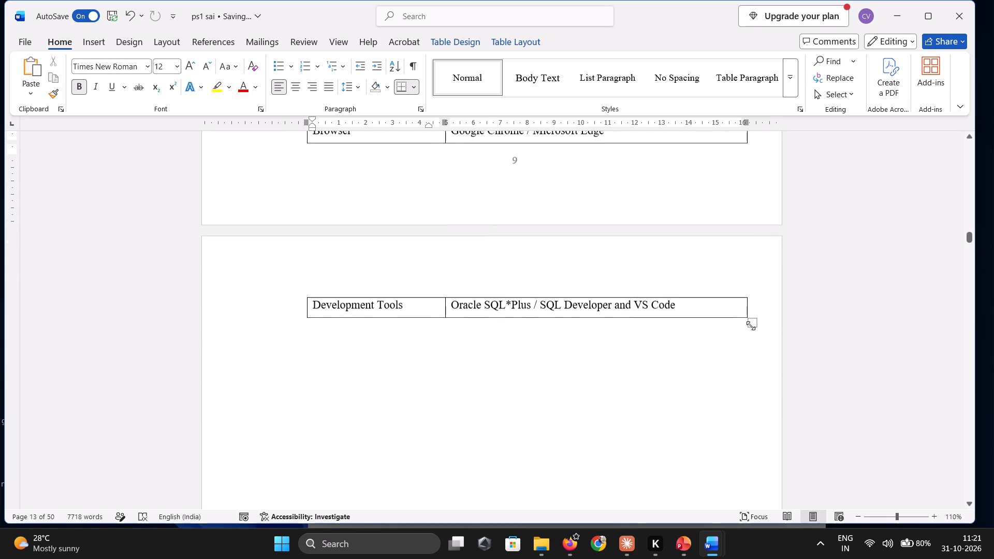
{"action": "left_click_drag", "start_coordinate": [752, 325], "coordinate": [761, 160]}
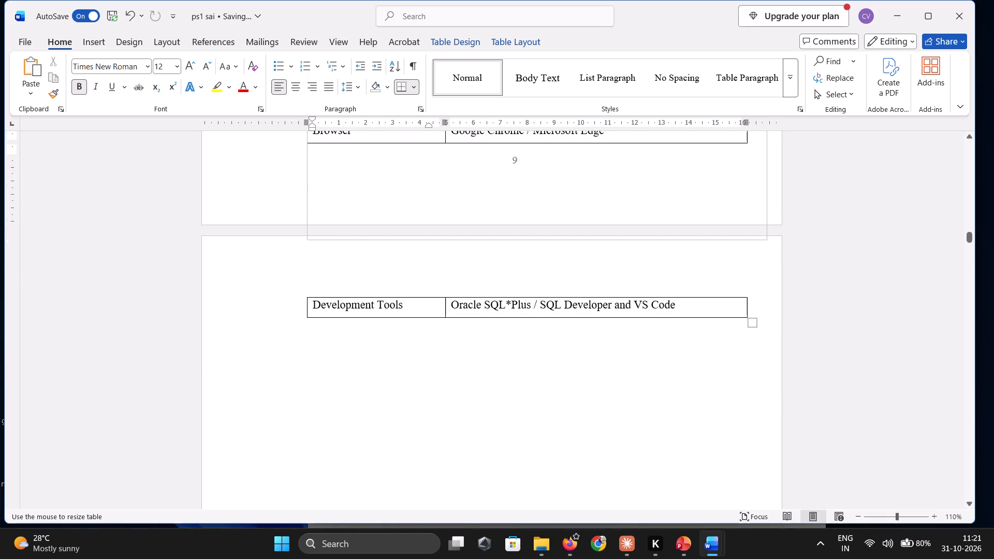
{"action": "left_click_drag", "start_coordinate": [761, 160], "coordinate": [756, 148]}
Look over the Chapter 3 module pages in ps1 sai, and the contents pages and list of figures in the IOMP document.
{"action": "scroll", "coordinate": [756, 148], "scroll_direction": "down", "scroll_amount": 12}
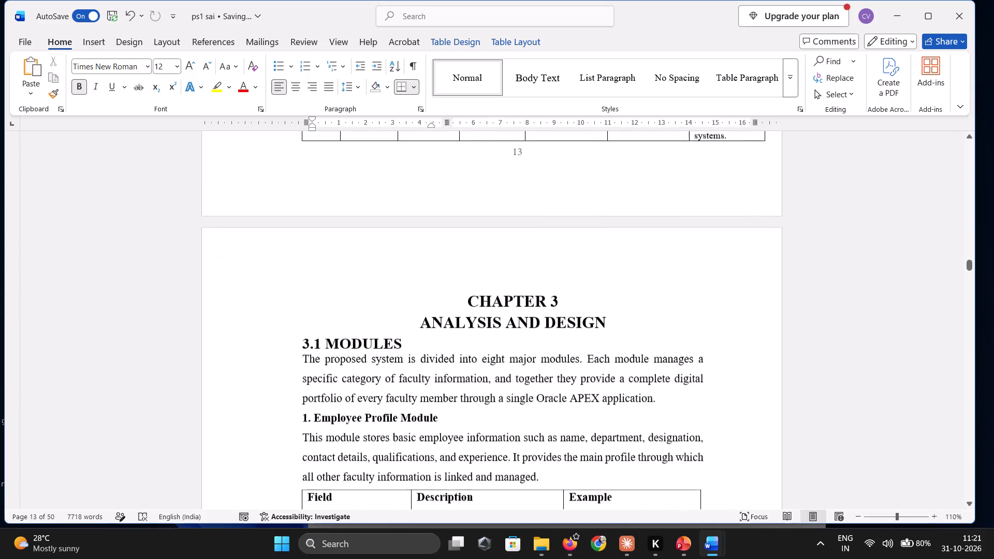
{"action": "scroll", "coordinate": [756, 148], "scroll_direction": "down", "scroll_amount": 3}
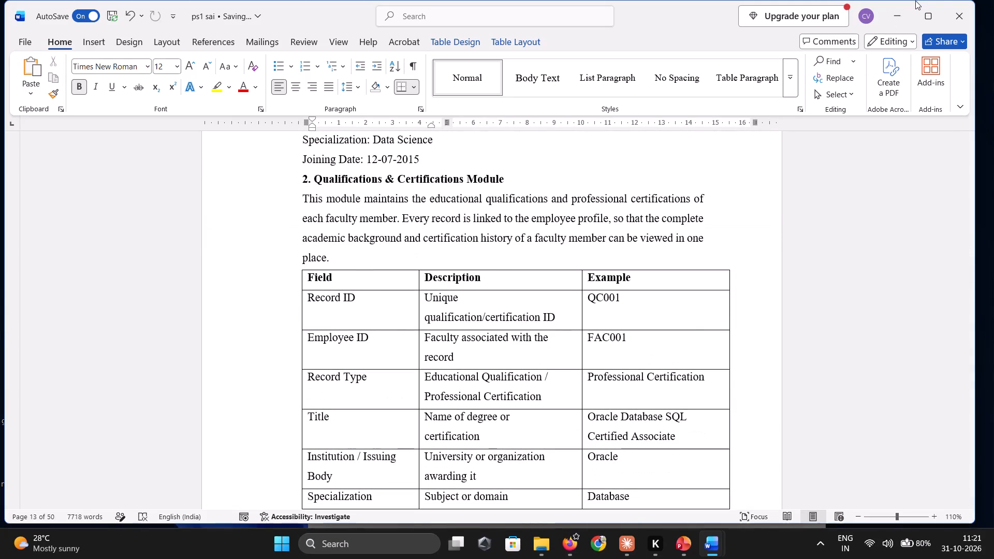
{"action": "left_click", "coordinate": [907, 18]}
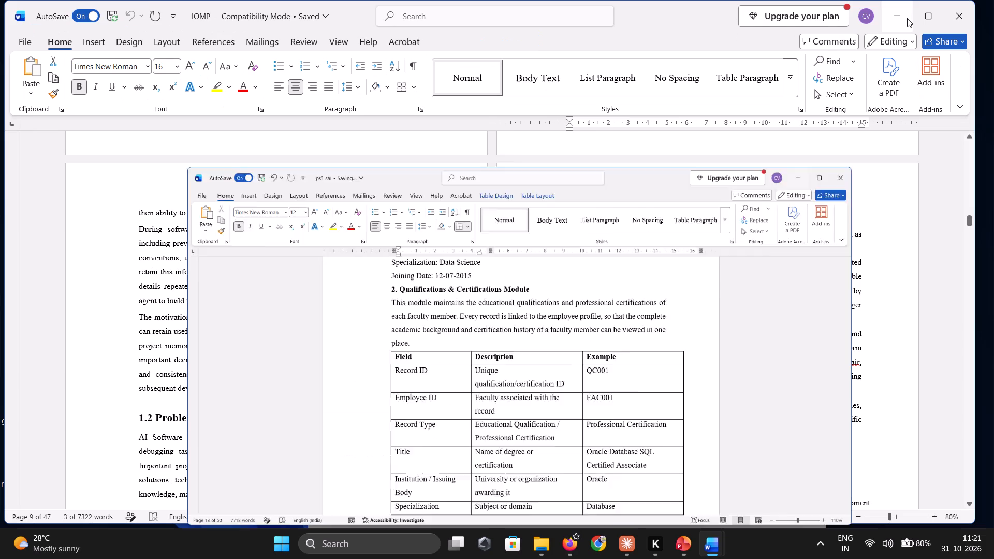
{"action": "scroll", "coordinate": [907, 18], "scroll_direction": "up", "scroll_amount": 1}
{"action": "scroll", "coordinate": [673, 226], "scroll_direction": "up", "scroll_amount": 4}
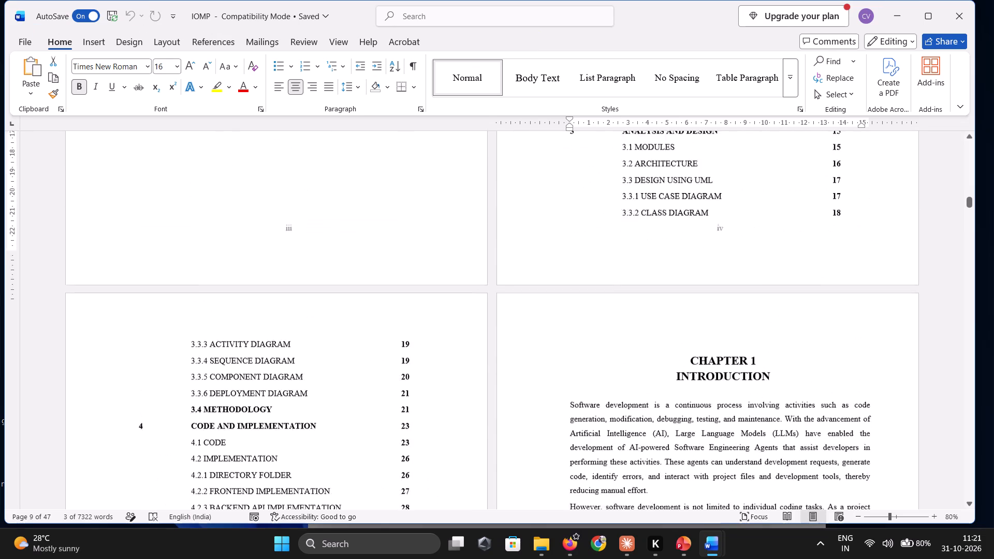
{"action": "scroll", "coordinate": [673, 226], "scroll_direction": "up", "scroll_amount": 4}
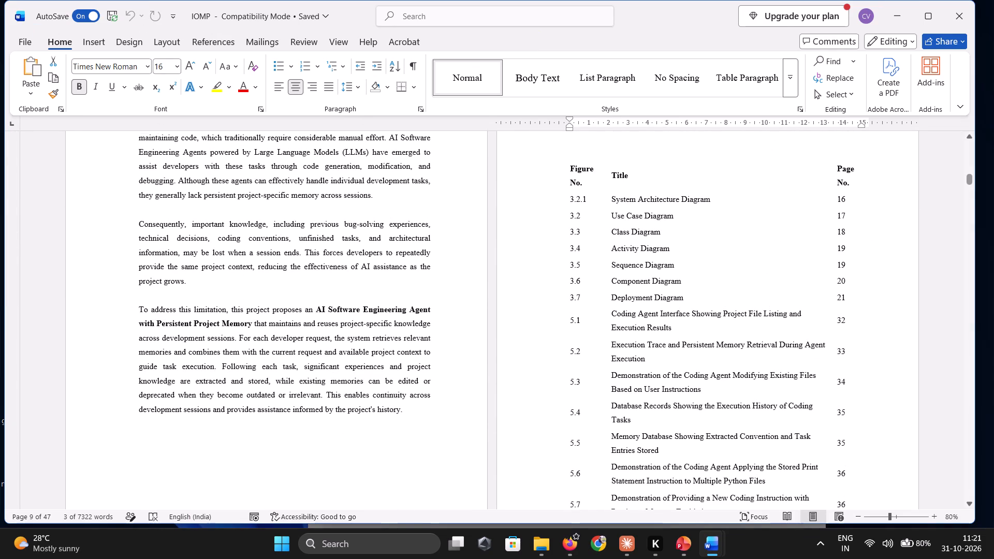
Open the document "ps1 sai (before page fix)" from the sai folder on the Desktop.
{"action": "left_click", "coordinate": [532, 545]}
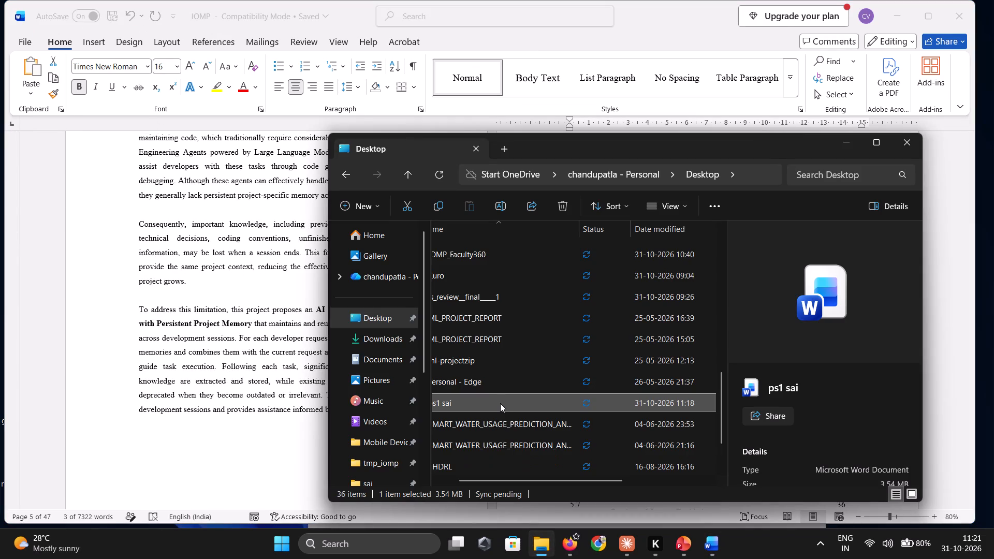
{"action": "scroll", "coordinate": [500, 403], "scroll_direction": "right", "scroll_amount": 2}
{"action": "scroll", "coordinate": [500, 403], "scroll_direction": "down", "scroll_amount": 1}
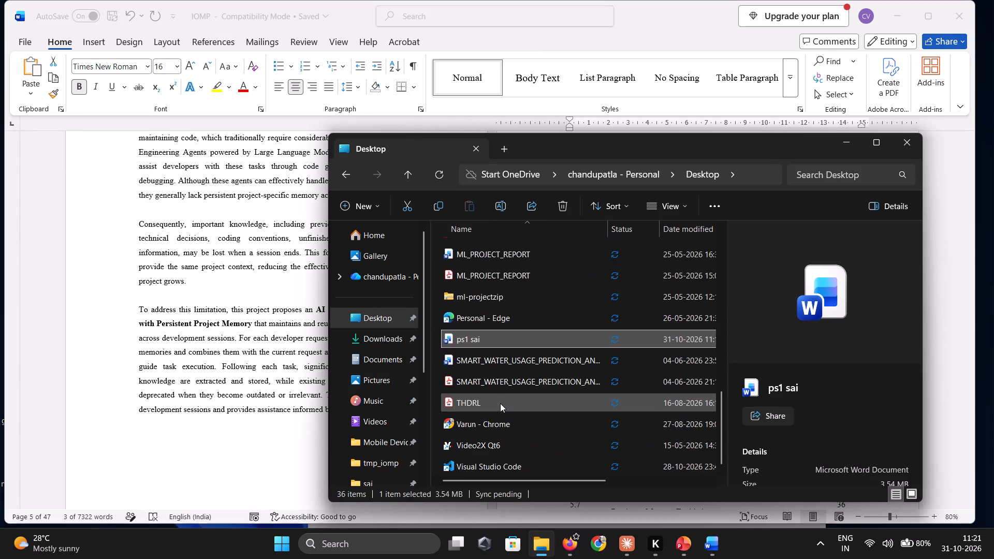
{"action": "left_click", "coordinate": [377, 334]}
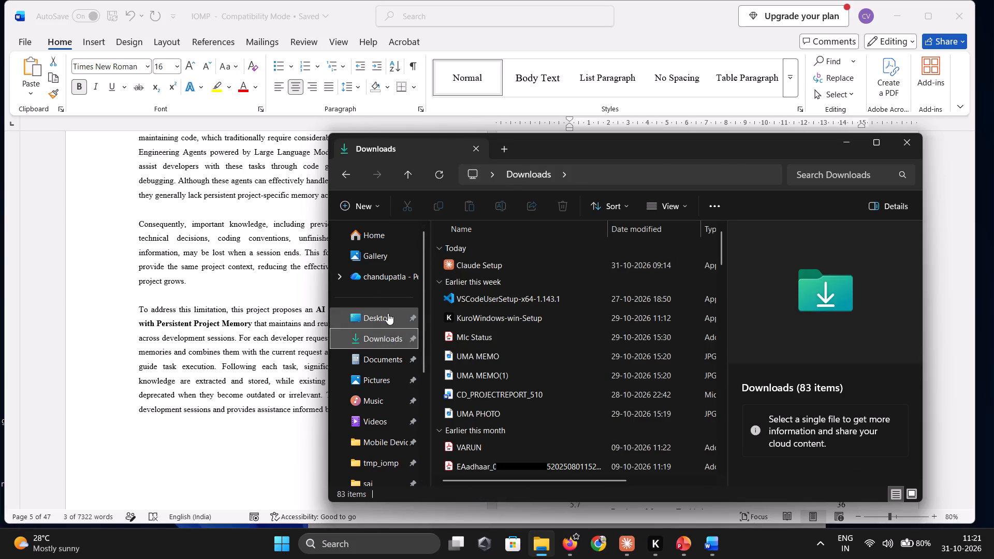
{"action": "left_click", "coordinate": [388, 313]}
{"action": "double_click", "coordinate": [504, 377]}
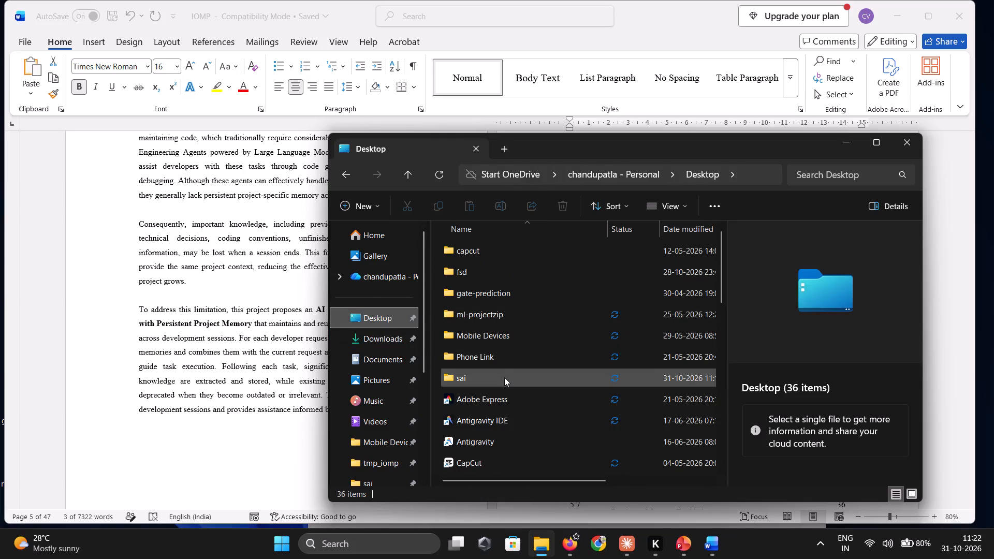
{"action": "scroll", "coordinate": [504, 377], "scroll_direction": "down", "scroll_amount": 1}
{"action": "left_click", "coordinate": [506, 460]}
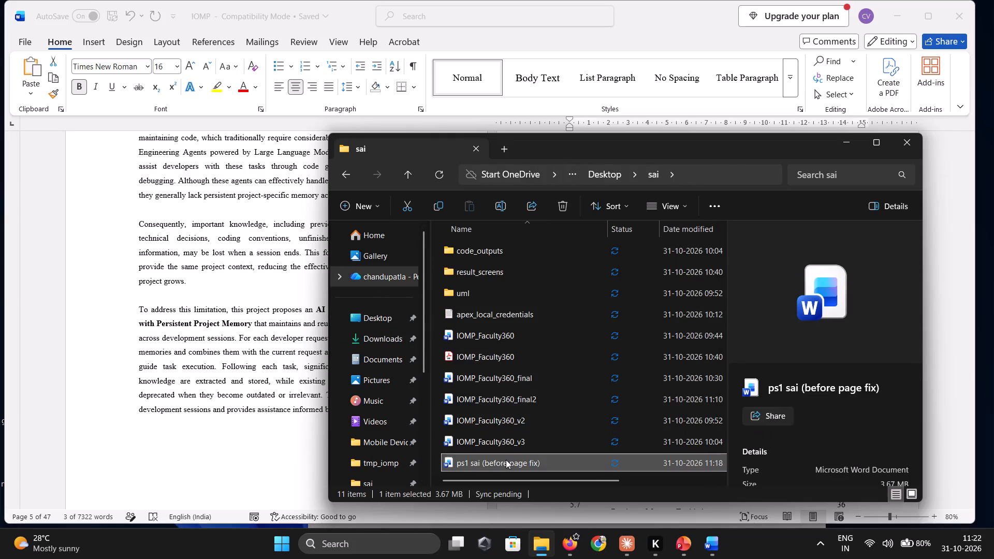
{"action": "double_click", "coordinate": [506, 460]}
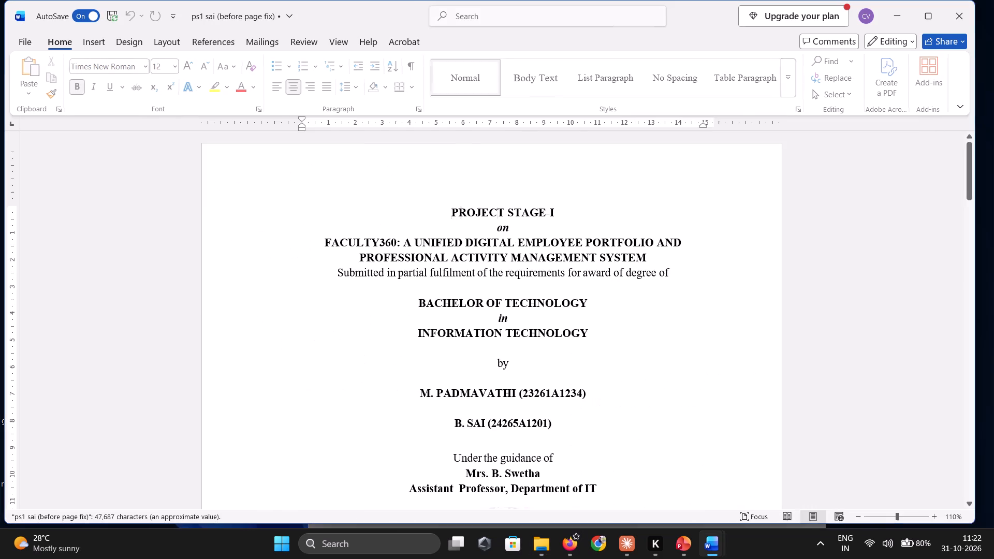
Examine the pages of the before-page-fix copy, especially where the section 1.7 Software Requirements table breaks across pages.
{"action": "scroll", "coordinate": [586, 327], "scroll_direction": "down", "scroll_amount": 6}
{"action": "scroll", "coordinate": [586, 327], "scroll_direction": "up", "scroll_amount": 1, "text": "ctrl"}
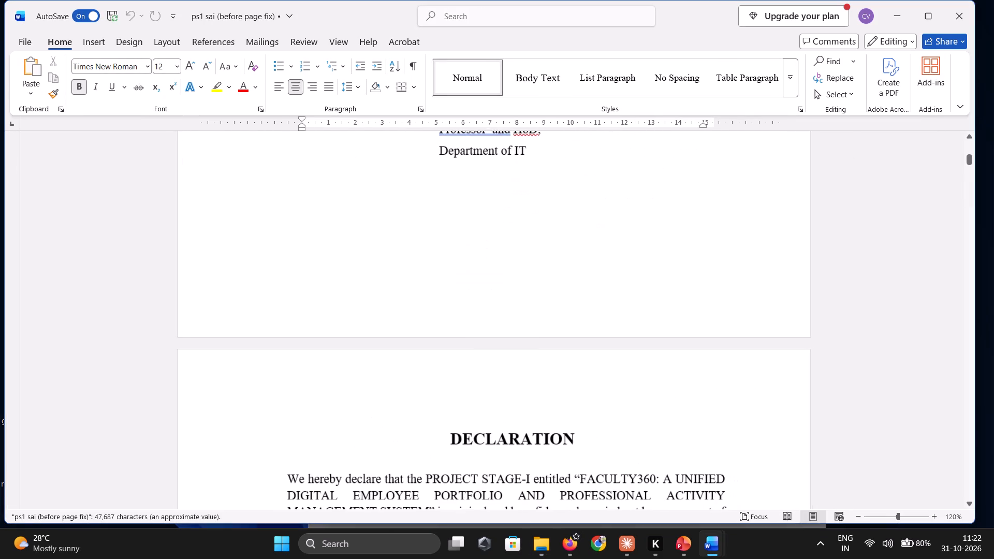
{"action": "scroll", "coordinate": [586, 327], "scroll_direction": "down", "scroll_amount": 18}
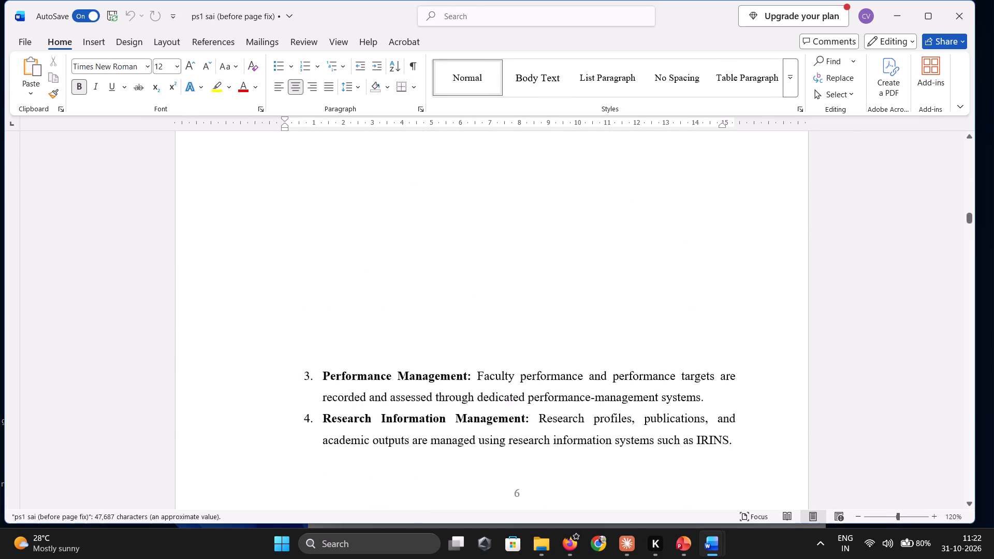
{"action": "scroll", "coordinate": [586, 327], "scroll_direction": "down", "scroll_amount": 10}
{"action": "scroll", "coordinate": [586, 327], "scroll_direction": "up", "scroll_amount": 1, "text": "ctrl"}
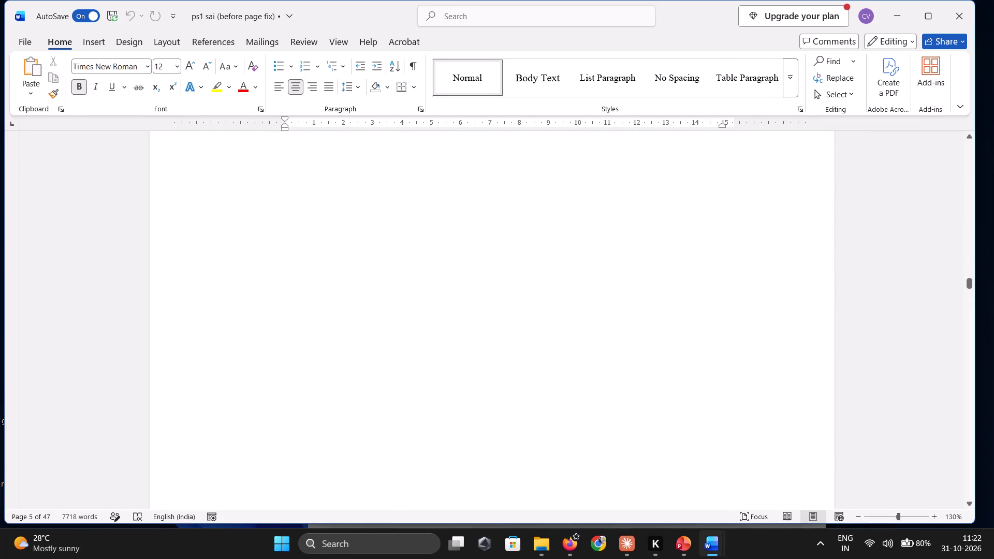
{"action": "scroll", "coordinate": [586, 327], "scroll_direction": "up", "scroll_amount": 7}
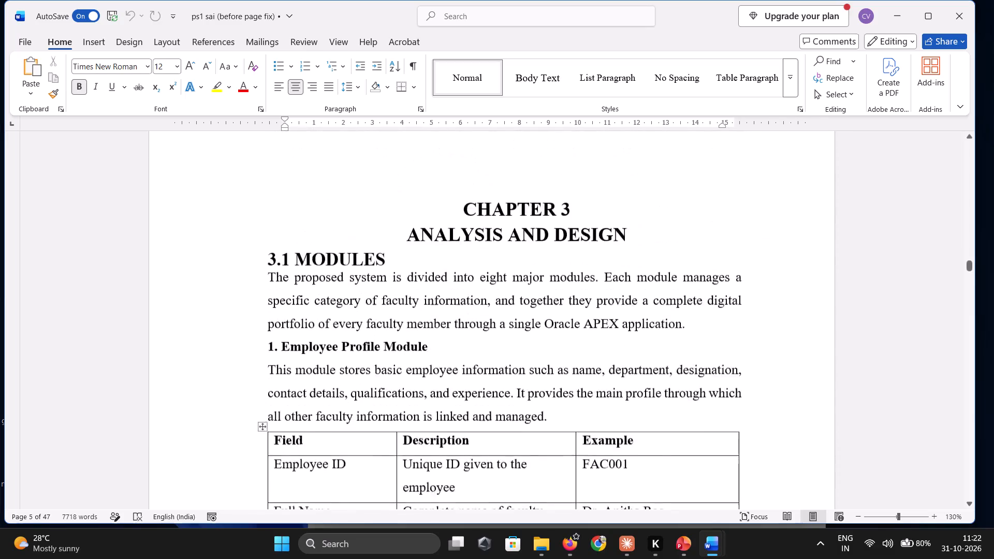
{"action": "scroll", "coordinate": [586, 327], "scroll_direction": "up", "scroll_amount": 7}
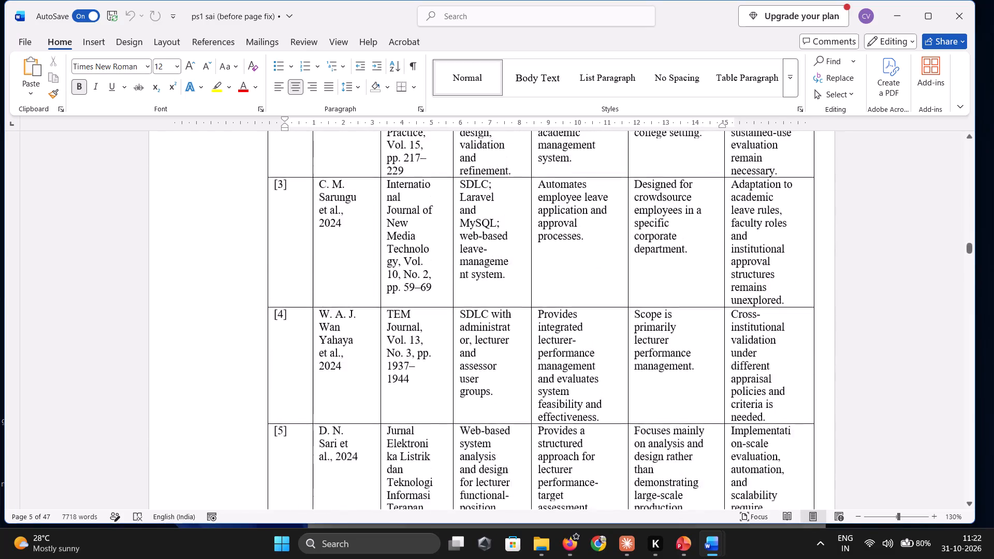
{"action": "scroll", "coordinate": [586, 327], "scroll_direction": "up", "scroll_amount": 6}
{"action": "scroll", "coordinate": [586, 327], "scroll_direction": "down", "scroll_amount": 1}
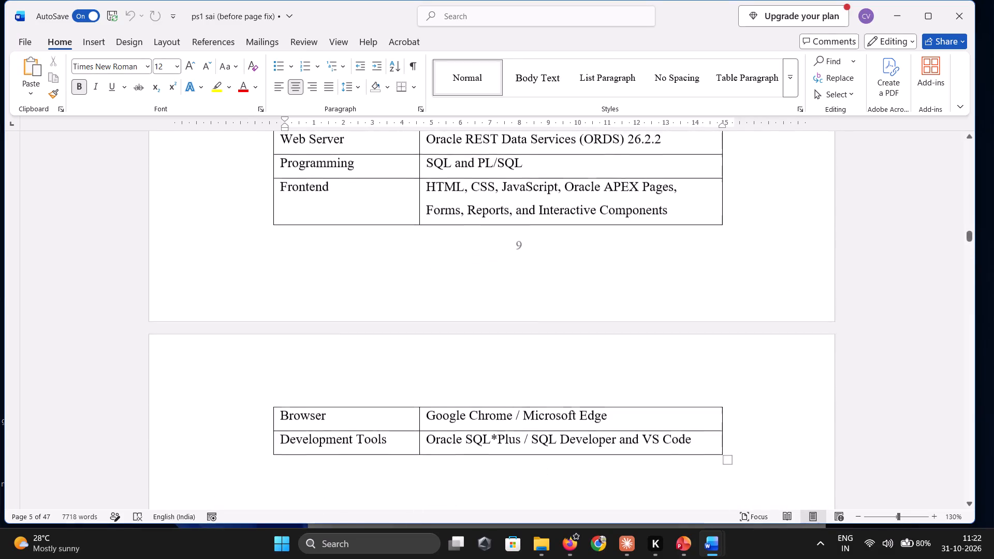
{"action": "scroll", "coordinate": [586, 327], "scroll_direction": "down", "scroll_amount": 5, "text": "ctrl"}
{"action": "scroll", "coordinate": [586, 327], "scroll_direction": "up", "scroll_amount": 1}
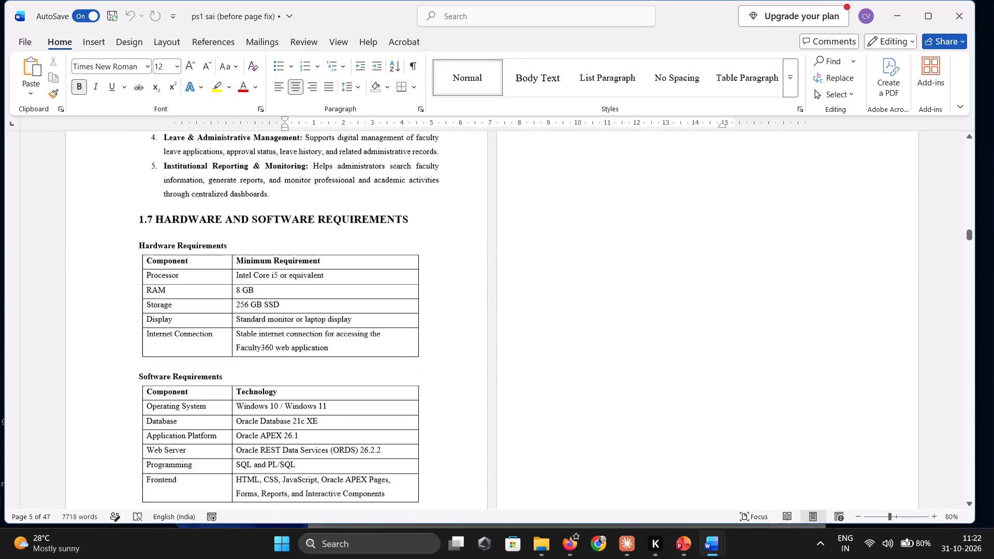
{"action": "scroll", "coordinate": [586, 327], "scroll_direction": "up", "scroll_amount": 2}
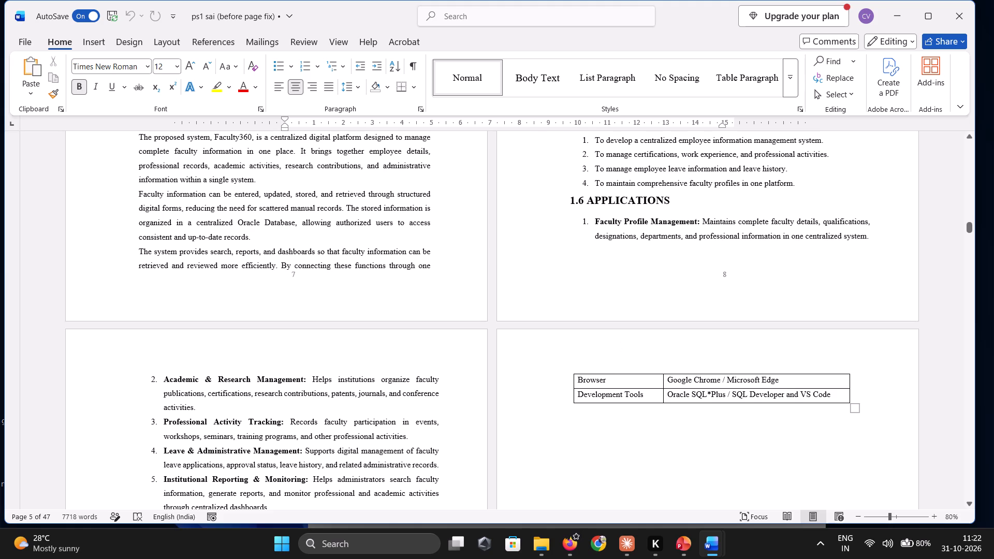
Resize the Software Requirements table in the before-page-fix copy by its lower corner, narrowing it to about 8 cm.
{"action": "left_click_drag", "start_coordinate": [856, 407], "coordinate": [843, 377]}
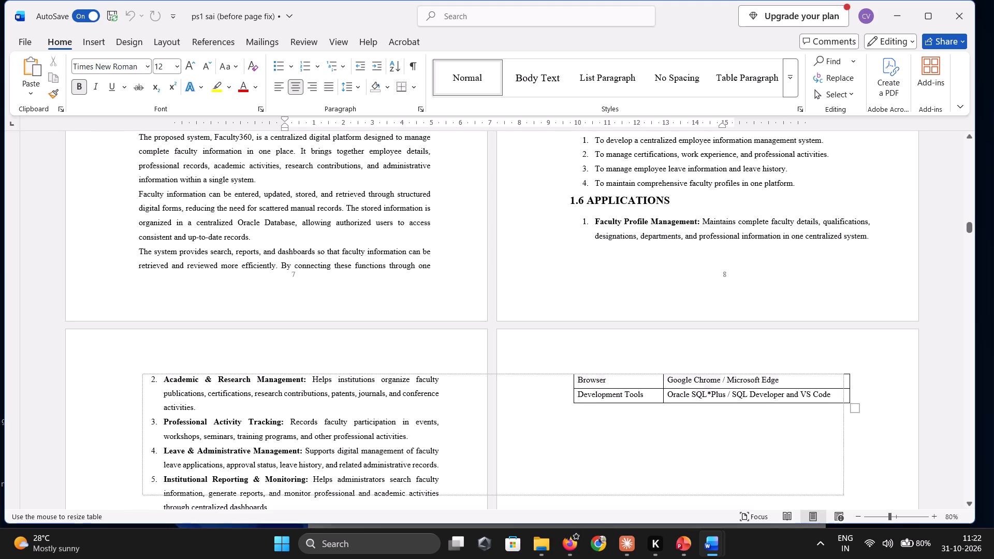
{"action": "left_click_drag", "start_coordinate": [843, 377], "coordinate": [475, 408]}
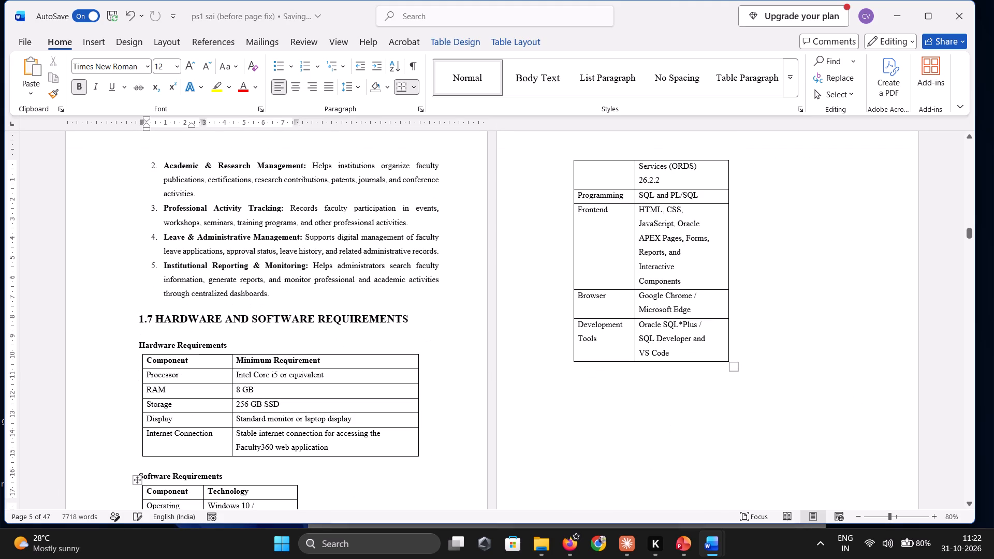
Set the before-page-fix copy aside and return to the document "ps1 sai" from the Desktop folder.
{"action": "left_click", "coordinate": [904, 18]}
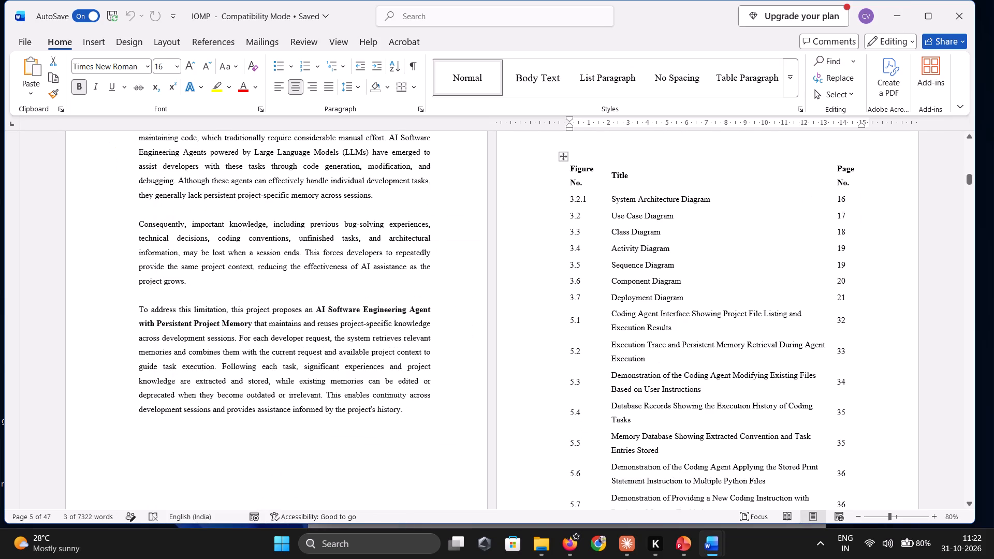
{"action": "left_click", "coordinate": [543, 543]}
{"action": "scroll", "coordinate": [498, 439], "scroll_direction": "down", "scroll_amount": 1}
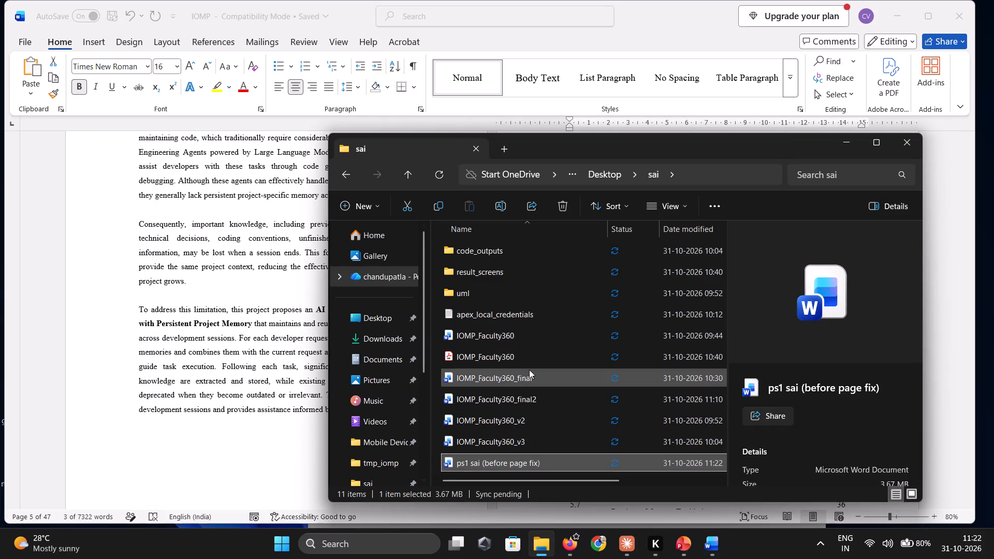
{"action": "scroll", "coordinate": [529, 370], "scroll_direction": "down", "scroll_amount": 1}
{"action": "left_click", "coordinate": [408, 314]}
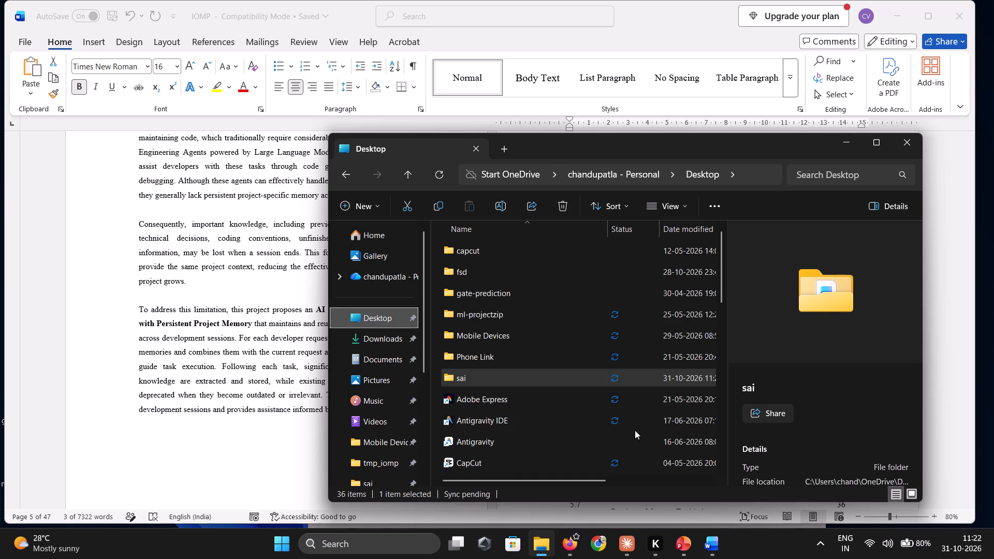
{"action": "scroll", "coordinate": [635, 430], "scroll_direction": "down", "scroll_amount": 3}
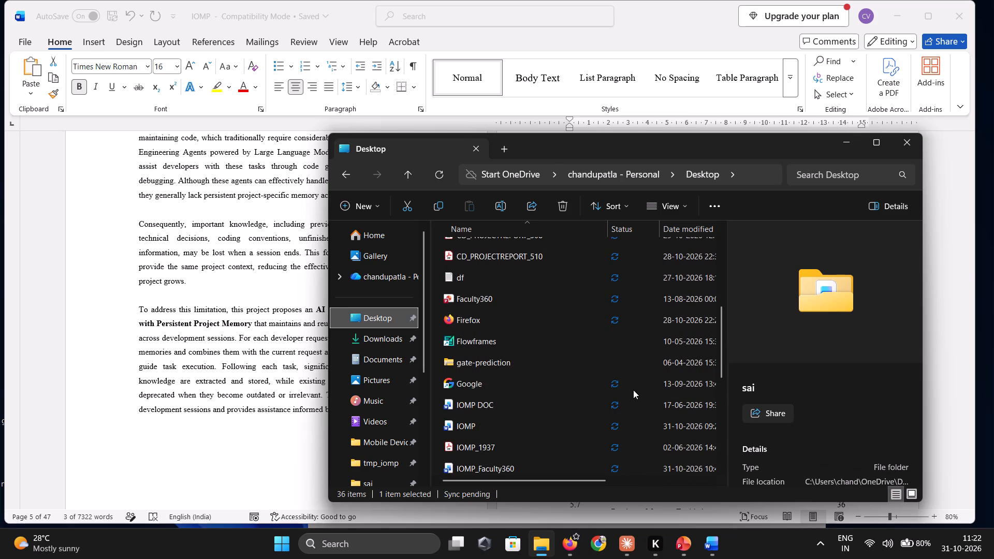
{"action": "scroll", "coordinate": [633, 390], "scroll_direction": "down", "scroll_amount": 1}
{"action": "scroll", "coordinate": [568, 390], "scroll_direction": "down", "scroll_amount": 1}
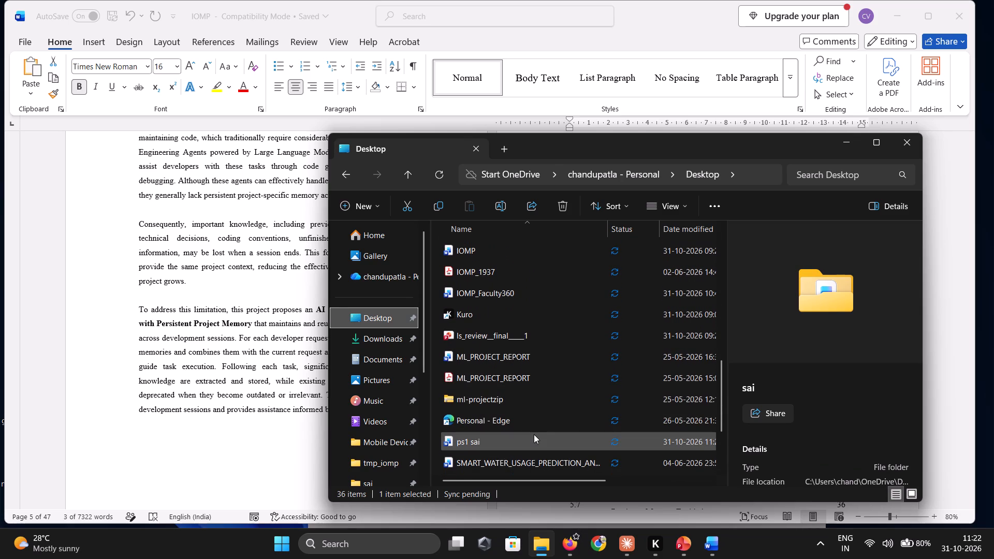
{"action": "double_click", "coordinate": [534, 434]}
Examine the pages of "ps1 sai" around section 1.7, especially where the Software Requirements table breaks across pages.
{"action": "scroll", "coordinate": [534, 434], "scroll_direction": "down", "scroll_amount": 1}
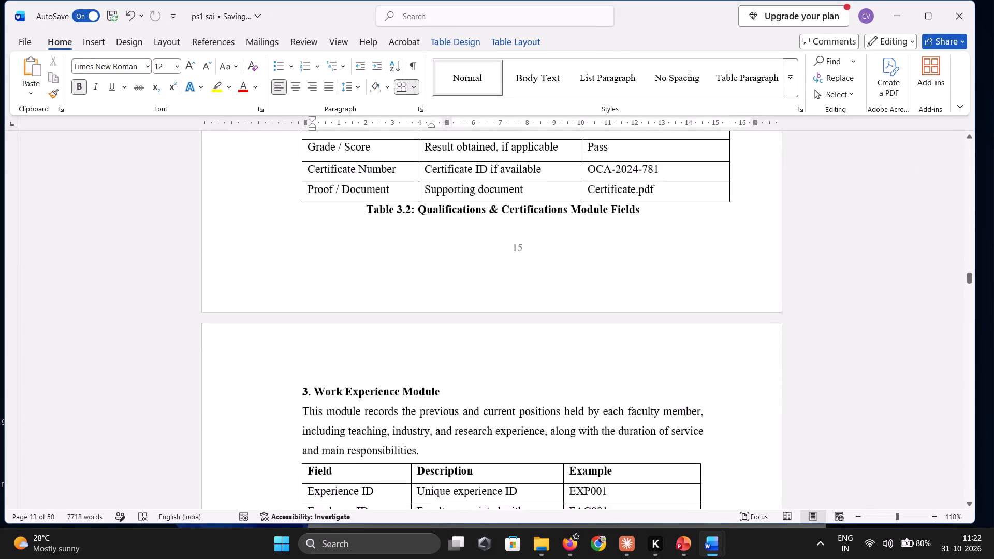
{"action": "scroll", "coordinate": [534, 434], "scroll_direction": "down", "scroll_amount": 2}
{"action": "scroll", "coordinate": [534, 434], "scroll_direction": "up", "scroll_amount": 4}
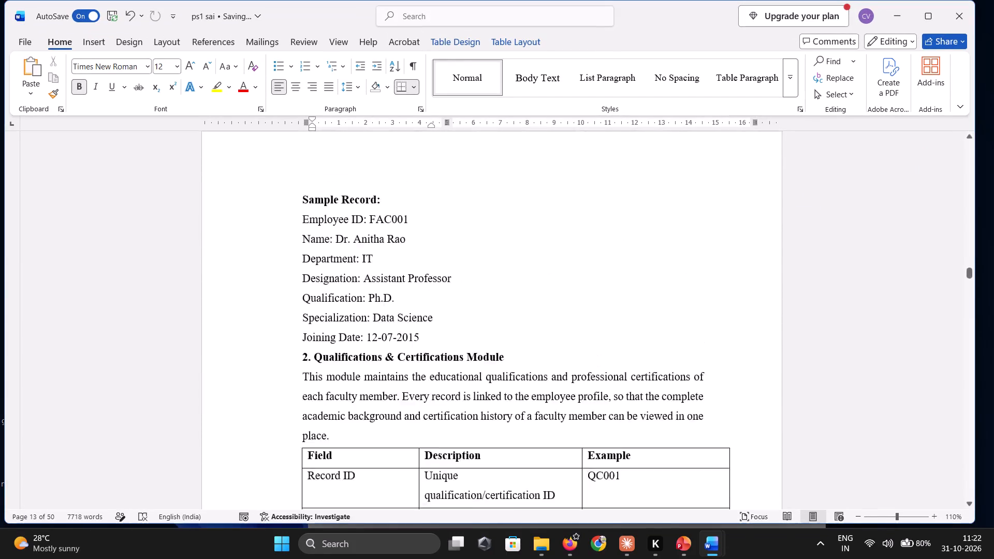
{"action": "scroll", "coordinate": [534, 434], "scroll_direction": "up", "scroll_amount": 9}
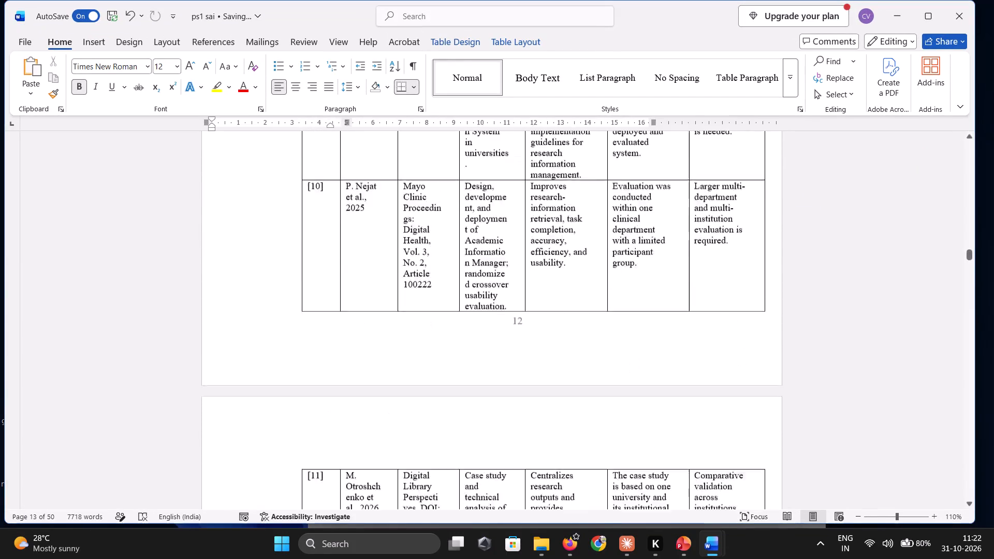
{"action": "scroll", "coordinate": [534, 434], "scroll_direction": "up", "scroll_amount": 3}
{"action": "scroll", "coordinate": [534, 434], "scroll_direction": "left", "scroll_amount": 1}
{"action": "scroll", "coordinate": [534, 434], "scroll_direction": "right", "scroll_amount": 1}
{"action": "scroll", "coordinate": [534, 434], "scroll_direction": "left", "scroll_amount": 1}
{"action": "scroll", "coordinate": [534, 434], "scroll_direction": "down", "scroll_amount": 3, "text": "ctrl"}
{"action": "scroll", "coordinate": [534, 434], "scroll_direction": "up", "scroll_amount": 4}
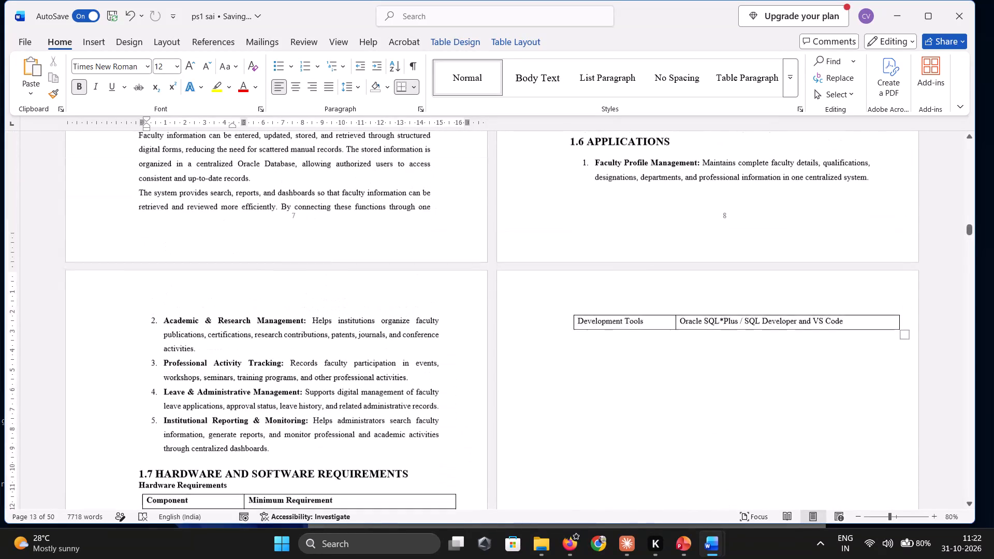
{"action": "scroll", "coordinate": [534, 434], "scroll_direction": "up", "scroll_amount": 2, "text": "ctrl"}
{"action": "scroll", "coordinate": [534, 434], "scroll_direction": "down", "scroll_amount": 2}
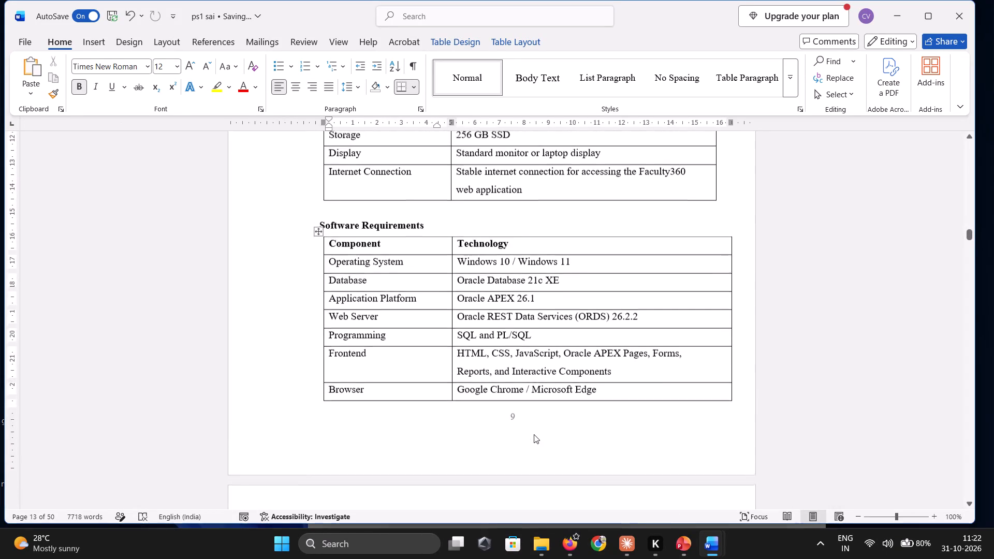
{"action": "scroll", "coordinate": [534, 434], "scroll_direction": "down", "scroll_amount": 1}
{"action": "scroll", "coordinate": [534, 434], "scroll_direction": "up", "scroll_amount": 1}
{"action": "scroll", "coordinate": [625, 444], "scroll_direction": "up", "scroll_amount": 1}
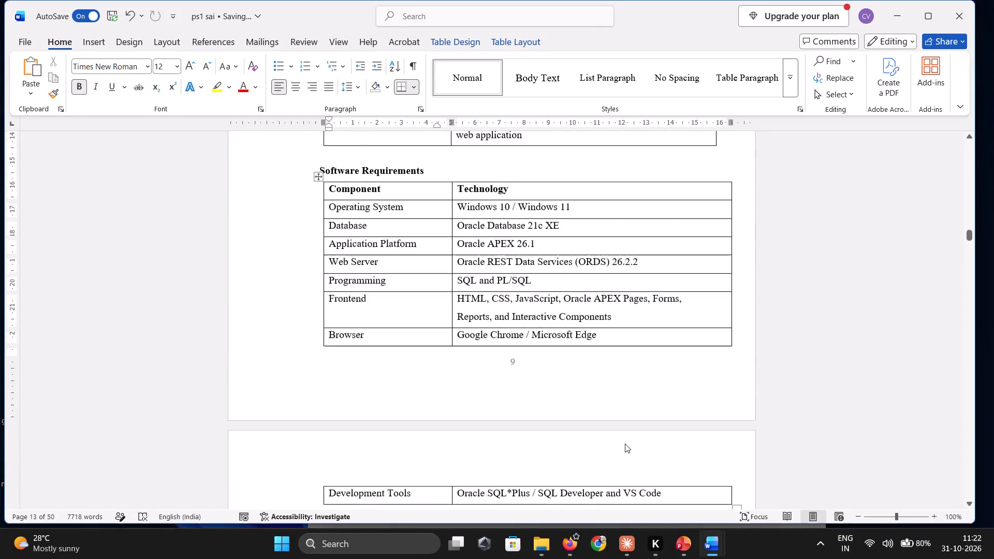
{"action": "scroll", "coordinate": [625, 444], "scroll_direction": "up", "scroll_amount": 1}
{"action": "scroll", "coordinate": [624, 434], "scroll_direction": "down", "scroll_amount": 1}
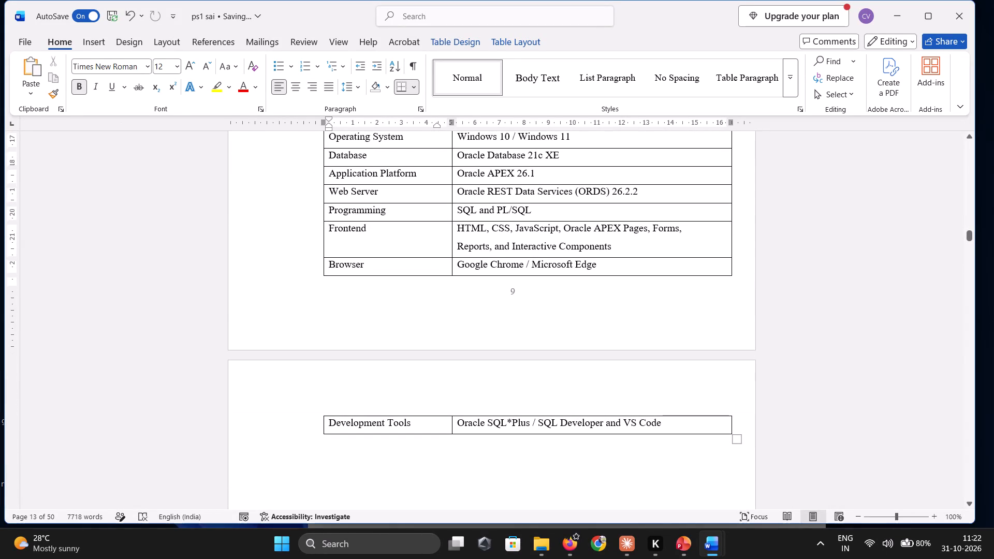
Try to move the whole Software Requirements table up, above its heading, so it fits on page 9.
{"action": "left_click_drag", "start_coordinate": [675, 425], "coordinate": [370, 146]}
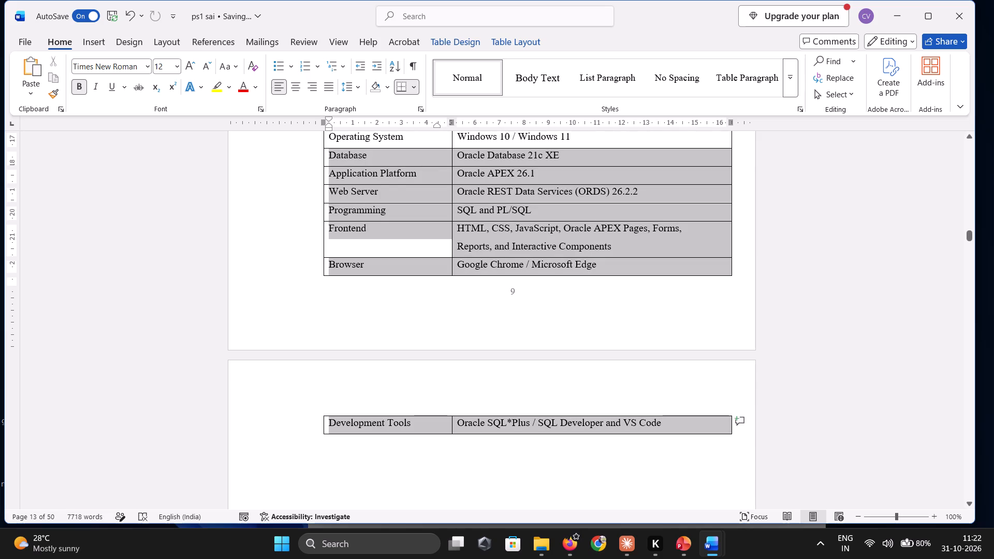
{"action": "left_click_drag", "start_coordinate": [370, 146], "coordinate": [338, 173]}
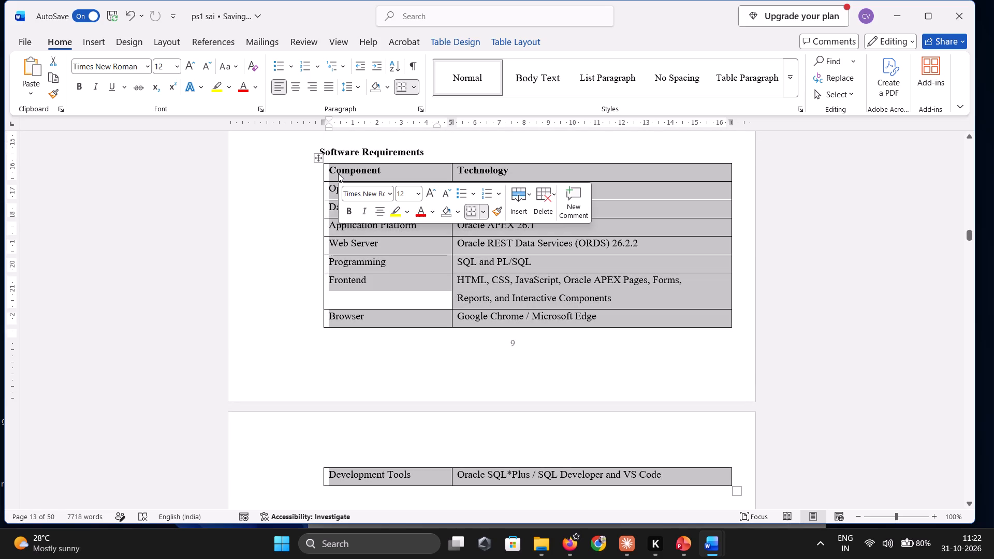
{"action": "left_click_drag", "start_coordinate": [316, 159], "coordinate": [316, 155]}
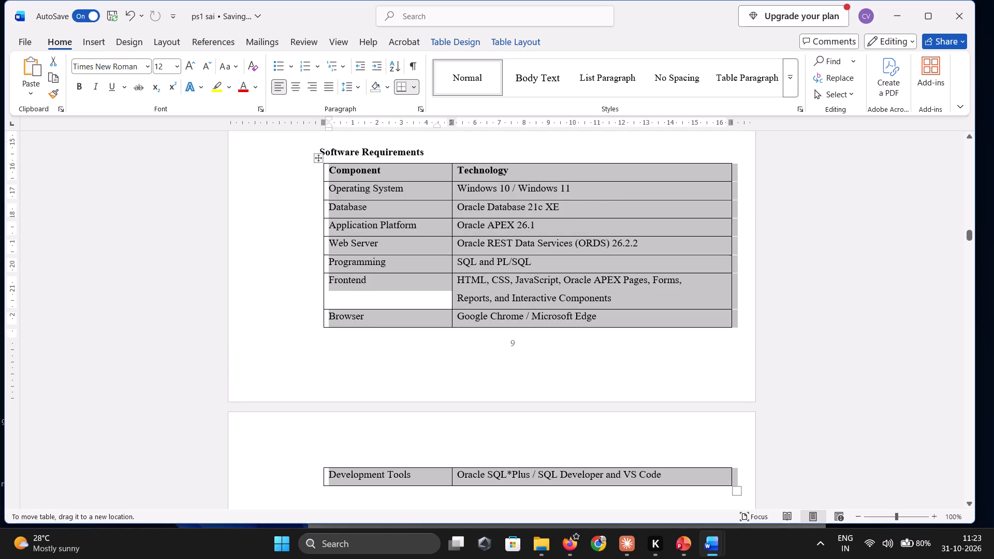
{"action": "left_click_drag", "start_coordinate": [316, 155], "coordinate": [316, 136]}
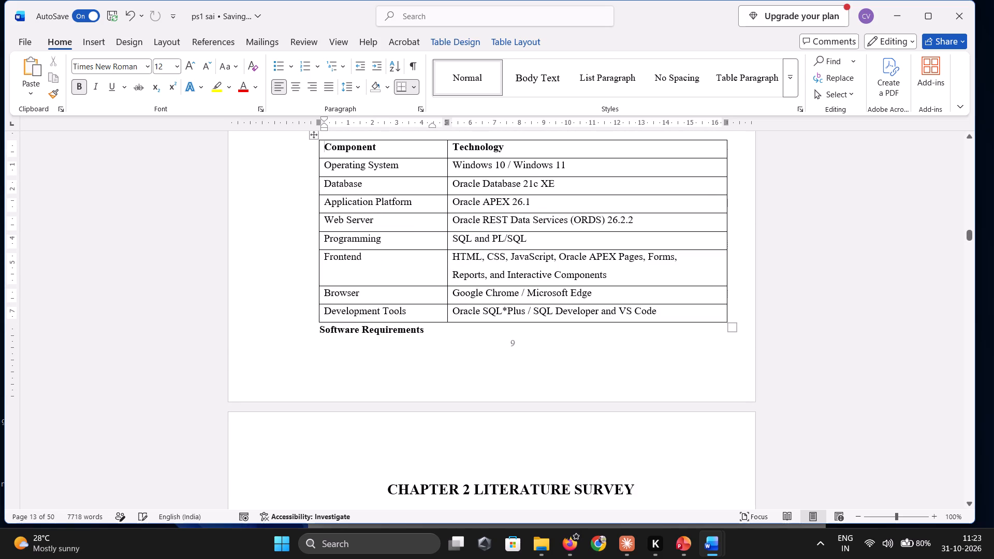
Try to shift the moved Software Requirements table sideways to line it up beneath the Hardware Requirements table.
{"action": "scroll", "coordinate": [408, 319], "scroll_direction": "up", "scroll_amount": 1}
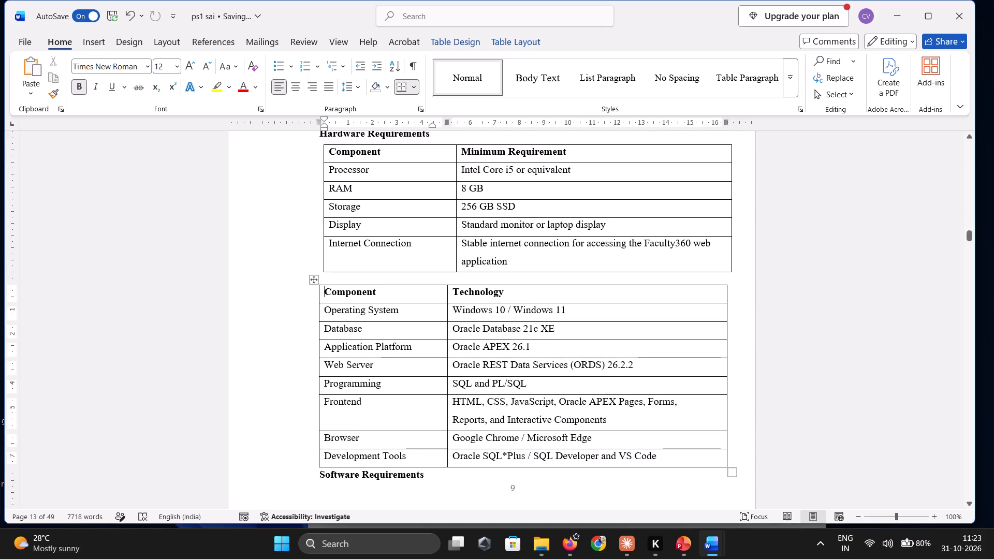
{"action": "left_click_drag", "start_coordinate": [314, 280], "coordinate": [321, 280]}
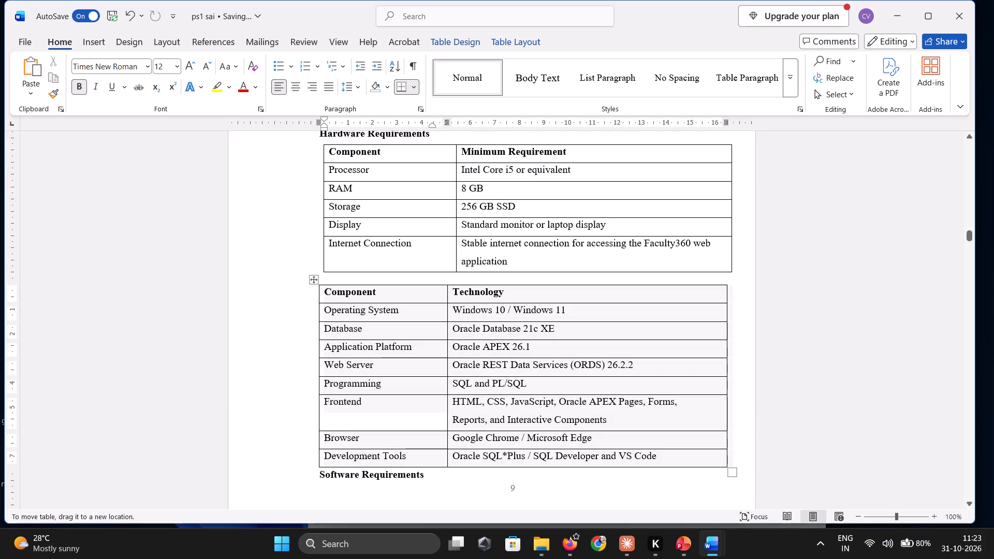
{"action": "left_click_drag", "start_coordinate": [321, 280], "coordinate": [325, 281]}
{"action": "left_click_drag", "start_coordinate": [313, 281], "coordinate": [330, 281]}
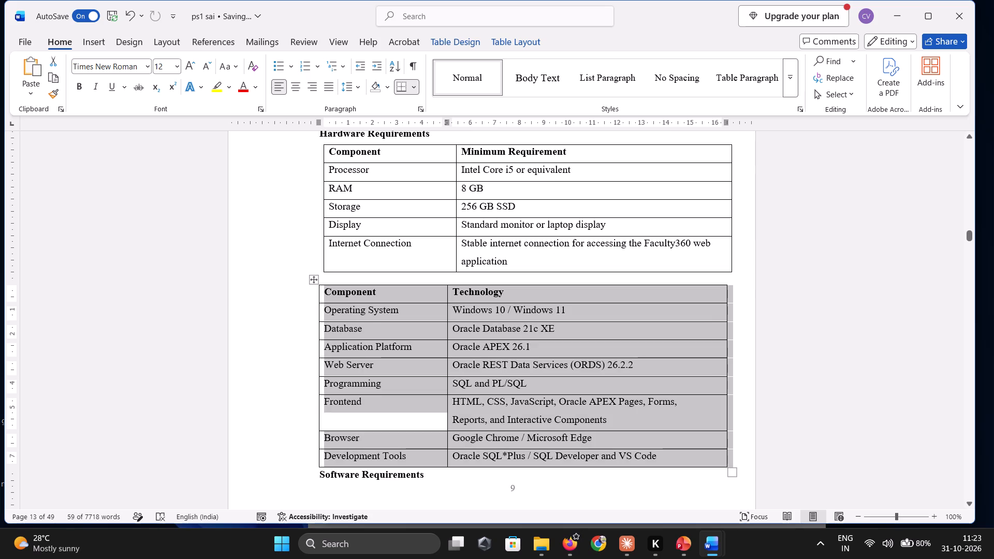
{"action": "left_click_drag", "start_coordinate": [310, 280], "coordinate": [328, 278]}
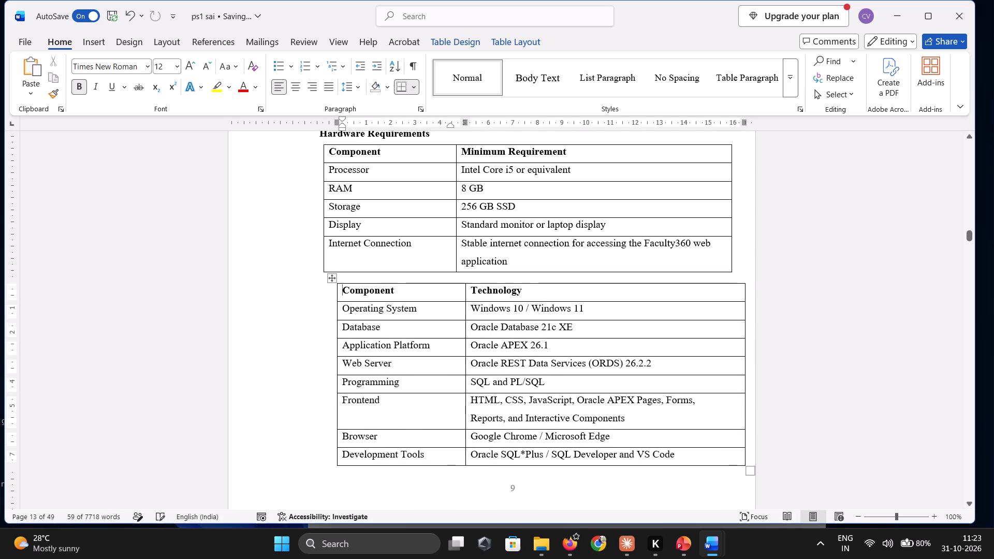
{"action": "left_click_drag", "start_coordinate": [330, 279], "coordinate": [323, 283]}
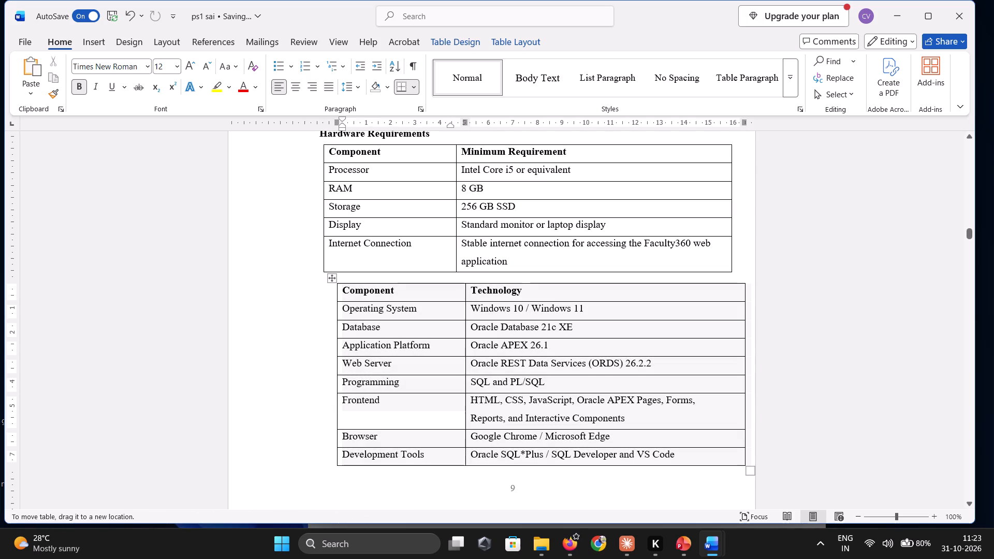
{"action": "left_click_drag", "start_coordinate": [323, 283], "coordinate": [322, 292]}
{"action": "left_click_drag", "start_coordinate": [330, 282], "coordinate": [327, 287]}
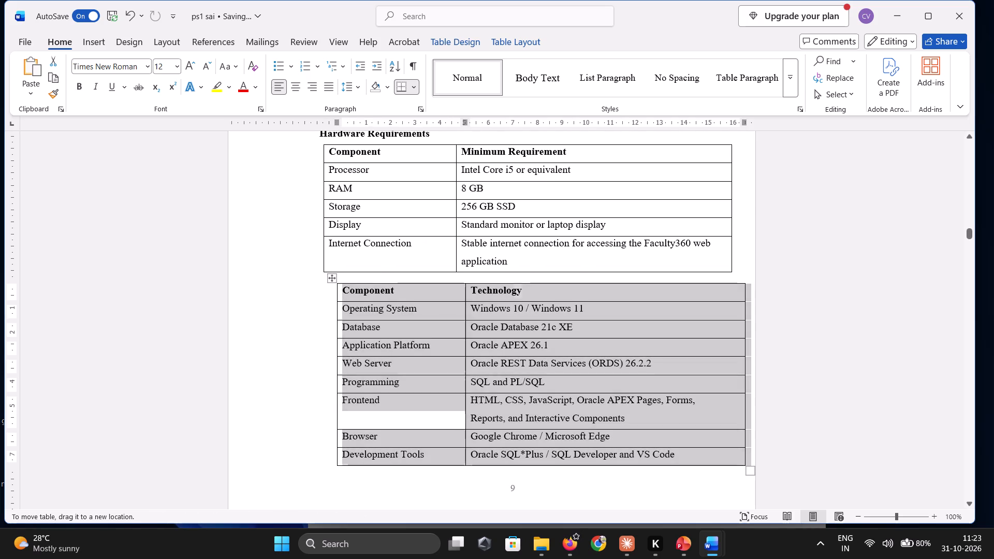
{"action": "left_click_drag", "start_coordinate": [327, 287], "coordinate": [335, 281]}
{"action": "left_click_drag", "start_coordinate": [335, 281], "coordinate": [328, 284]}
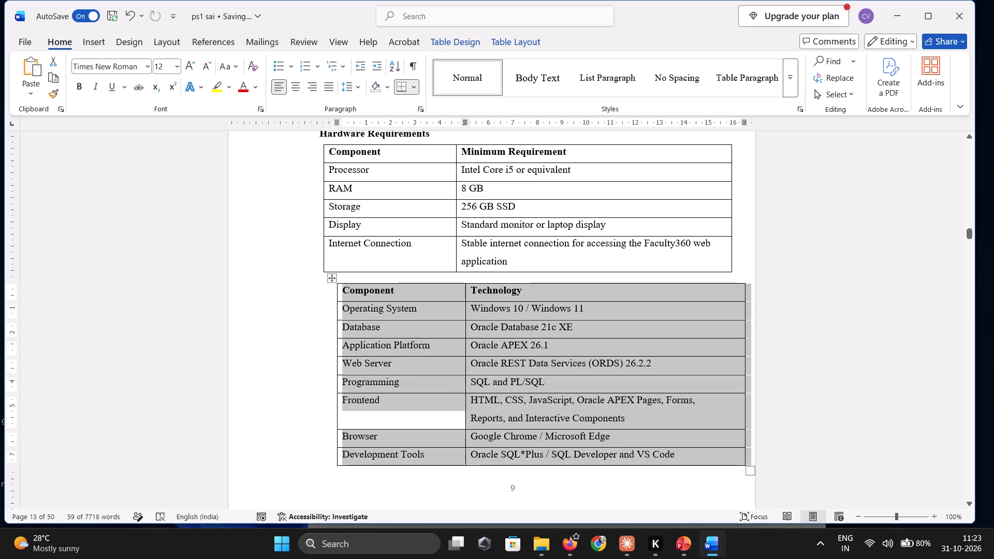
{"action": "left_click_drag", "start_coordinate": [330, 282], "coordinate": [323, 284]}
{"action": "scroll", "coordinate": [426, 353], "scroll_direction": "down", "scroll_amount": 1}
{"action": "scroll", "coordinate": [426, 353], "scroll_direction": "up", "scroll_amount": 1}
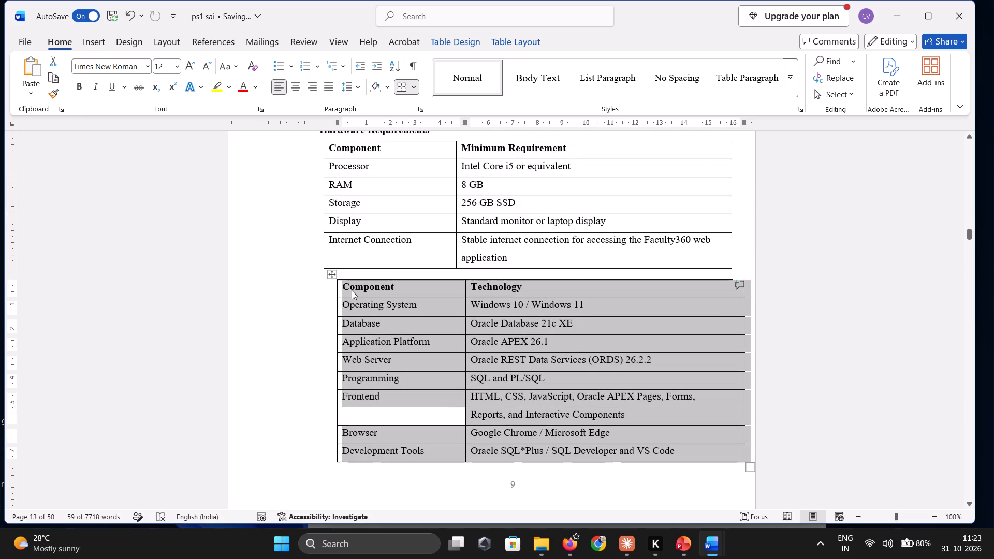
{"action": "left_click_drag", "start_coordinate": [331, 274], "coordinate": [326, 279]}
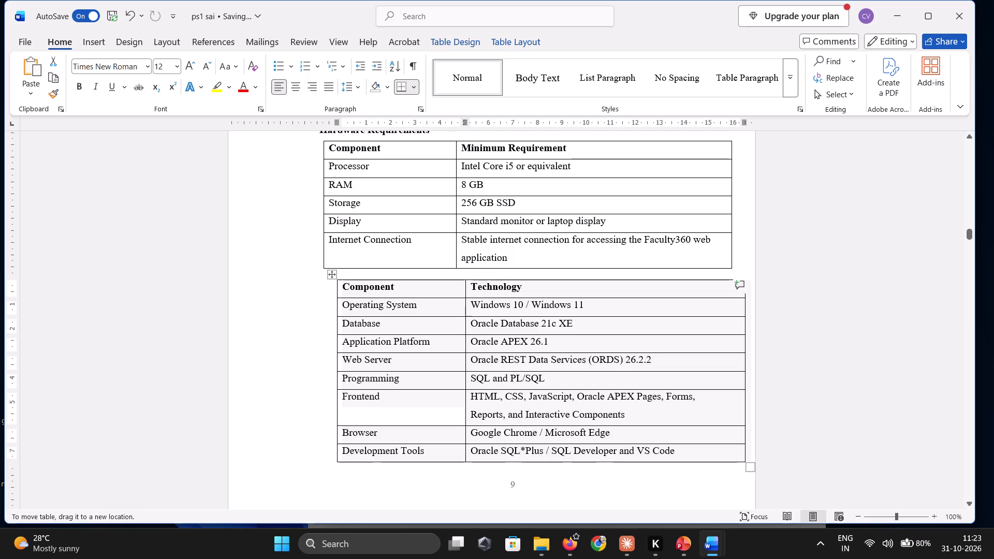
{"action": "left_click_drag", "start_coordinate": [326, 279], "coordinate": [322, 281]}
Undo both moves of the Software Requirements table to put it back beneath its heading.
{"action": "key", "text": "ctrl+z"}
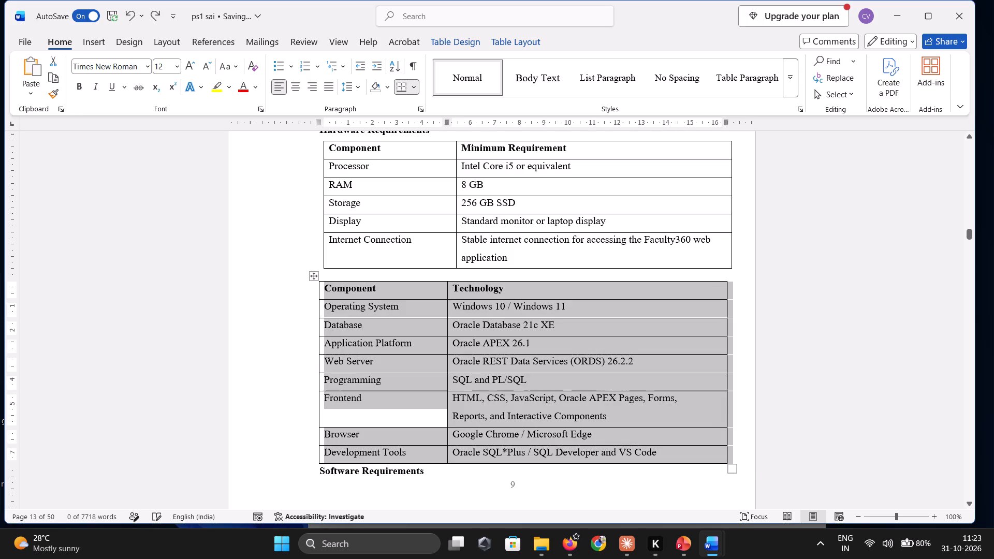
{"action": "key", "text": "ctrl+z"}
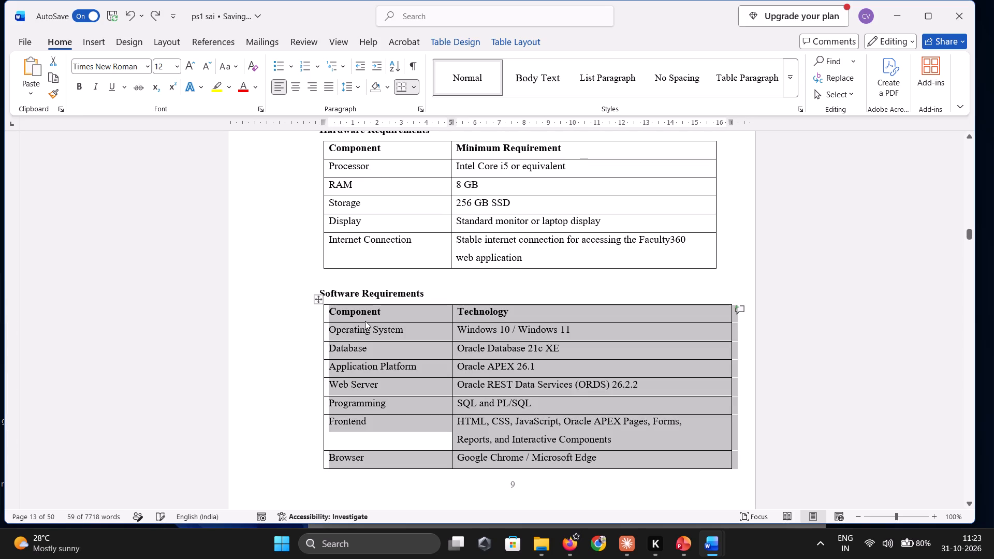
Delete the blank line between the Hardware Requirements table and the Software Requirements heading.
{"action": "left_click", "coordinate": [354, 276]}
{"action": "key", "text": "BackSpace"}
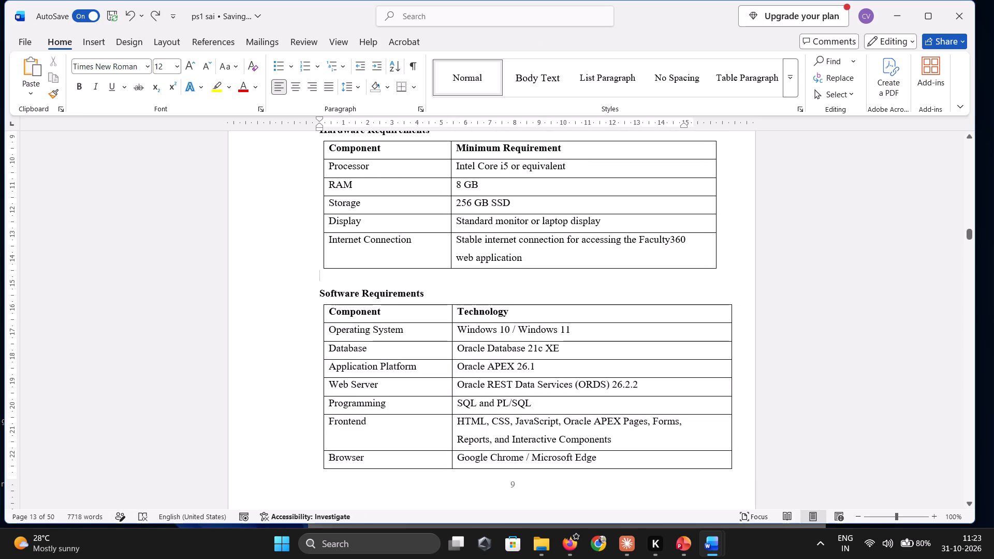
{"action": "key", "text": "BackSpace"}
{"action": "key", "text": "BackSpace"}
{"action": "key", "text": "BackSpace"}
{"action": "key", "text": "BackSpace"}
{"action": "key", "text": "BackSpace"}
{"action": "key", "text": "BackSpace"}
{"action": "key", "text": "BackSpace"}
{"action": "key", "text": "BackSpace"}
{"action": "key", "text": "BackSpace"}
{"action": "key", "text": "BackSpace"}
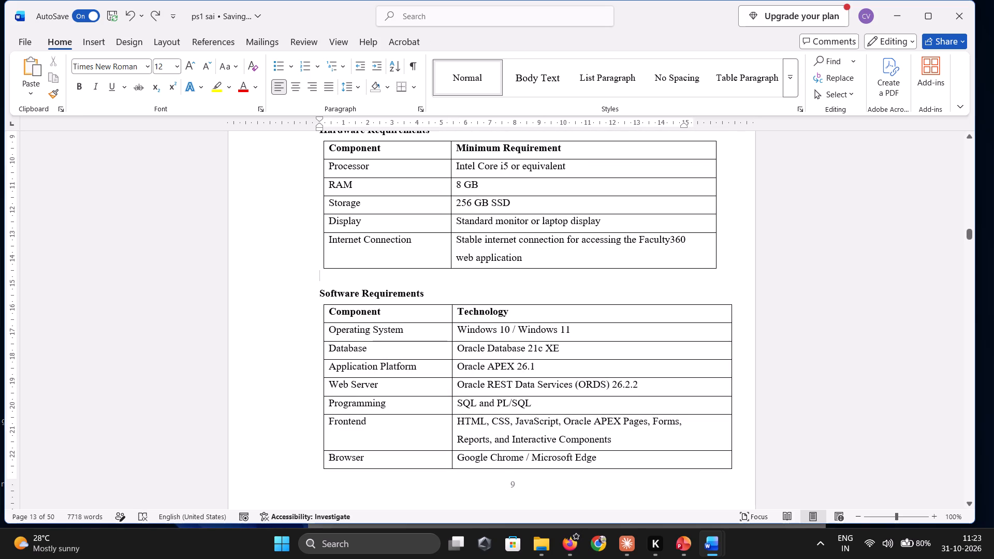
{"action": "key", "text": "BackSpace"}
{"action": "key", "text": "BackSpace"}
{"action": "key", "text": "Down"}
{"action": "key", "text": "BackSpace"}
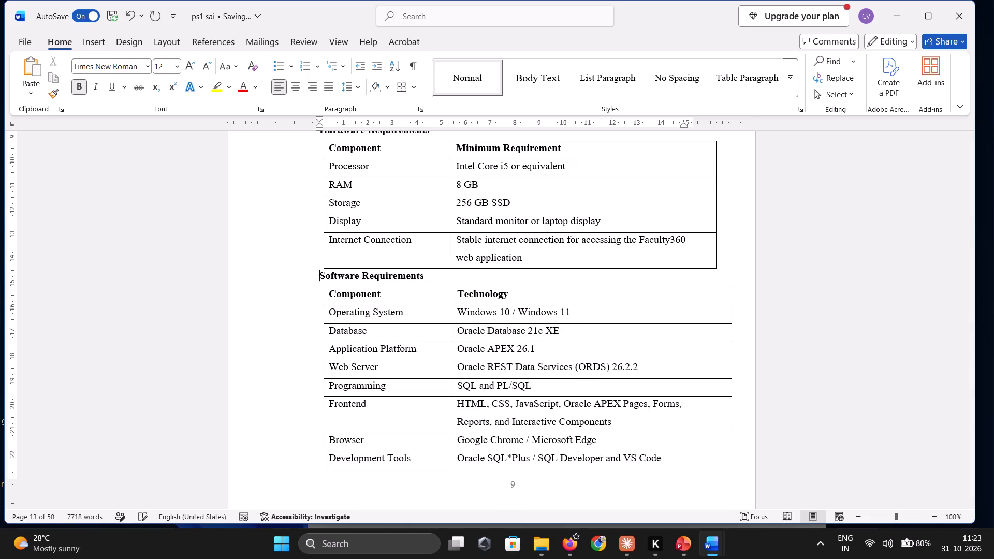
Delete the blank line between the 1.5 OBJECTIVES heading and its introductory sentence.
{"action": "scroll", "coordinate": [354, 276], "scroll_direction": "down", "scroll_amount": 1}
{"action": "scroll", "coordinate": [354, 276], "scroll_direction": "up", "scroll_amount": 1}
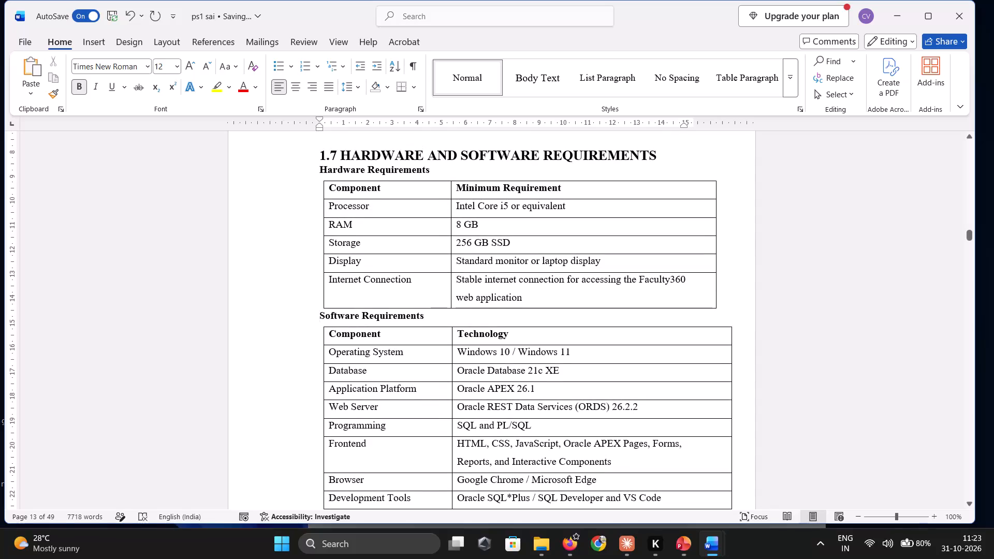
{"action": "scroll", "coordinate": [603, 273], "scroll_direction": "up", "scroll_amount": 1}
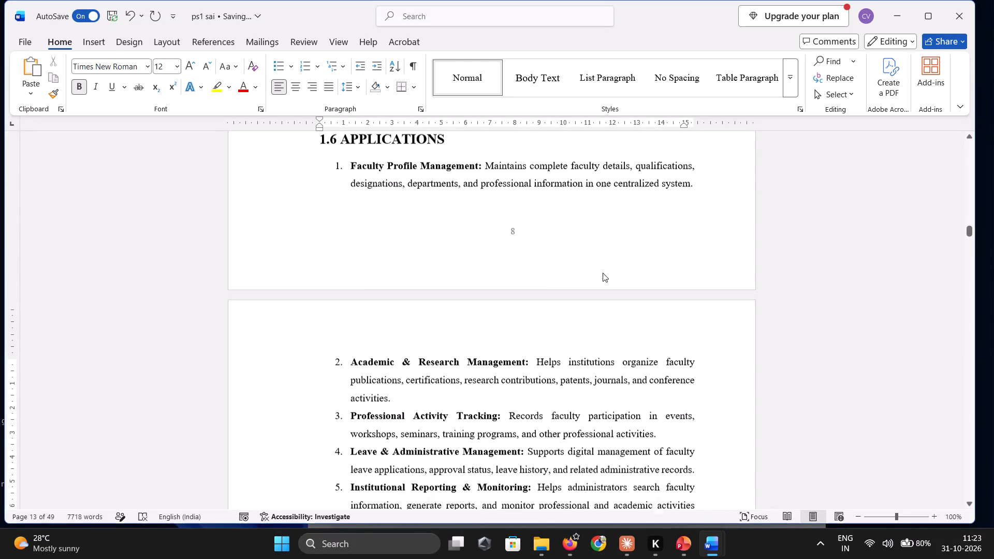
{"action": "scroll", "coordinate": [603, 273], "scroll_direction": "up", "scroll_amount": 1}
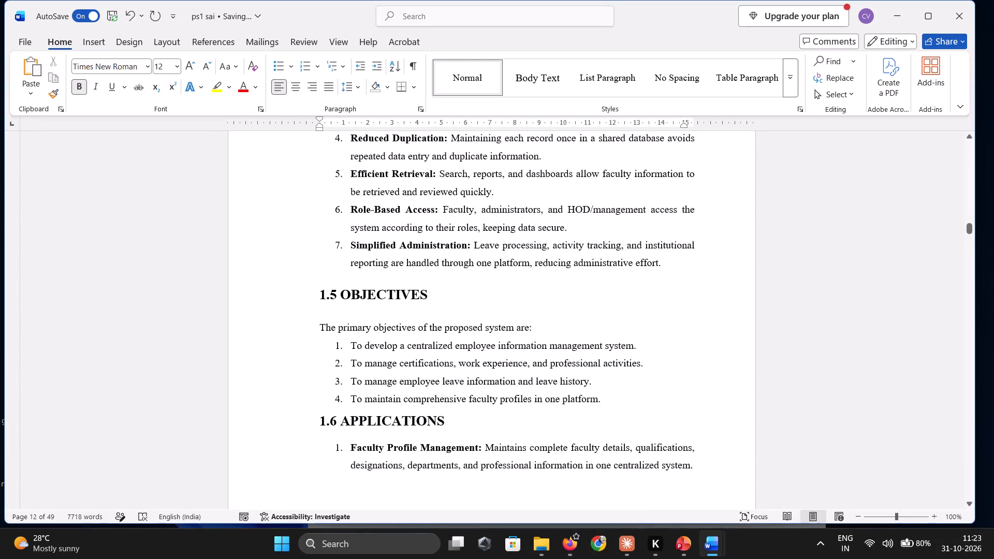
{"action": "scroll", "coordinate": [603, 273], "scroll_direction": "up", "scroll_amount": 1}
{"action": "scroll", "coordinate": [471, 369], "scroll_direction": "up", "scroll_amount": 1}
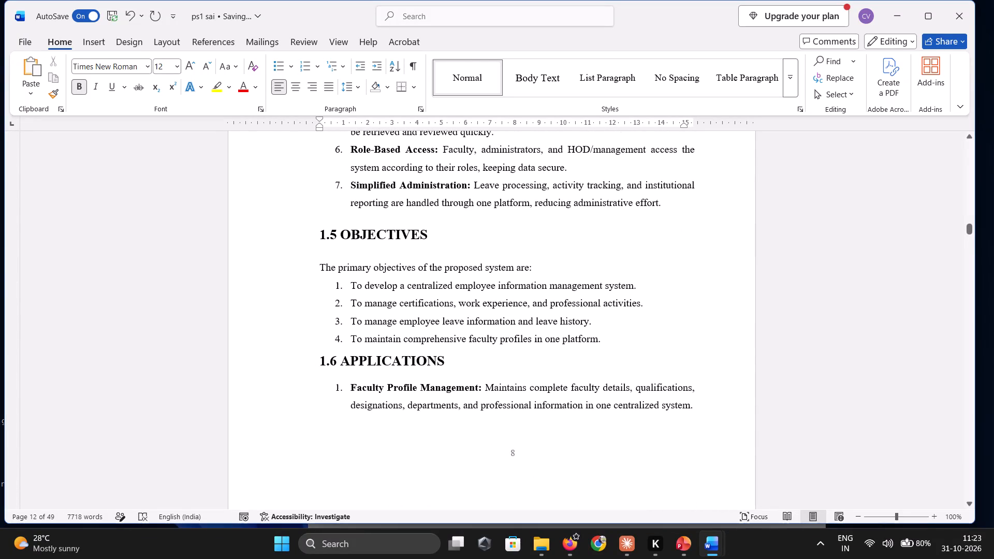
{"action": "scroll", "coordinate": [471, 369], "scroll_direction": "up", "scroll_amount": 1}
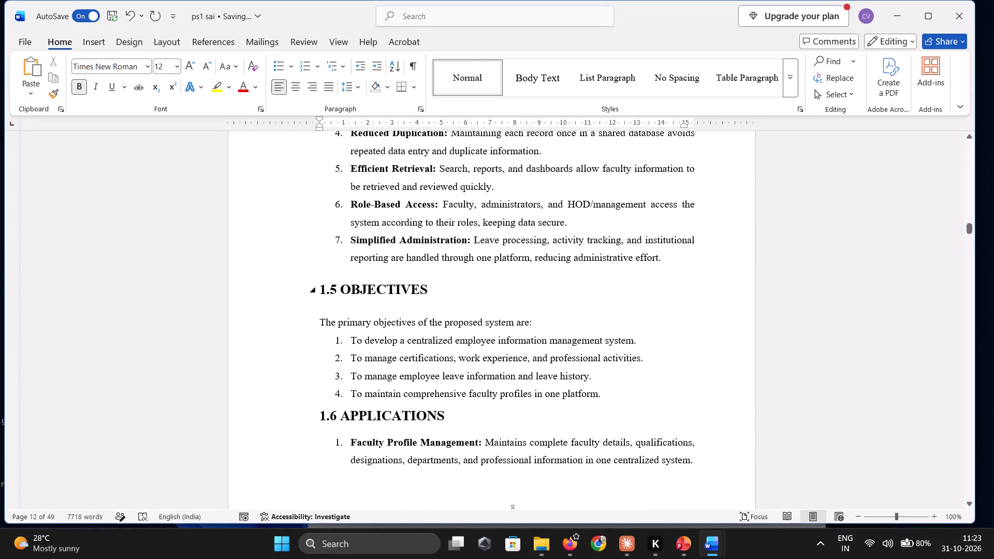
{"action": "left_click_drag", "start_coordinate": [433, 291], "coordinate": [305, 290]}
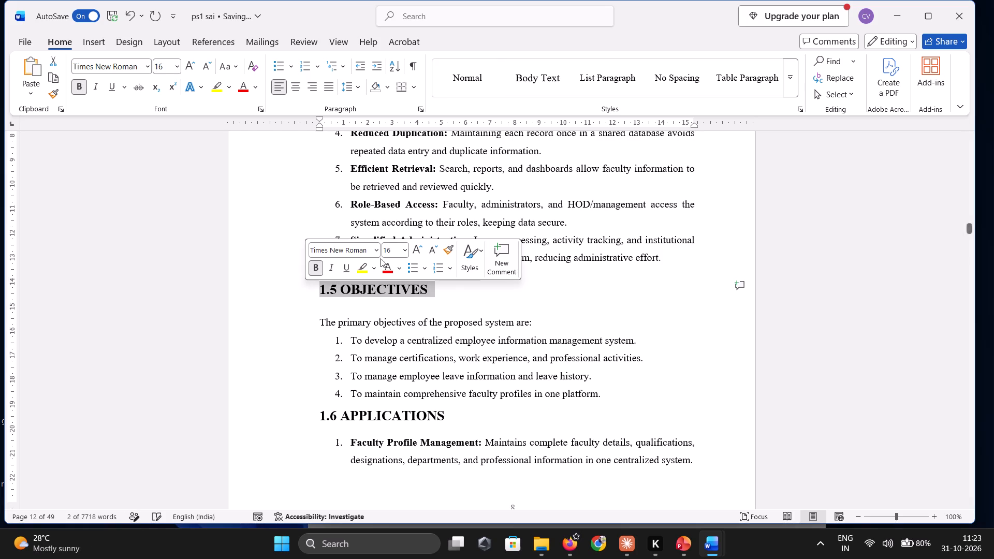
{"action": "left_click", "coordinate": [354, 84]}
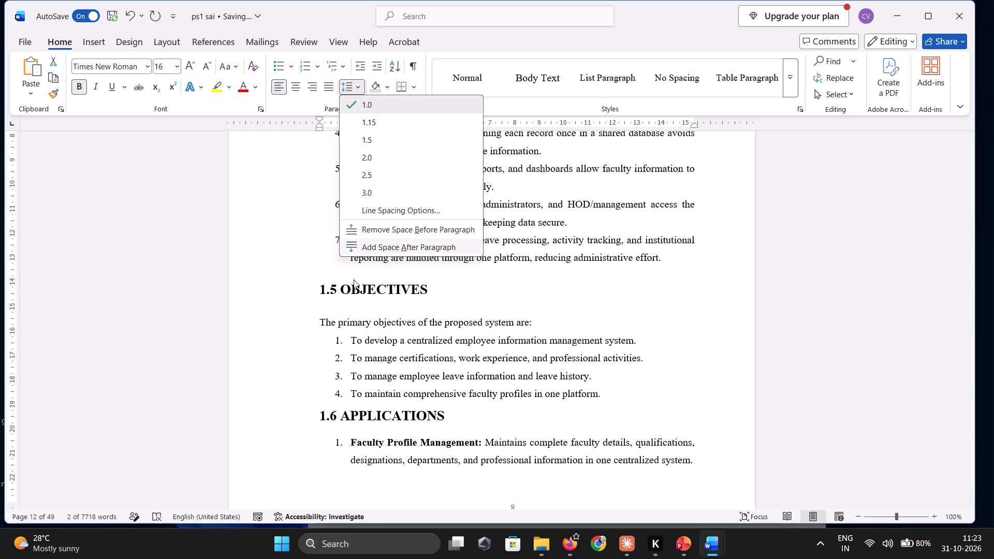
{"action": "left_click", "coordinate": [355, 308]}
{"action": "left_click", "coordinate": [355, 308]}
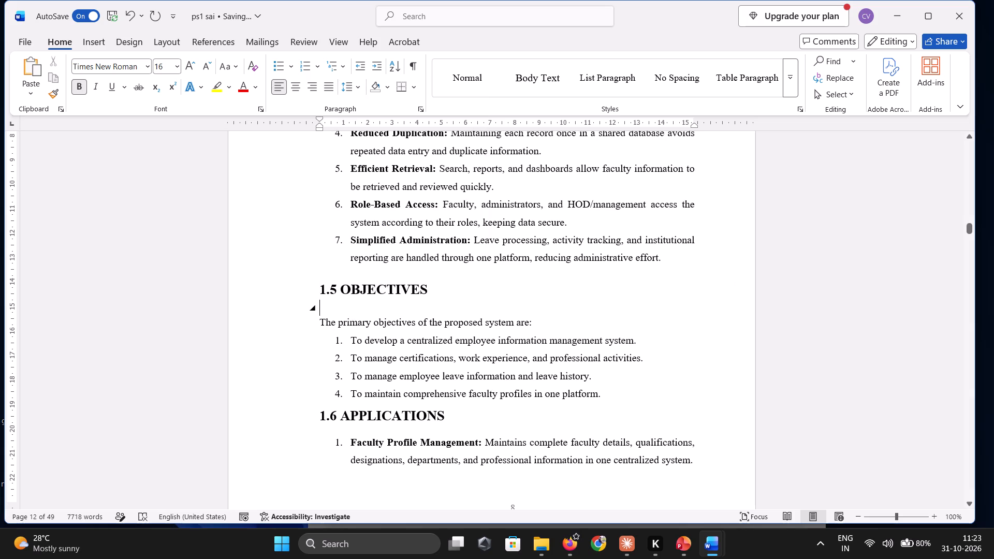
{"action": "key", "text": "BackSpace"}
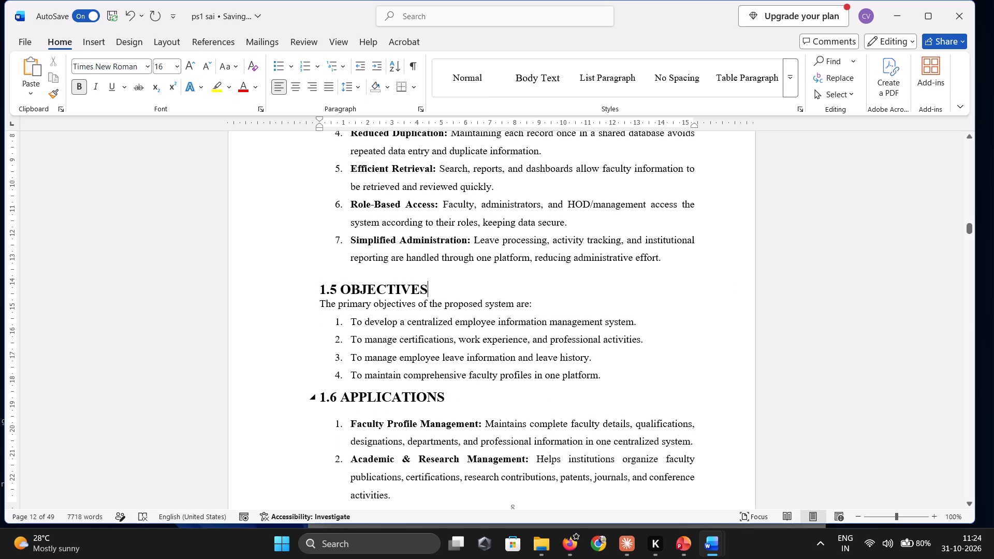
Set the line spacing of the 1.5 OBJECTIVES heading to 1.15.
{"action": "left_click_drag", "start_coordinate": [433, 292], "coordinate": [320, 294]}
{"action": "left_click_drag", "start_coordinate": [355, 90], "coordinate": [364, 146]}
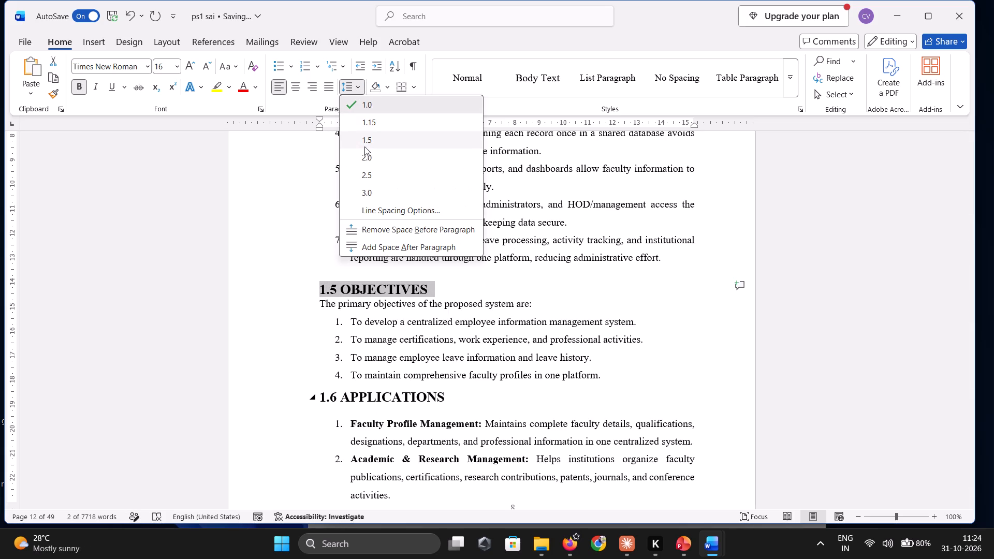
{"action": "left_click_drag", "start_coordinate": [364, 146], "coordinate": [372, 122]}
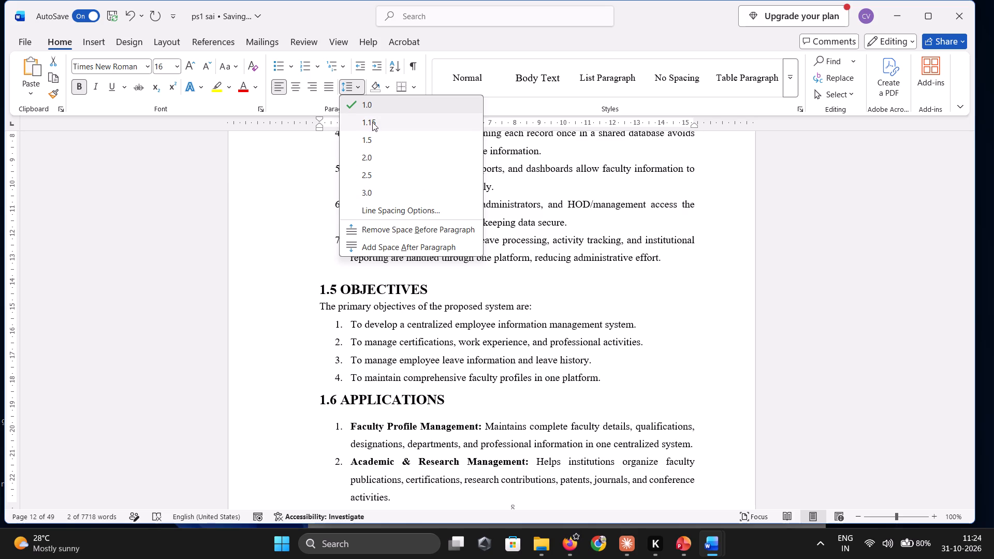
{"action": "left_click_drag", "start_coordinate": [372, 122], "coordinate": [372, 123]}
{"action": "left_click", "coordinate": [372, 123]}
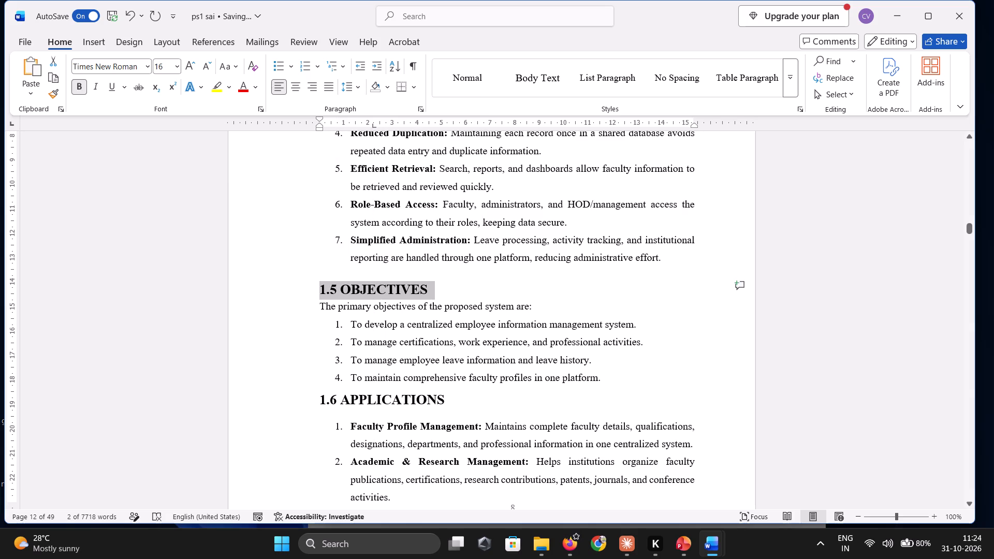
Select the whole 1.6 APPLICATIONS heading and open the line spacing choices for it.
{"action": "left_click", "coordinate": [456, 413]}
{"action": "left_click", "coordinate": [449, 407]}
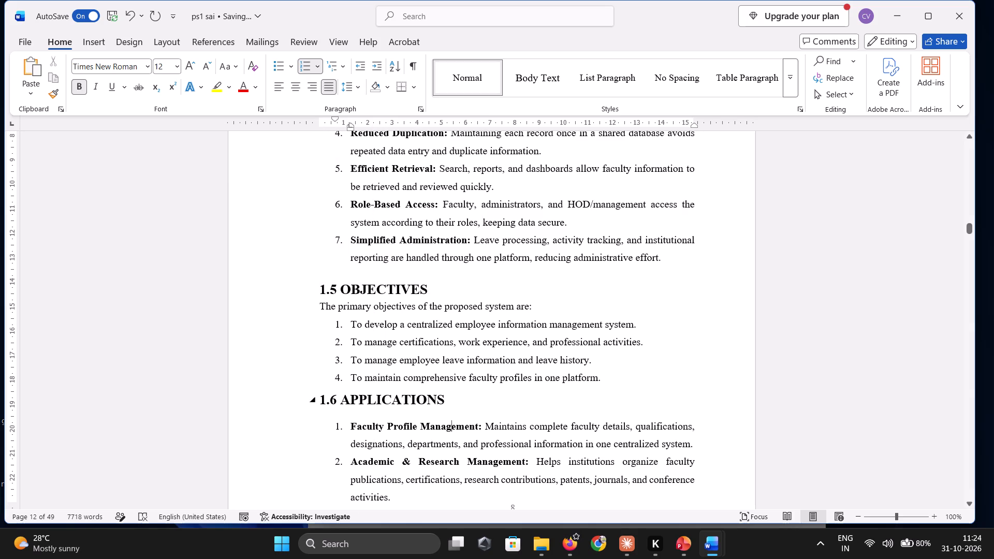
{"action": "left_click_drag", "start_coordinate": [450, 409], "coordinate": [355, 396]}
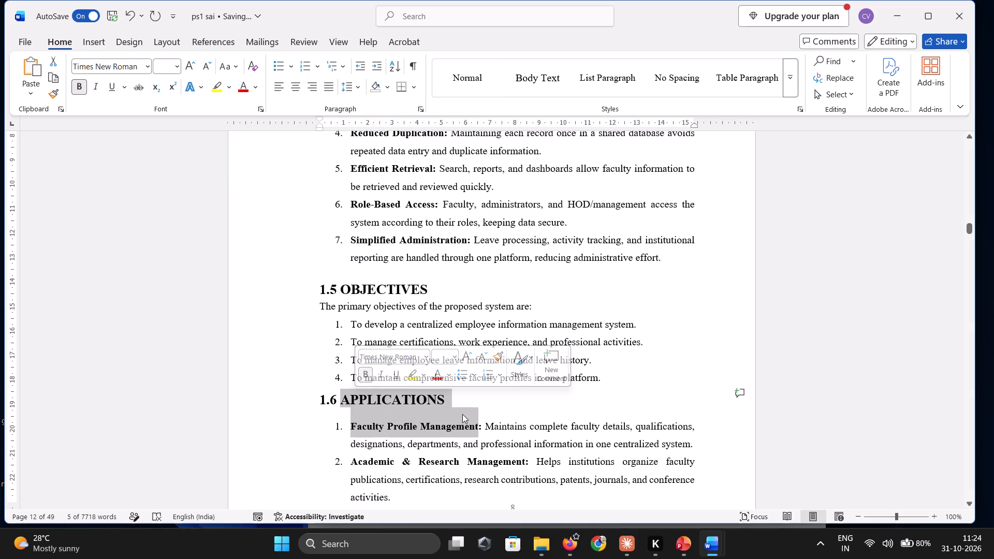
{"action": "left_click", "coordinate": [464, 416]}
{"action": "left_click_drag", "start_coordinate": [457, 410], "coordinate": [347, 401]}
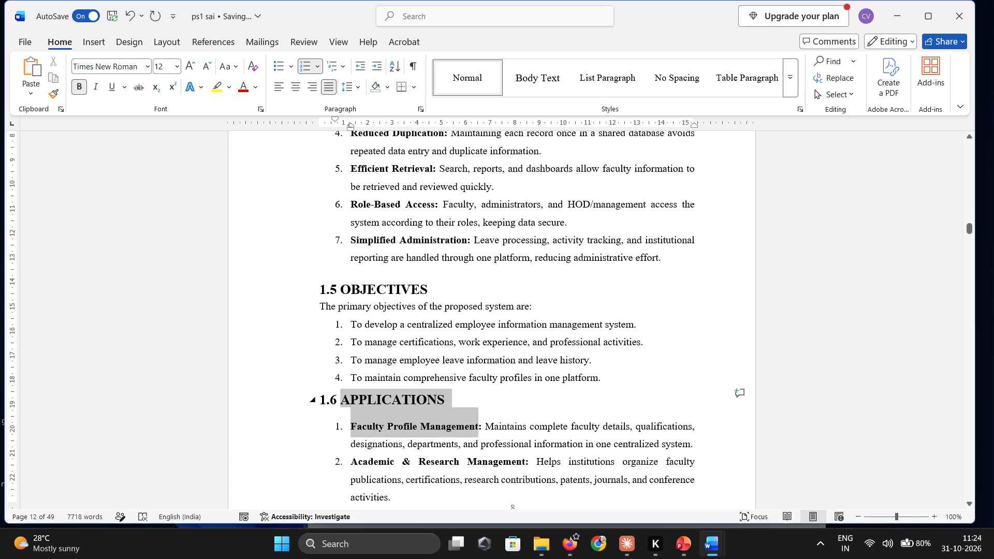
{"action": "left_click_drag", "start_coordinate": [347, 401], "coordinate": [317, 404]}
{"action": "left_click", "coordinate": [443, 404]}
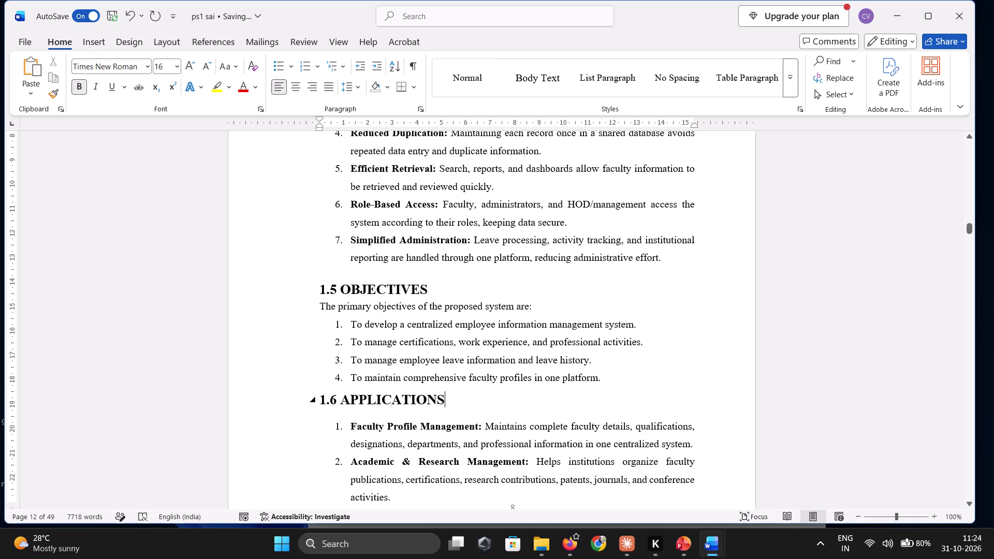
{"action": "left_click_drag", "start_coordinate": [448, 404], "coordinate": [316, 404]}
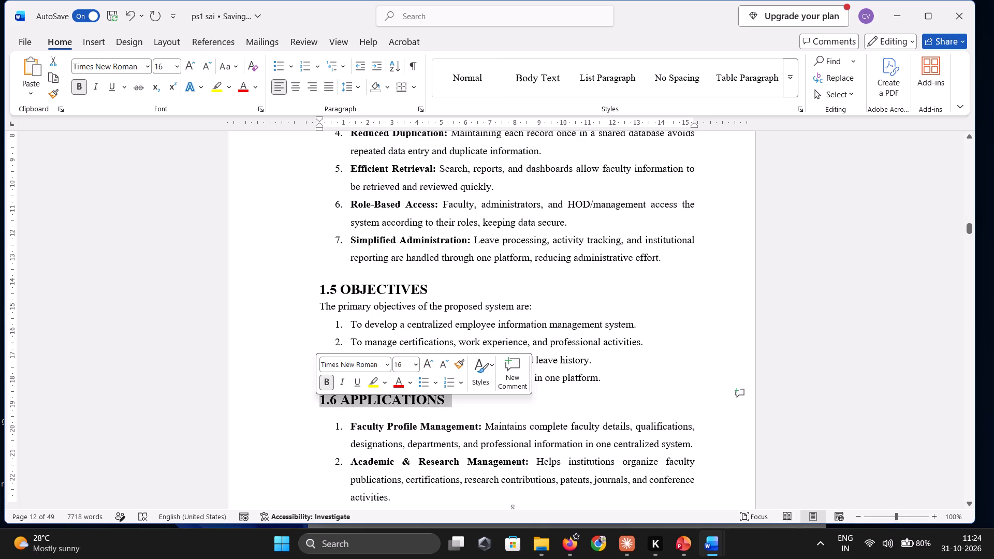
{"action": "left_click", "coordinate": [349, 90]}
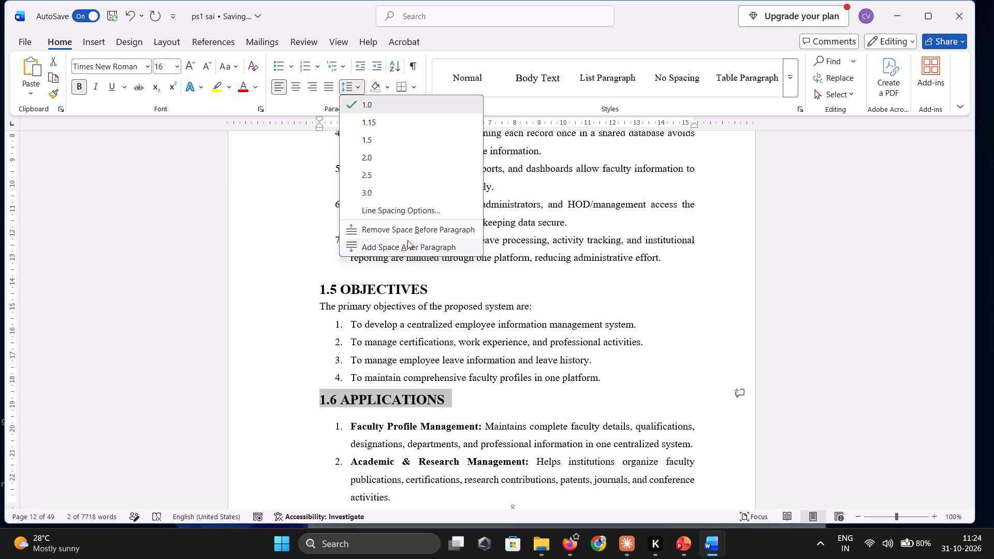
Leave the line spacing choices and review the page layout from the Software Requirements table through the Chapter 3 module sections.
{"action": "left_click", "coordinate": [518, 402]}
{"action": "scroll", "coordinate": [518, 402], "scroll_direction": "down", "scroll_amount": 7}
{"action": "scroll", "coordinate": [518, 402], "scroll_direction": "up", "scroll_amount": 1}
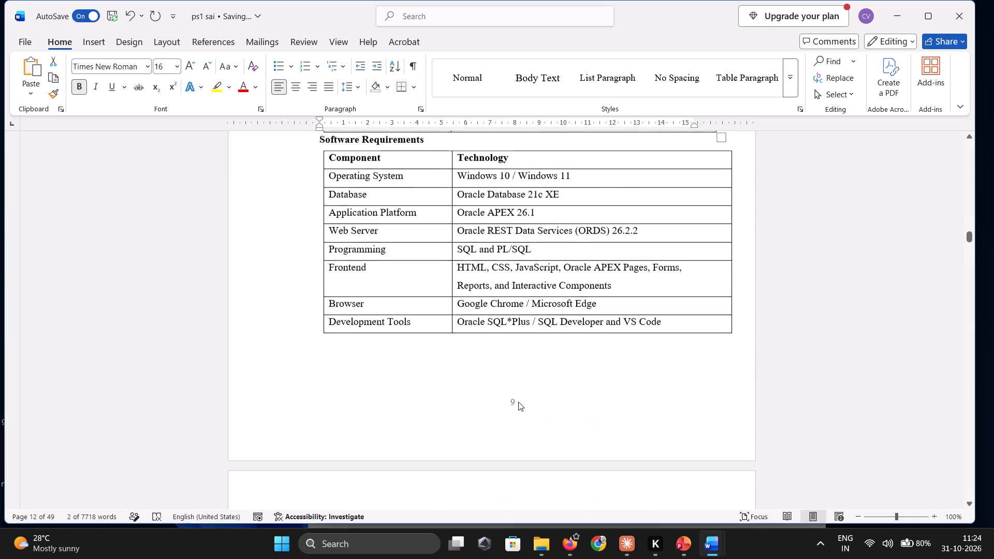
{"action": "scroll", "coordinate": [518, 402], "scroll_direction": "up", "scroll_amount": 1}
{"action": "scroll", "coordinate": [518, 402], "scroll_direction": "down", "scroll_amount": 4}
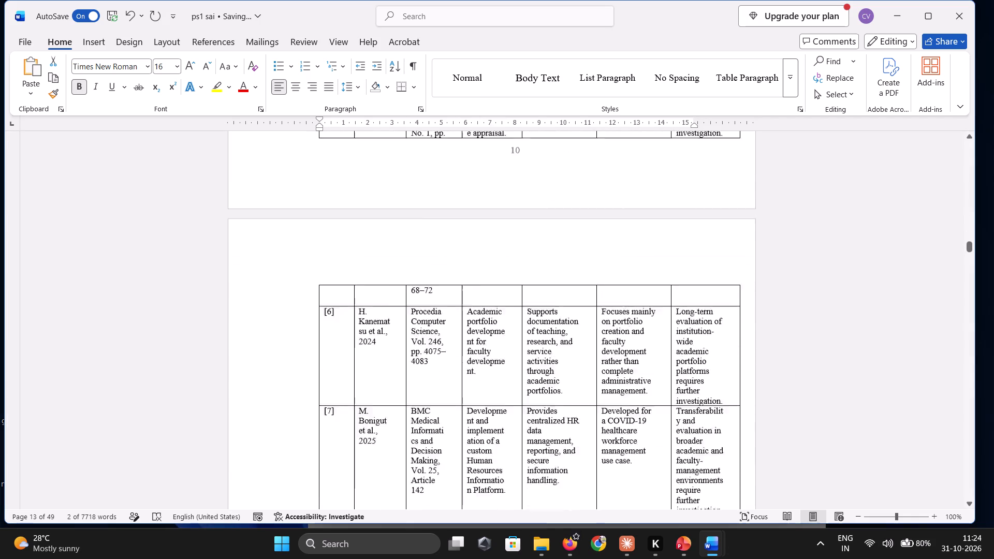
{"action": "scroll", "coordinate": [518, 402], "scroll_direction": "down", "scroll_amount": 7}
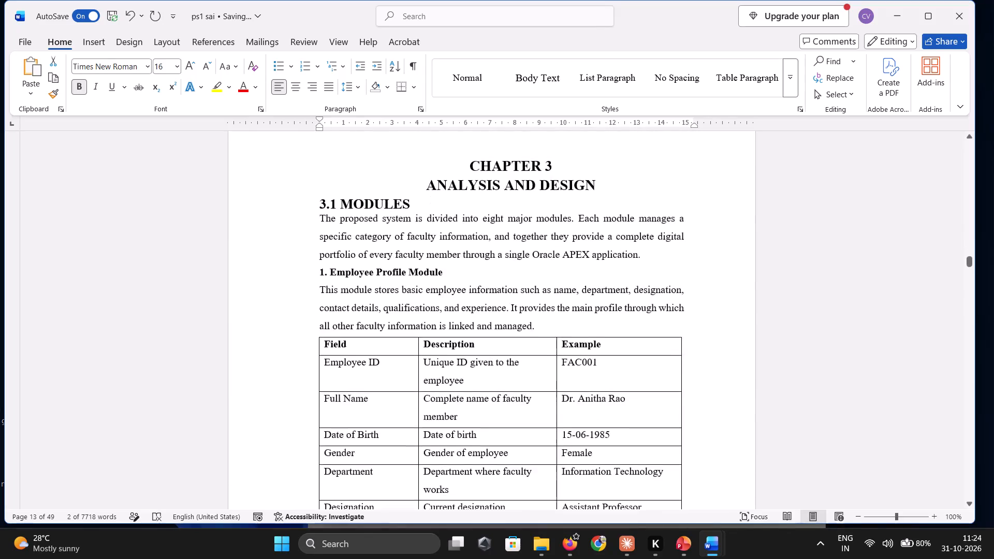
{"action": "scroll", "coordinate": [518, 402], "scroll_direction": "down", "scroll_amount": 3}
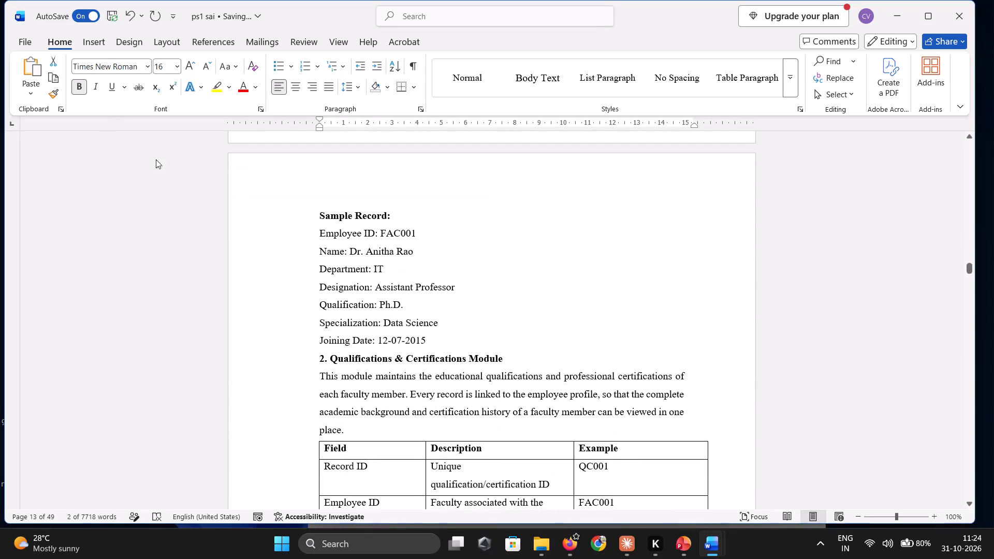
Start saving a copy of the document and show the folders available on This PC.
{"action": "left_click", "coordinate": [31, 43]}
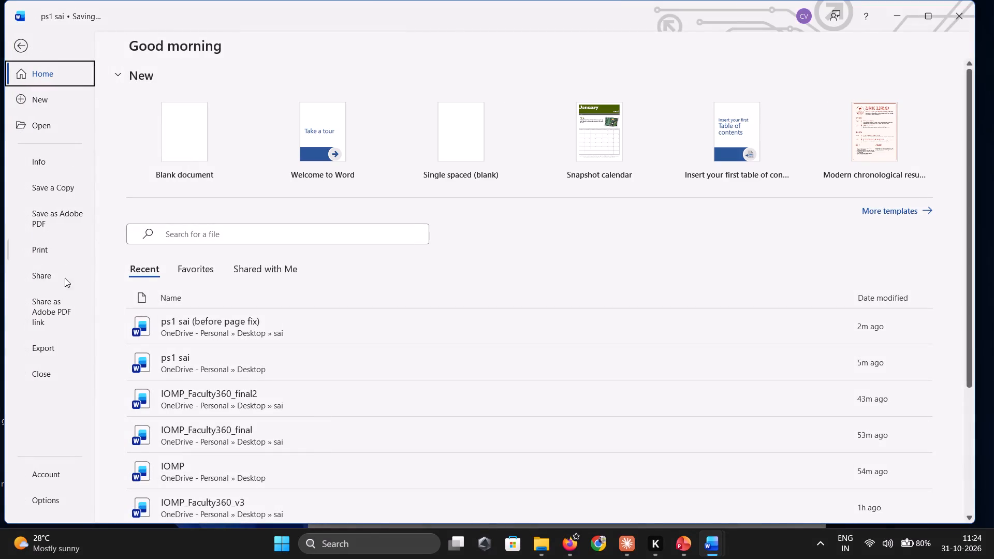
{"action": "left_click", "coordinate": [56, 186]}
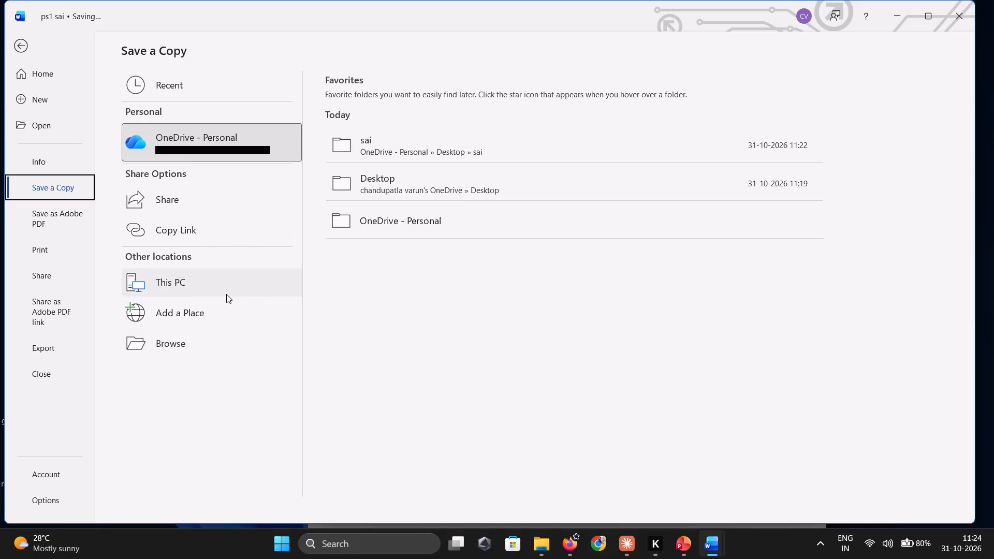
{"action": "left_click", "coordinate": [242, 287]}
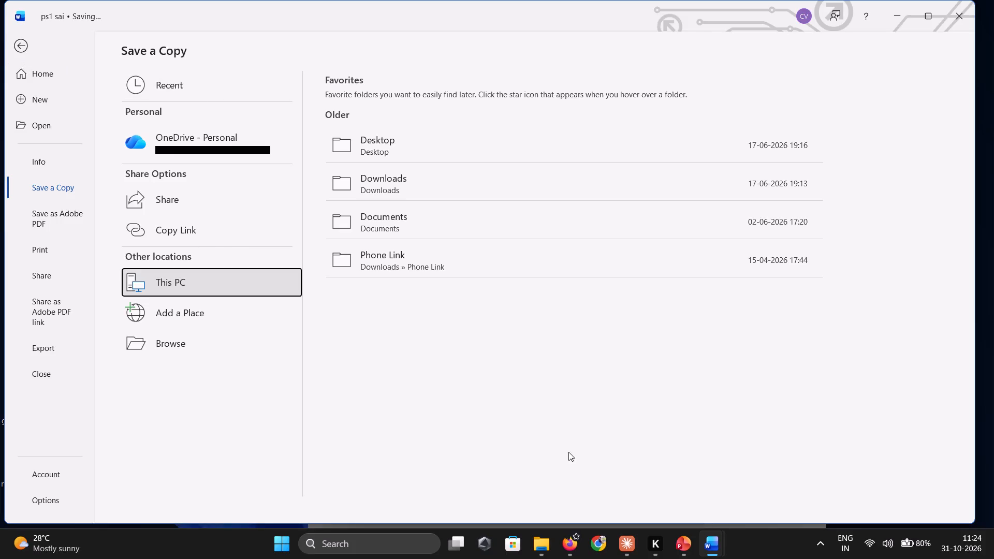
Search Windows for the WhatsApp app with "wh".
{"action": "left_click", "coordinate": [407, 550]}
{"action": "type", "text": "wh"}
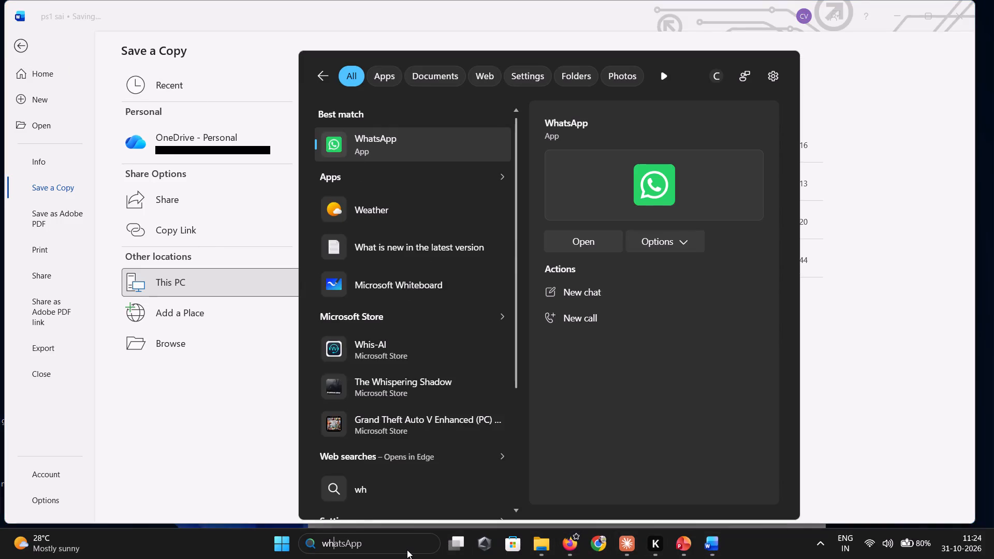